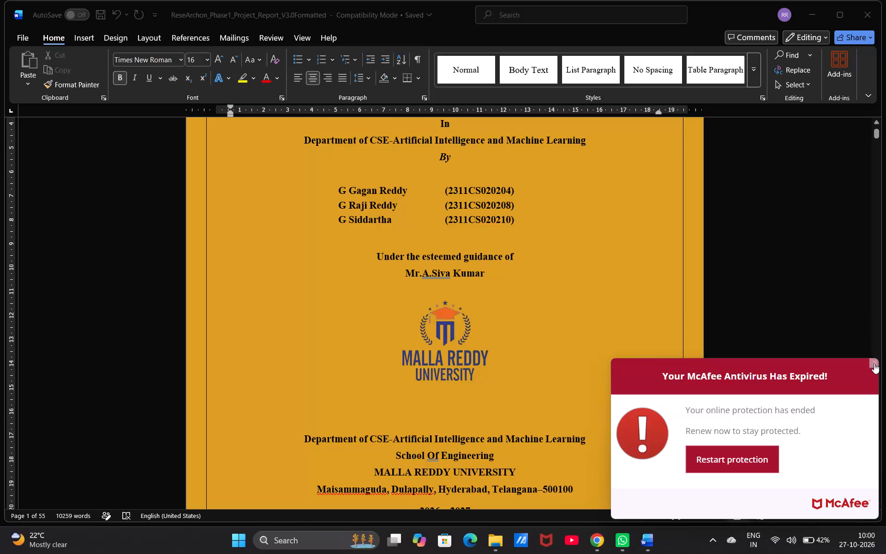
Dismiss the McAfee antivirus expiry notification covering the report.
click(874, 363)
Insert blank line spacing after the guide's name on the cover page, above the Malla Reddy University logo.
click(494, 271)
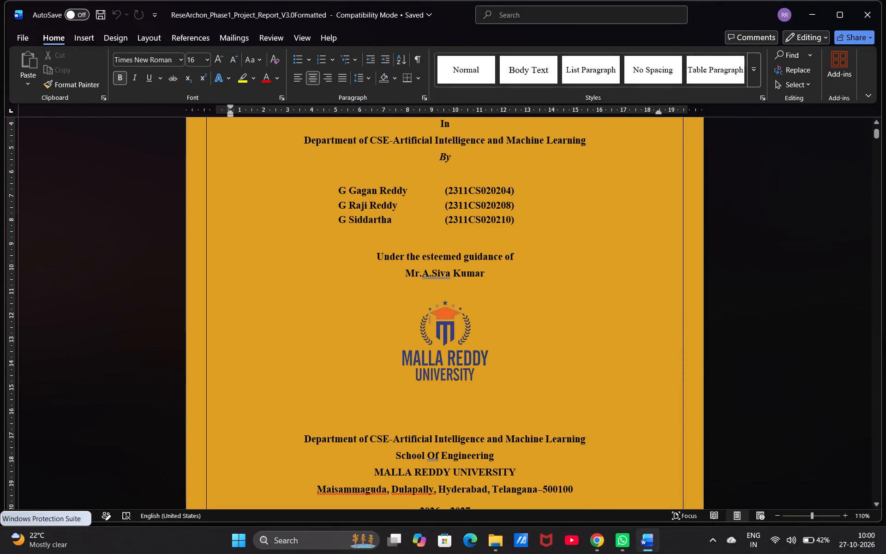
click(489, 281)
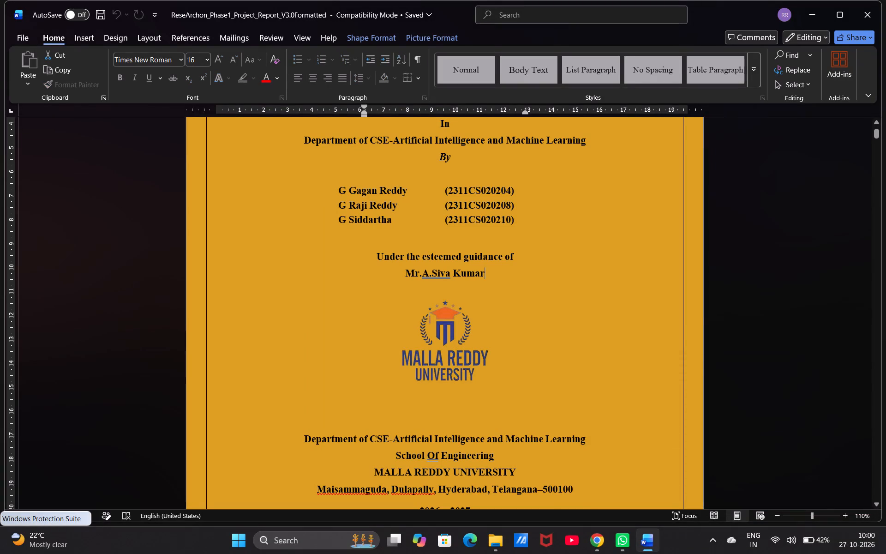
key(Return)
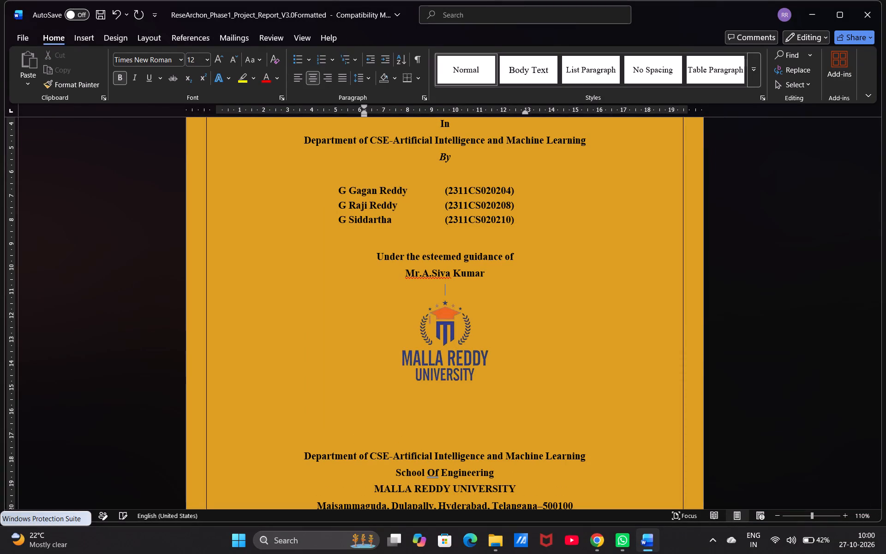
key(Return)
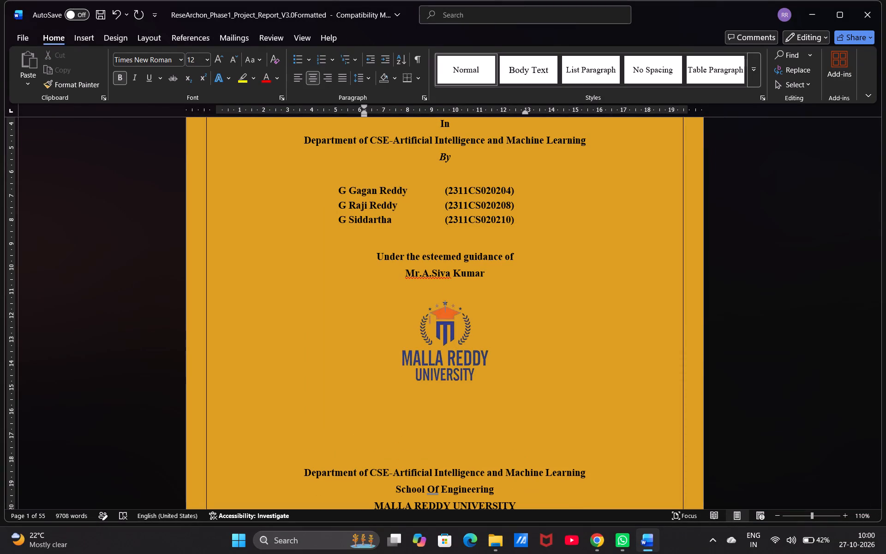
click(443, 333)
triple_click(459, 350)
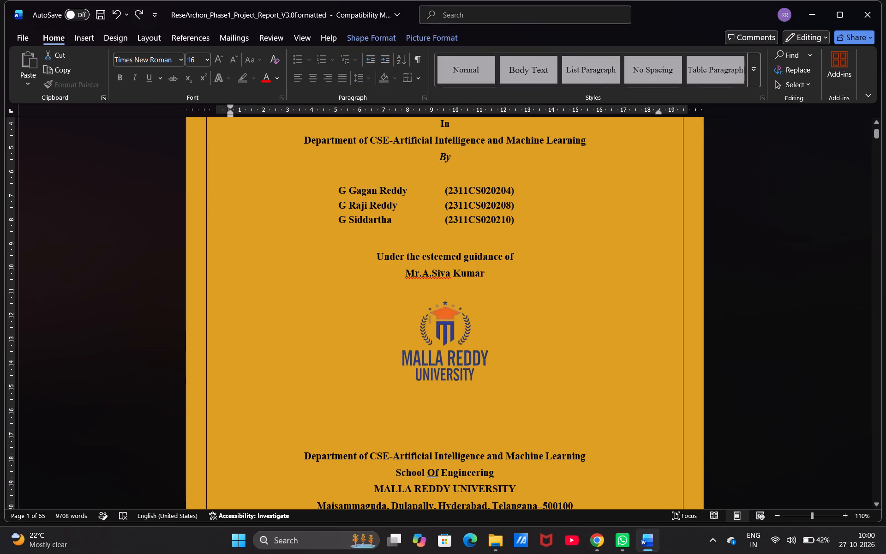
triple_click(459, 350)
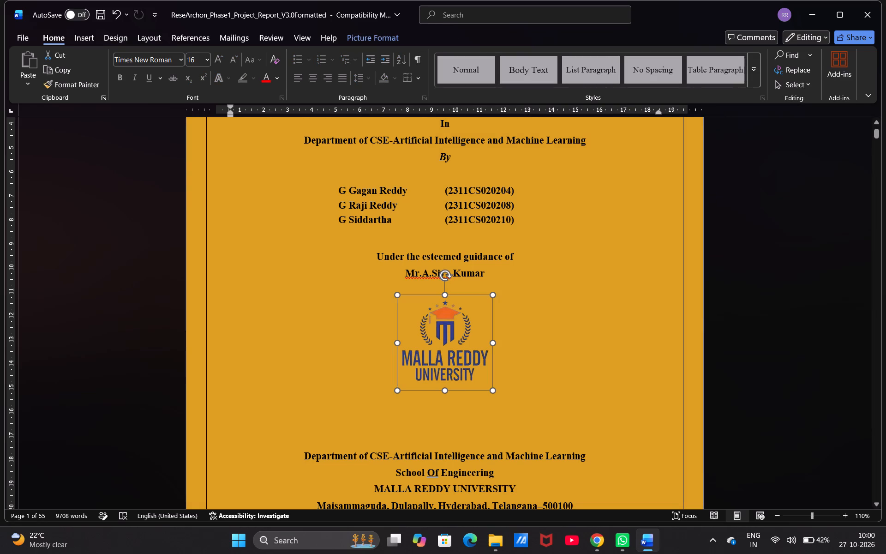
drag(444, 326, 444, 333)
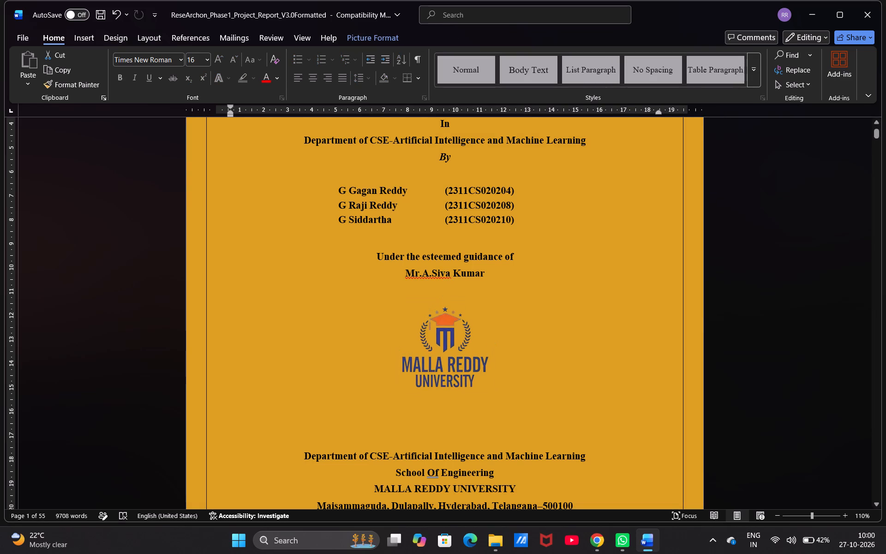
drag(444, 333, 442, 335)
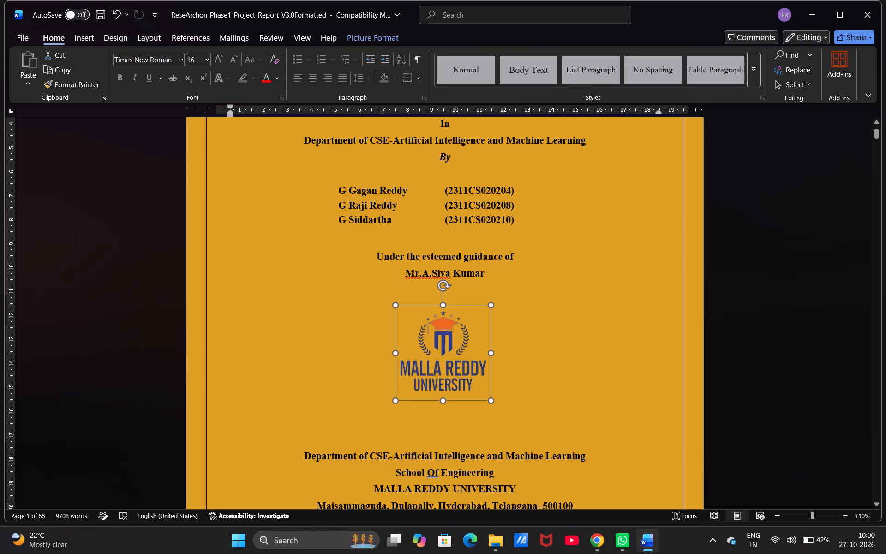
drag(440, 347, 440, 355)
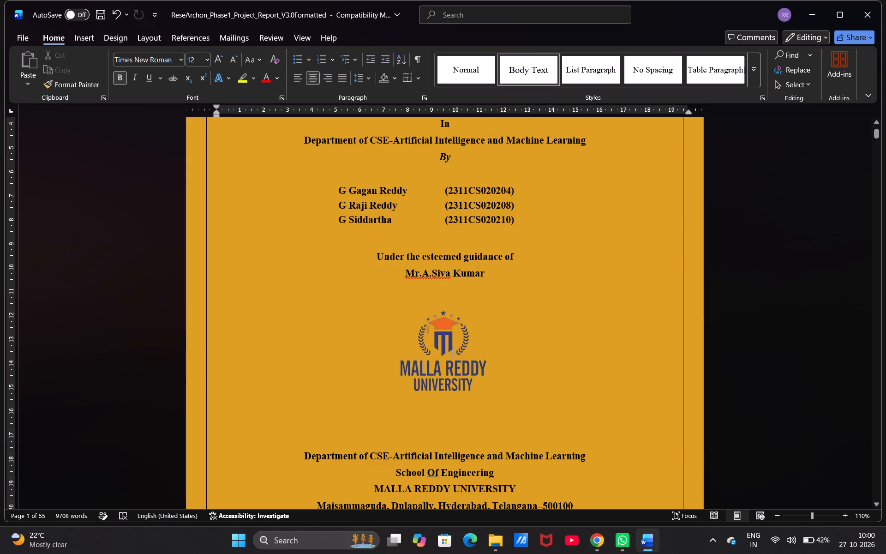
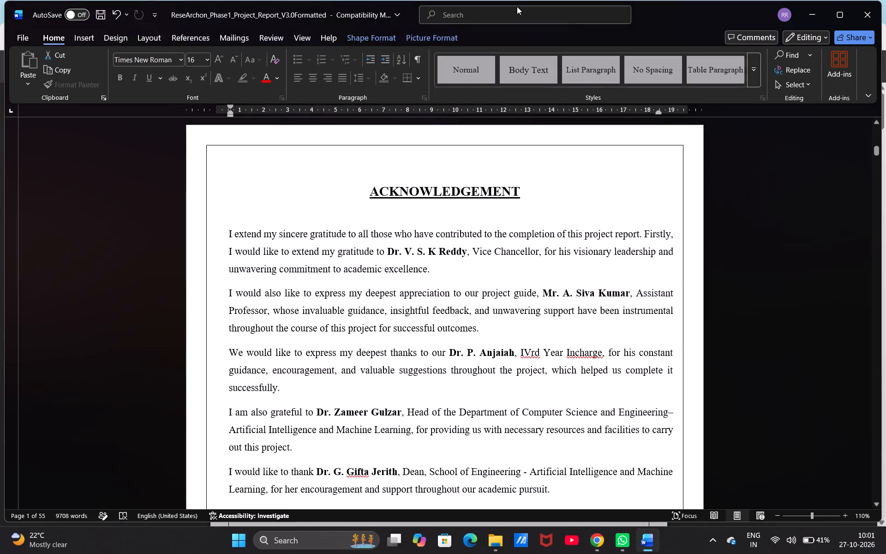
Compare the Word report's front matter and cover page layout with the ResearArchon Major Project Phase-I Report PDF in Chrome.
key(alt+Tab)
key(alt+Tab)
scroll(492, 345, up, 4)
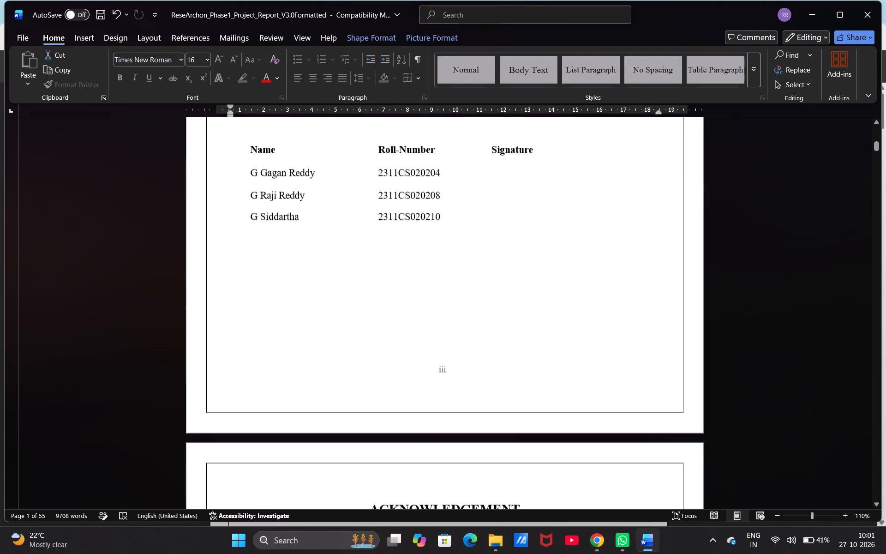
scroll(492, 345, up, 17)
scroll(492, 345, right, 1)
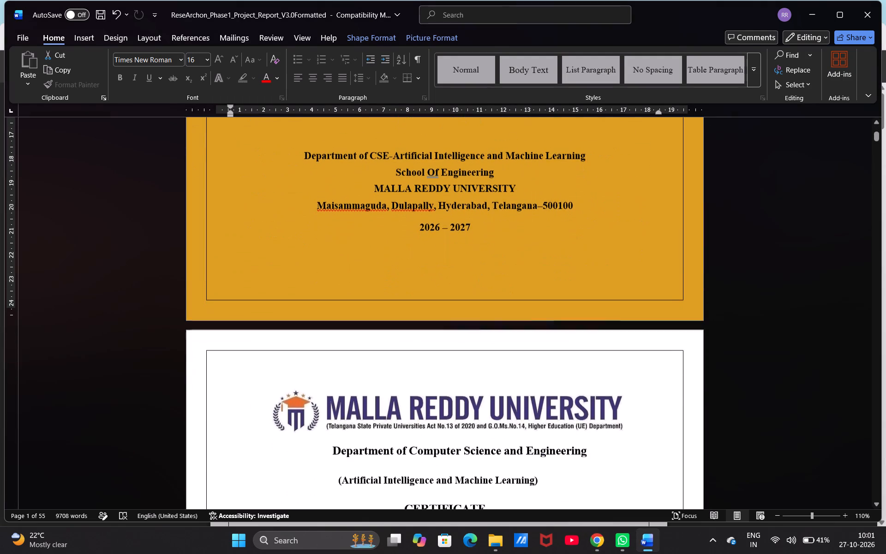
scroll(492, 345, right, 1)
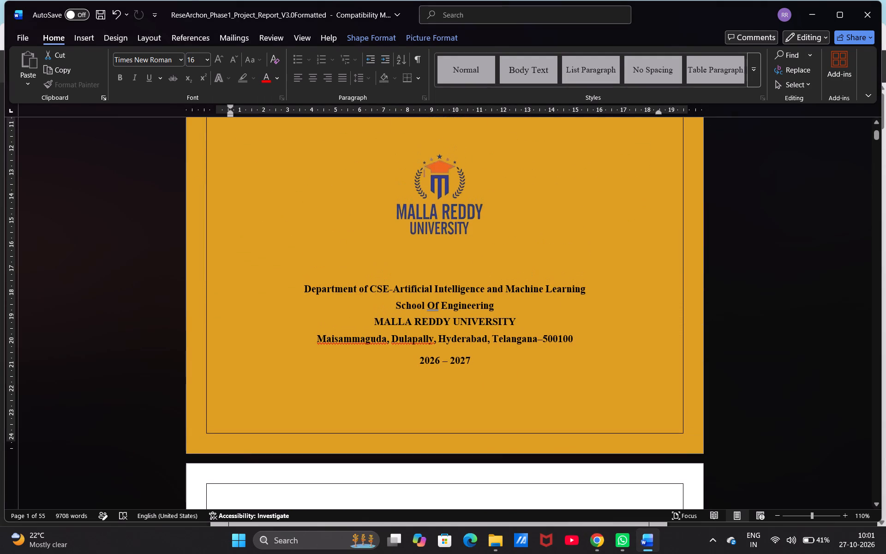
scroll(492, 345, up, 1)
key(alt+Tab)
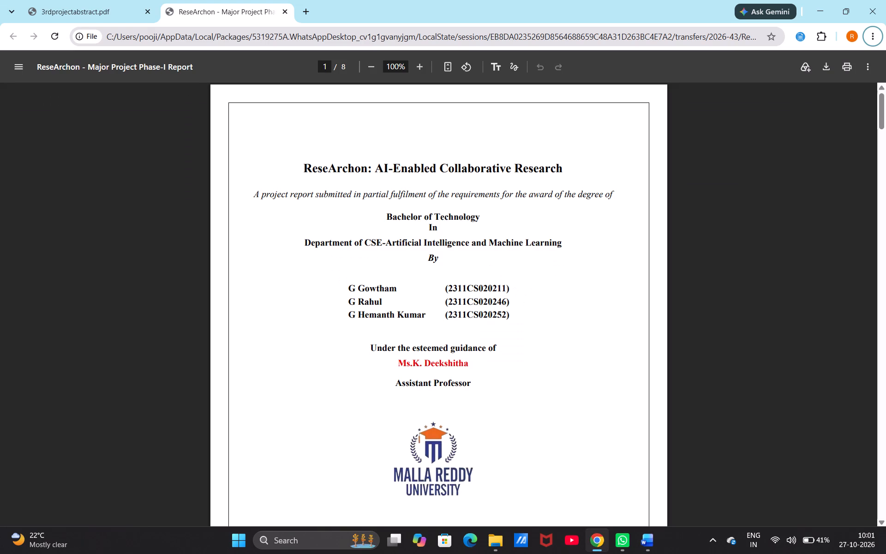
Compare the Word cover page with the reference report PDF in Chrome and copy "Assistant Professor" from below its guide's name.
key(alt+Tab)
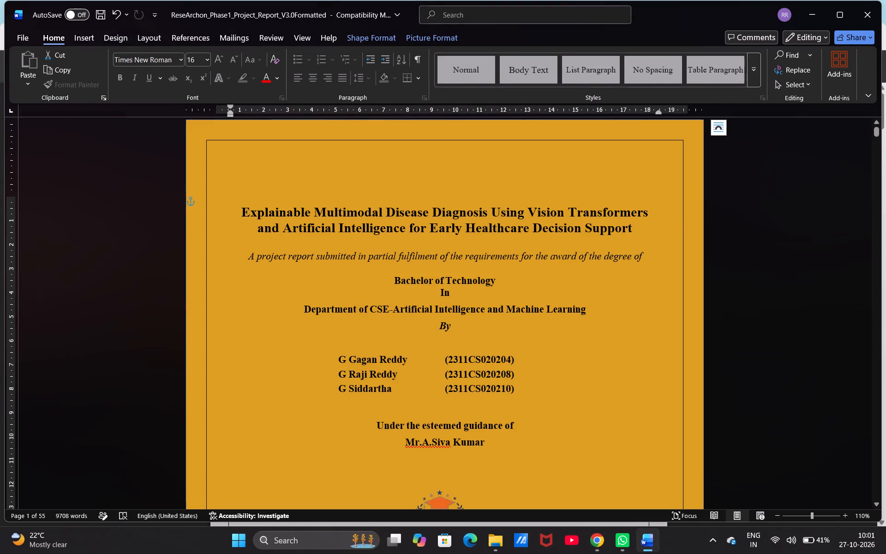
key(alt+Tab)
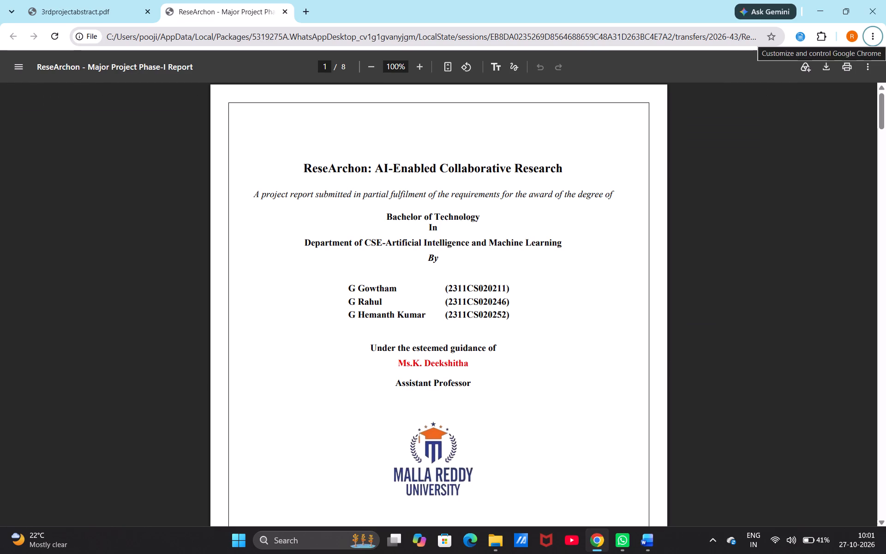
key(alt+Tab)
key(alt+Tab)
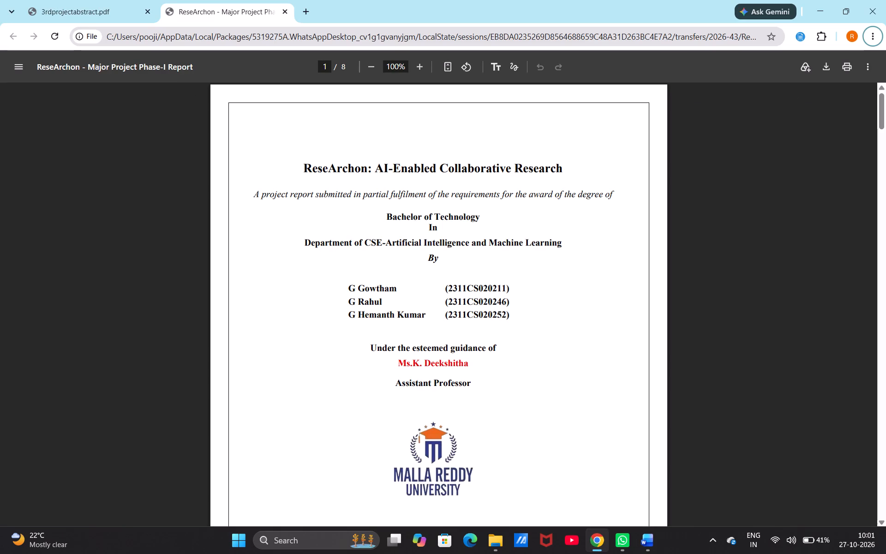
drag(469, 381, 403, 383)
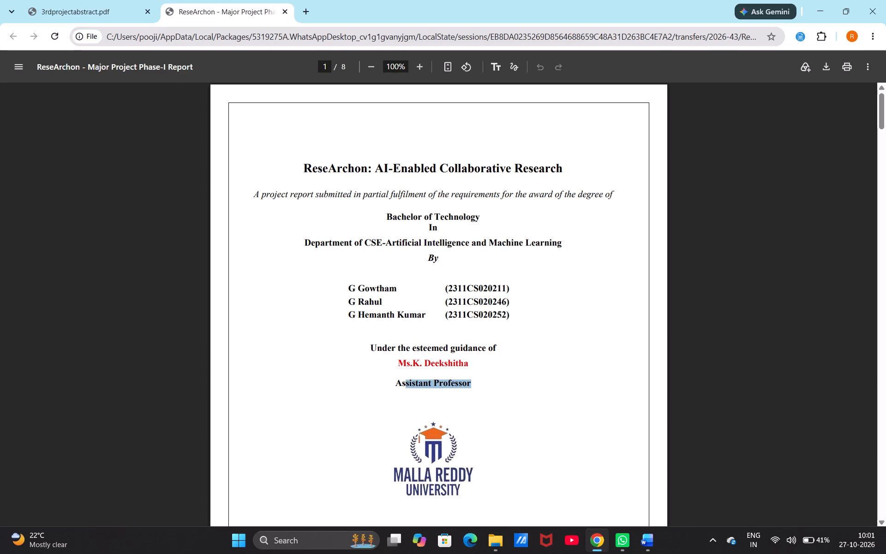
drag(403, 383, 397, 383)
key(ctrl+c)
Switch to the Word report and paste "Assistant Professor" on a new line directly below the guide's name on the cover page.
key(alt+Tab)
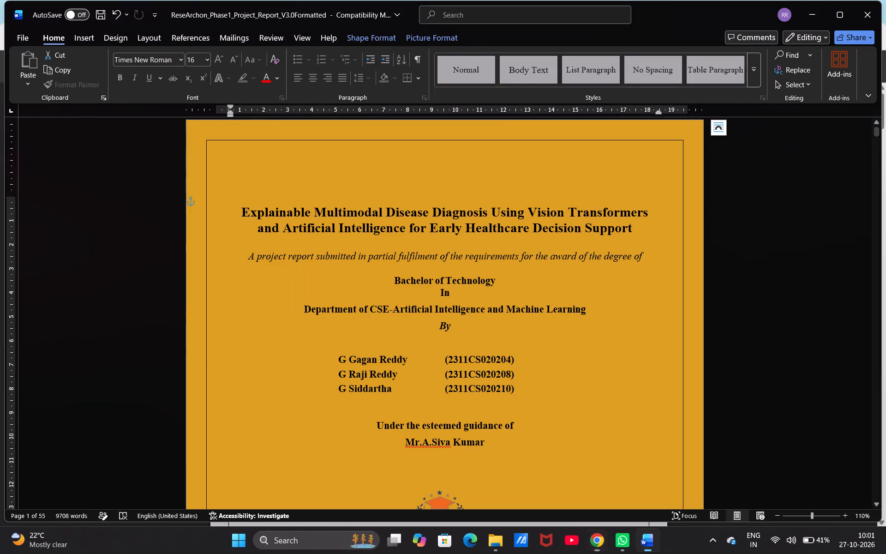
key(alt+Tab)
key(alt+Tab)
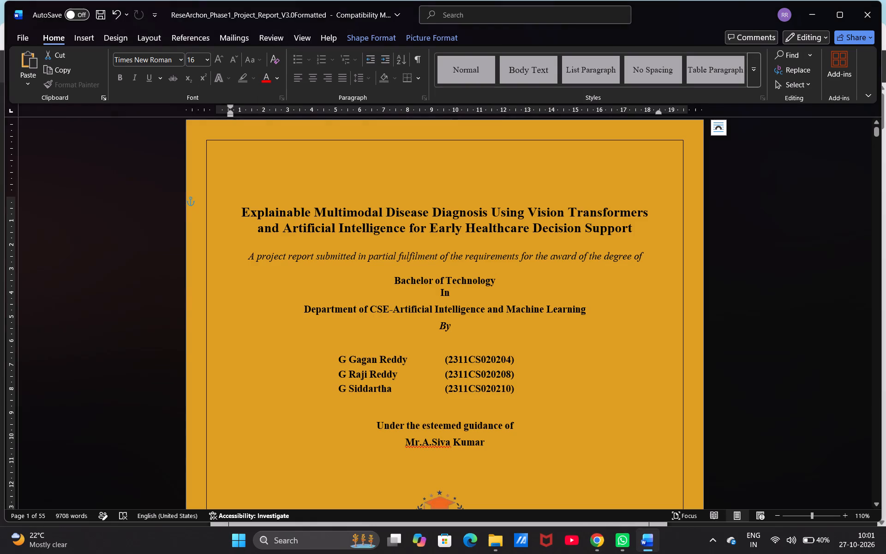
key(alt+Tab)
key(alt+Tab)
key(alt+Tab)
key(alt+Tab)
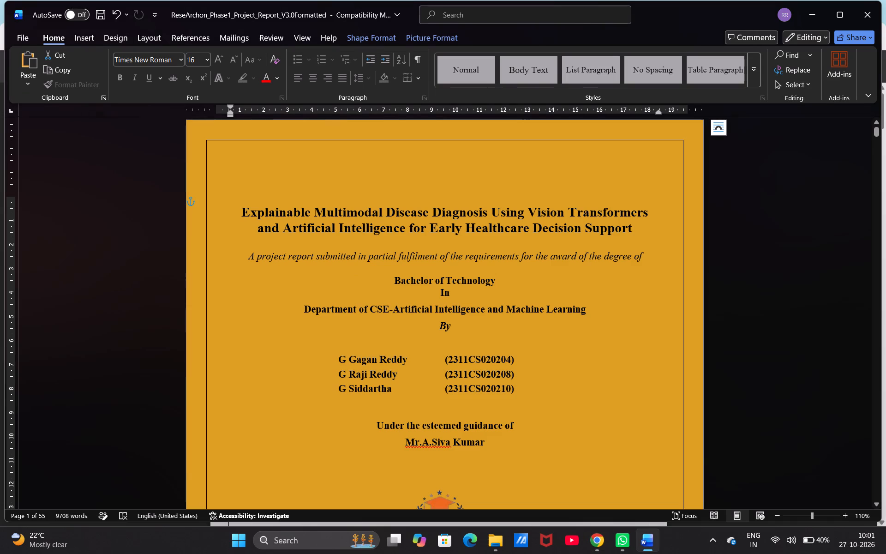
double_click(493, 440)
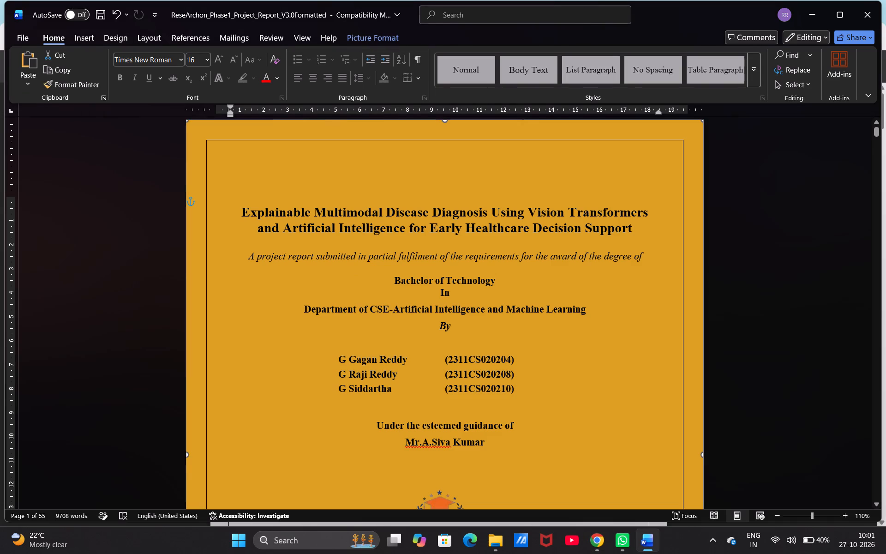
click(516, 427)
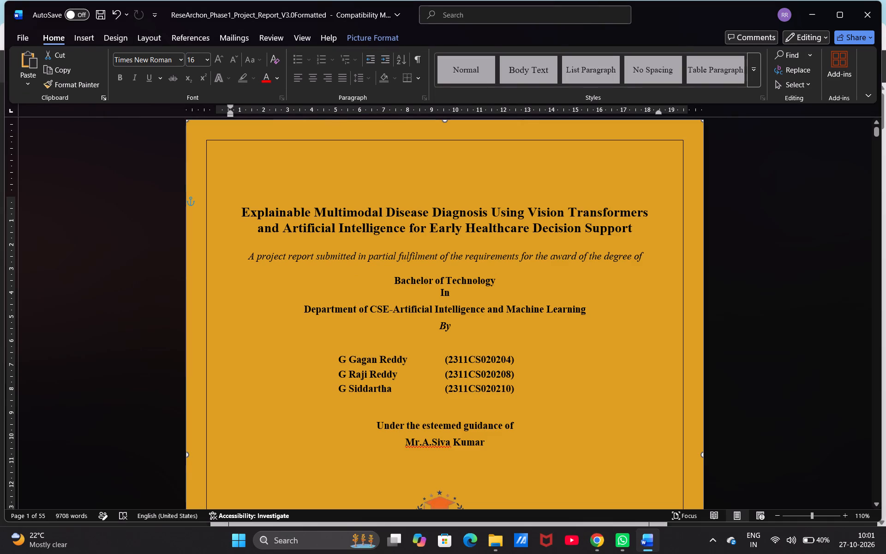
click(506, 426)
key(Down)
key(Return)
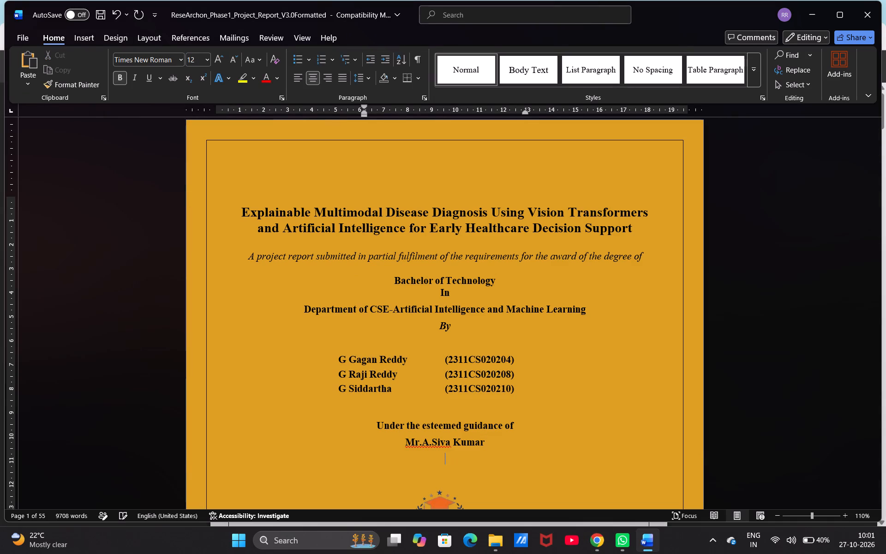
key(ctrl+v)
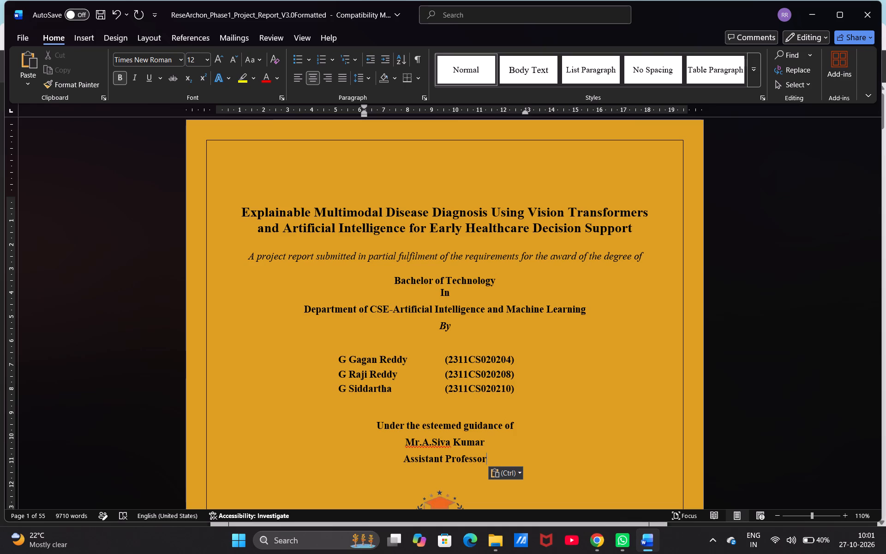
Check the guide's name against the reference PDF, and open the text effects choices for that name on the Word cover page.
key(alt+Tab)
key(alt+Tab)
drag(485, 441, 403, 449)
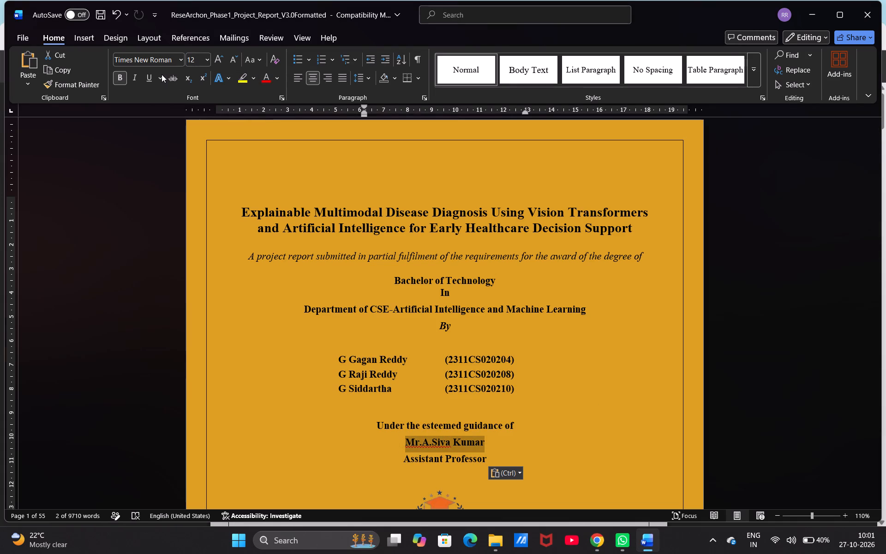
click(230, 78)
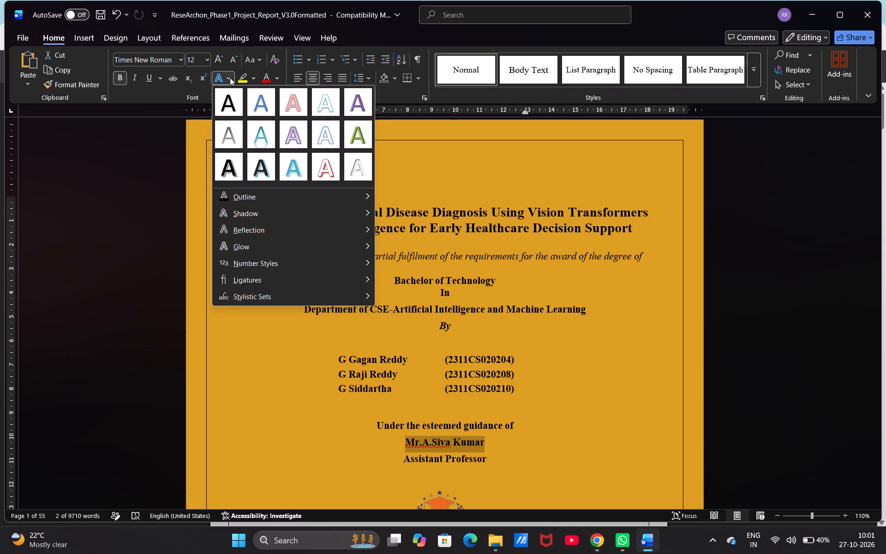
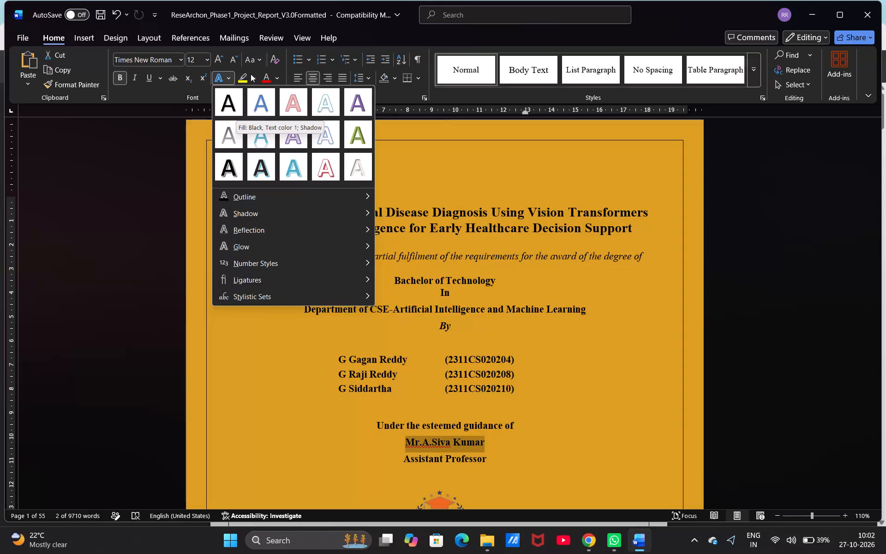
Apply the solid black fill text effect to the guide's name on the cover page.
click(229, 102)
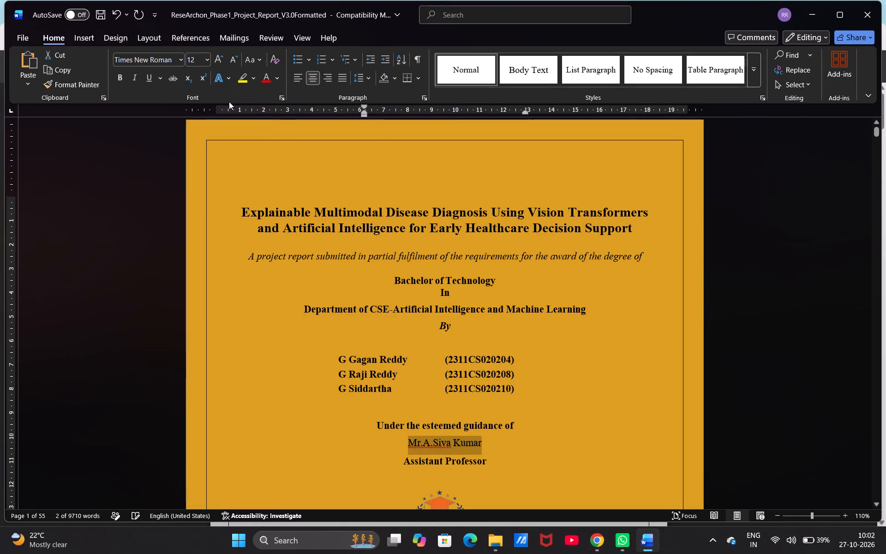
click(228, 76)
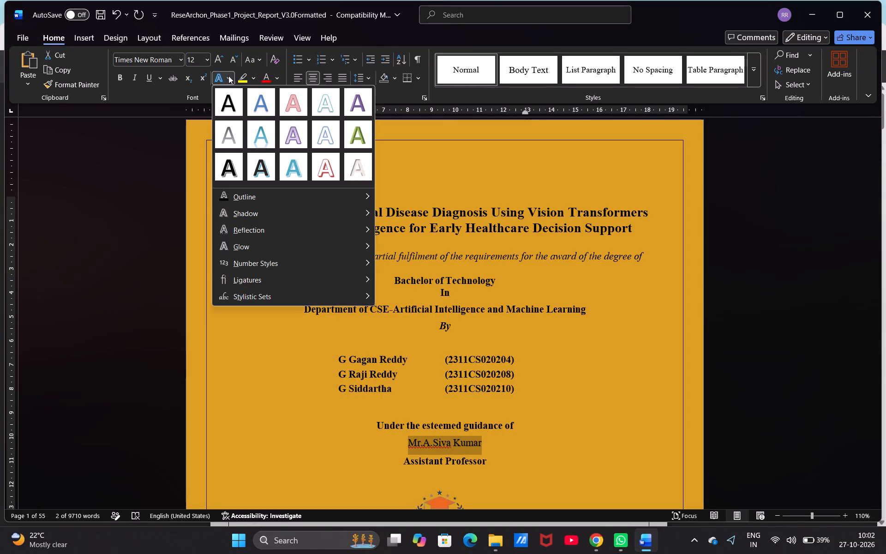
right_click(227, 102)
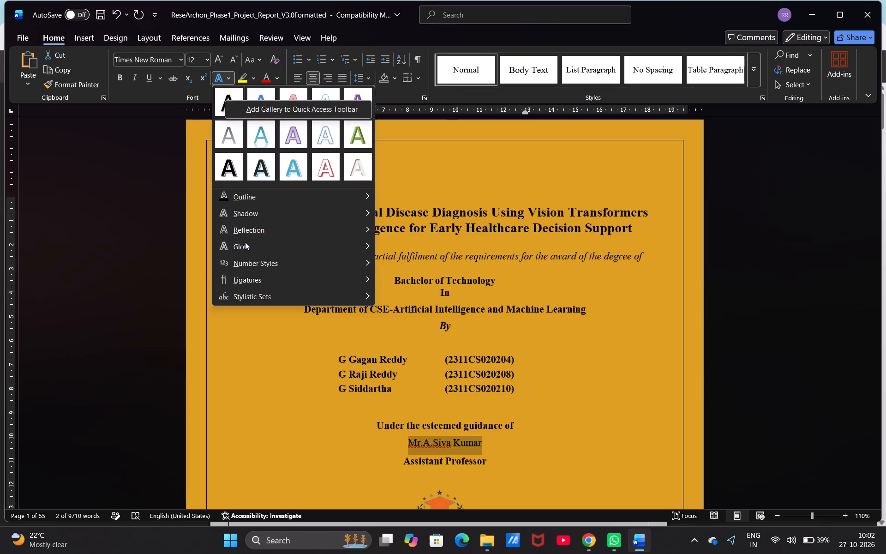
click(484, 443)
click(481, 445)
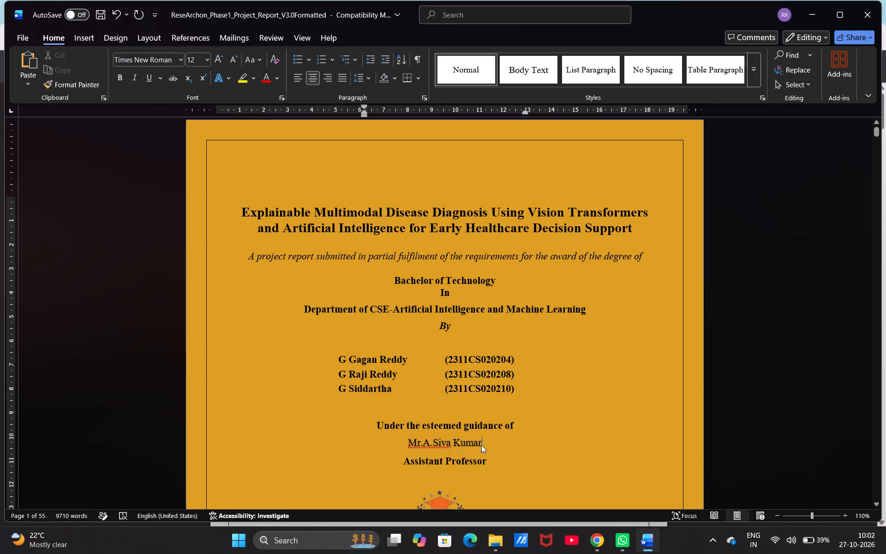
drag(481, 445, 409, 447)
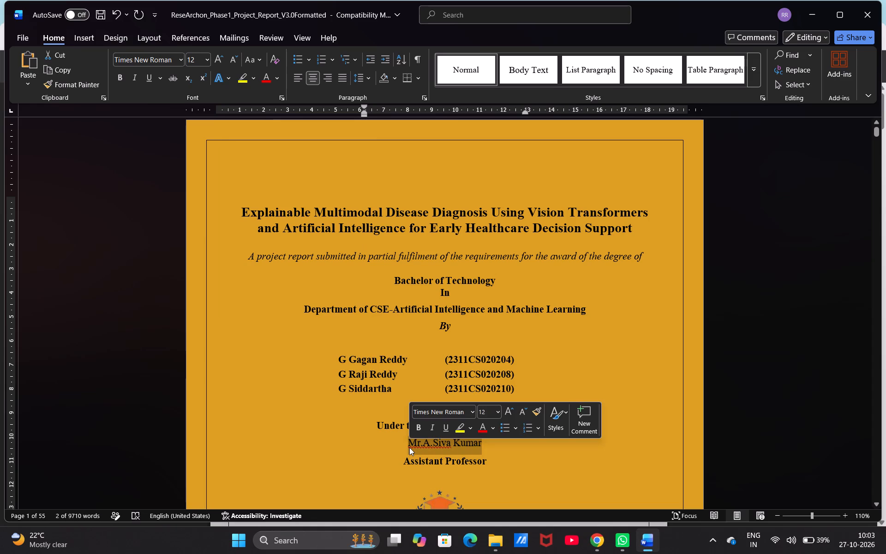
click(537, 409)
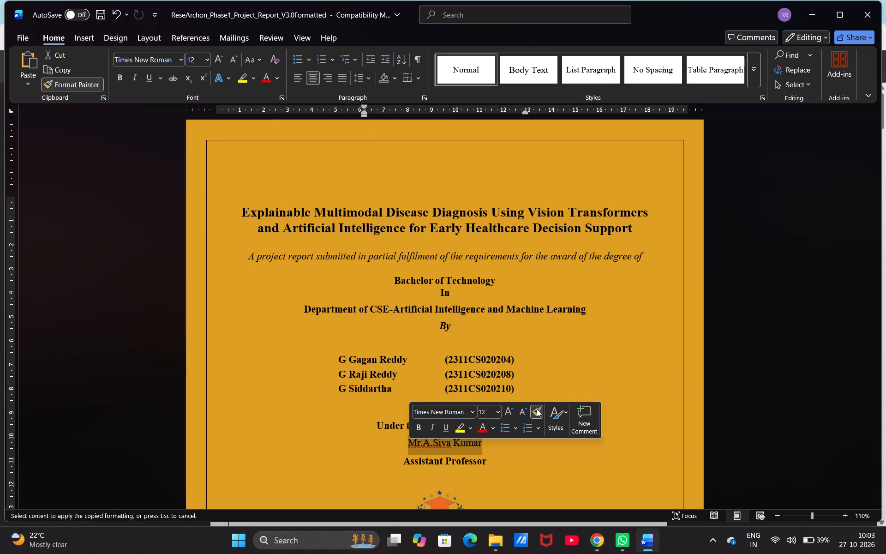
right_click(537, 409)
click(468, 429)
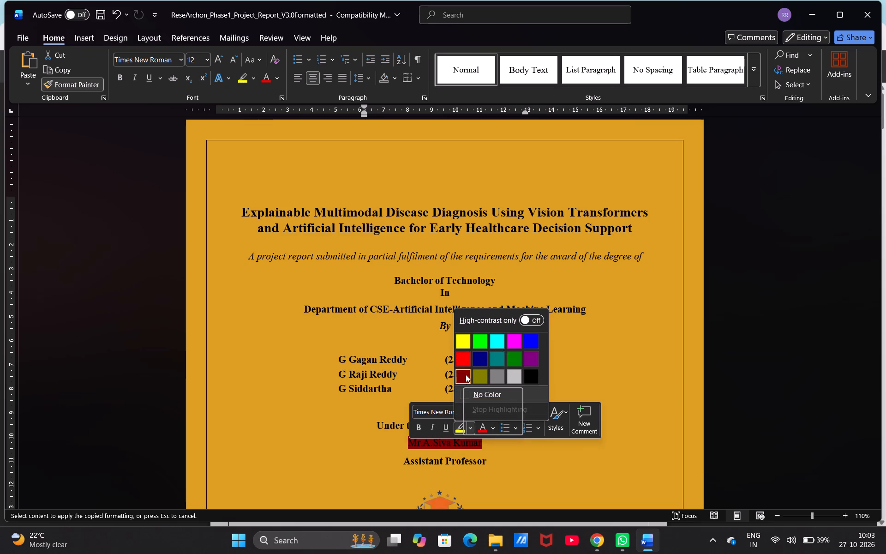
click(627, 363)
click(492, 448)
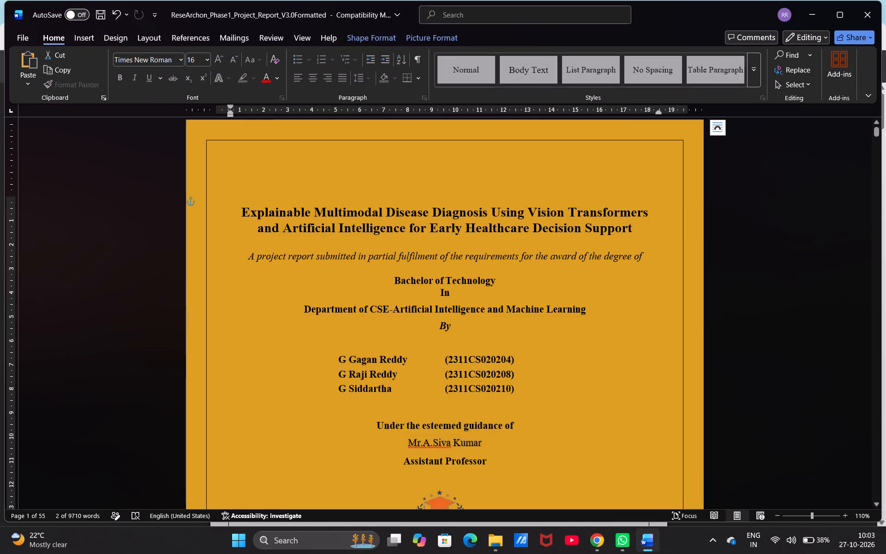
Change the font colour of the guide's full name on the cover page to standard dark red.
drag(406, 448, 464, 446)
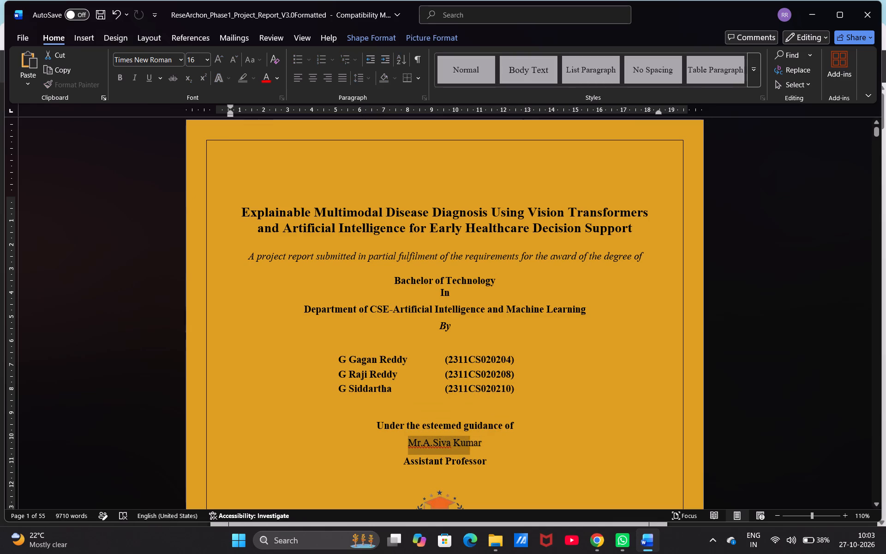
drag(464, 446, 482, 445)
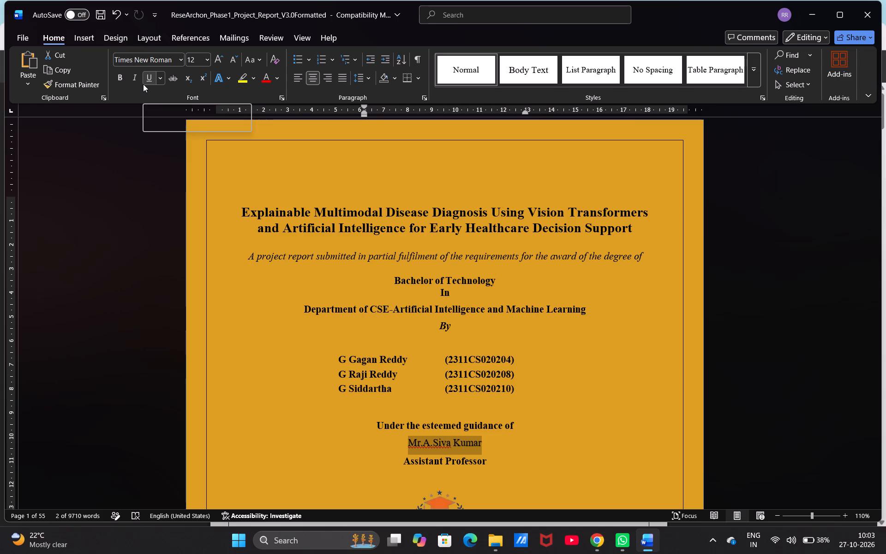
click(77, 40)
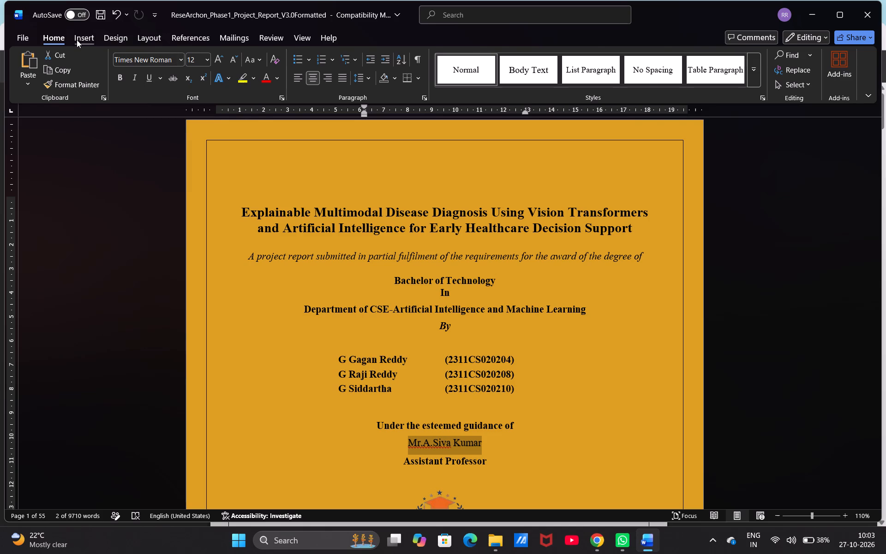
click(44, 39)
click(276, 76)
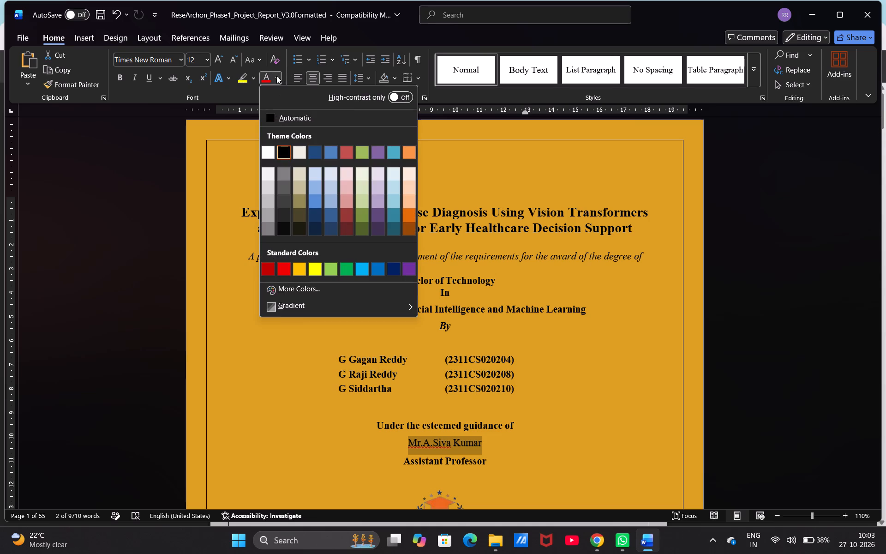
click(263, 271)
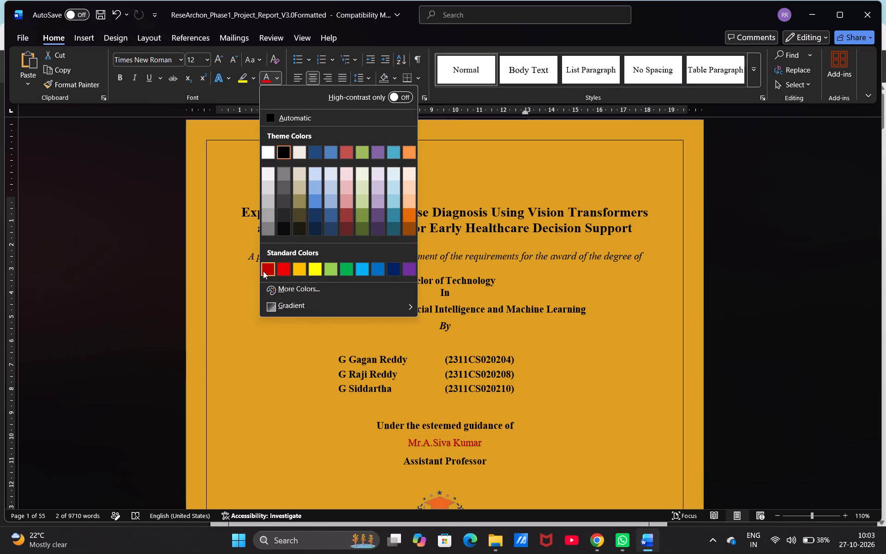
click(616, 385)
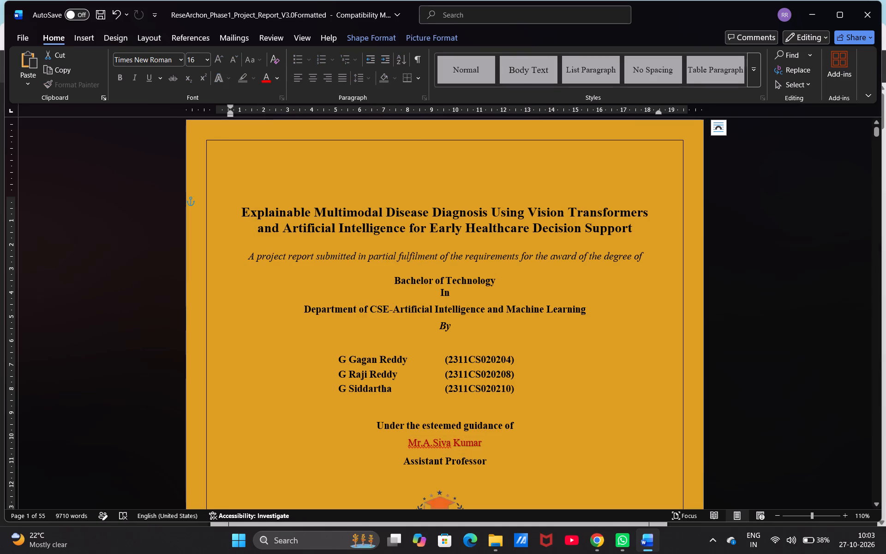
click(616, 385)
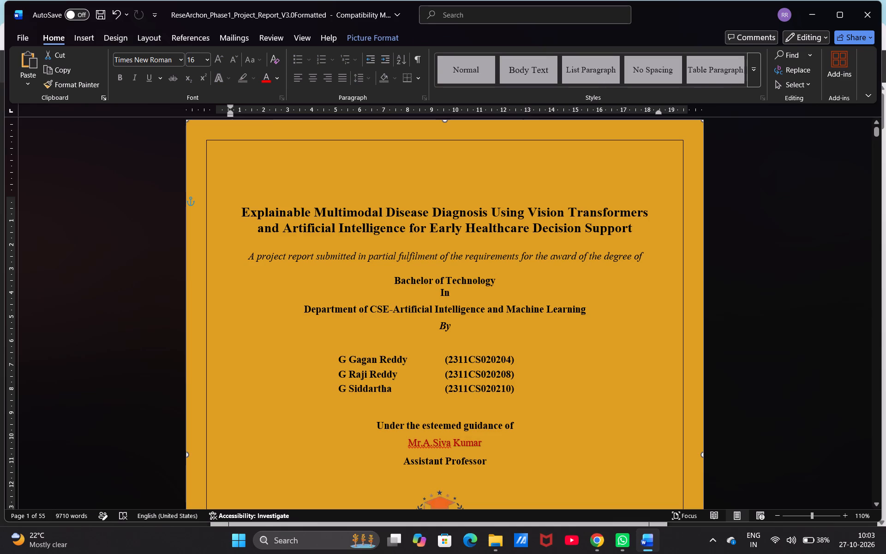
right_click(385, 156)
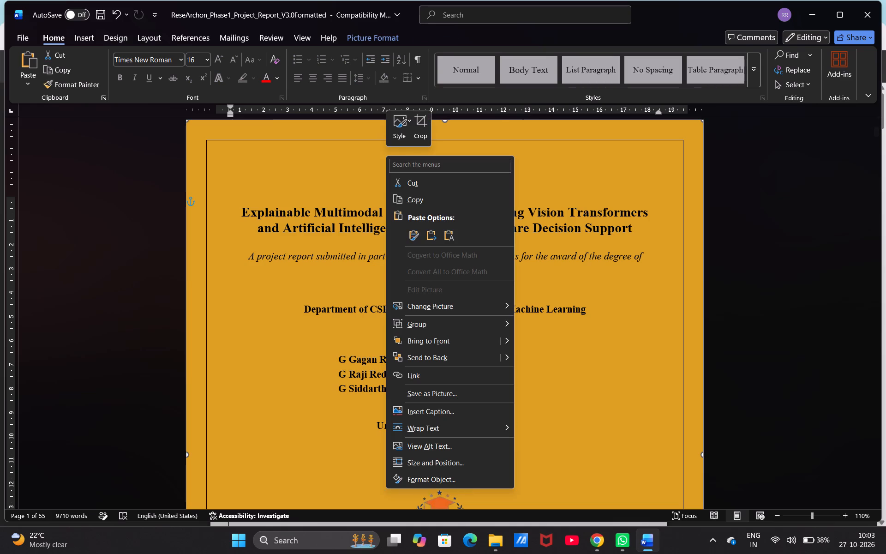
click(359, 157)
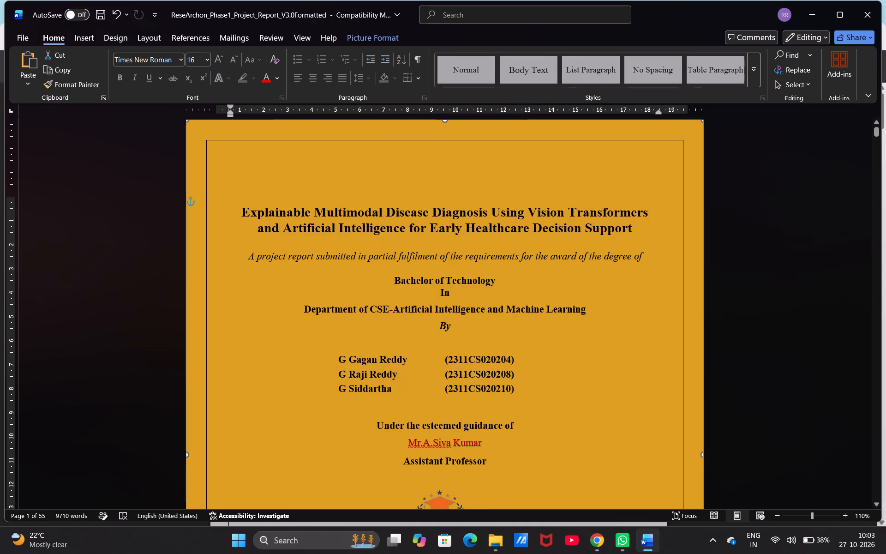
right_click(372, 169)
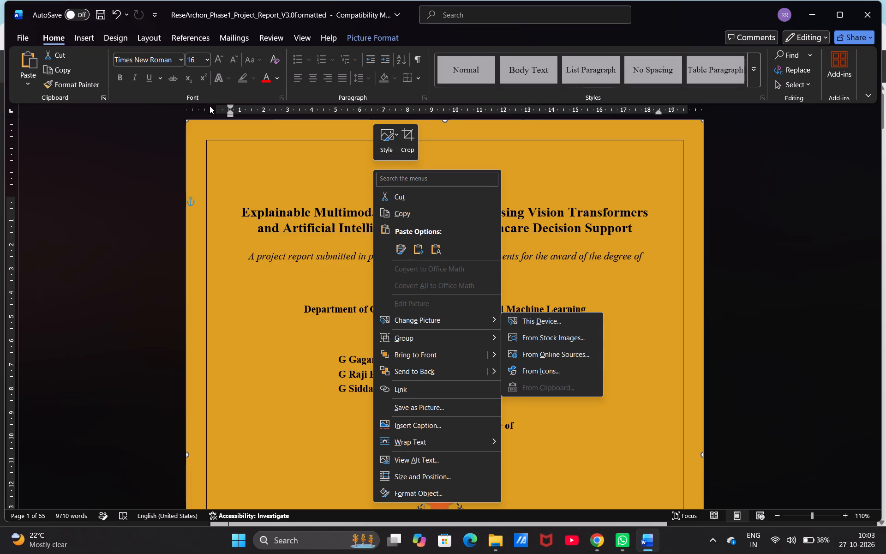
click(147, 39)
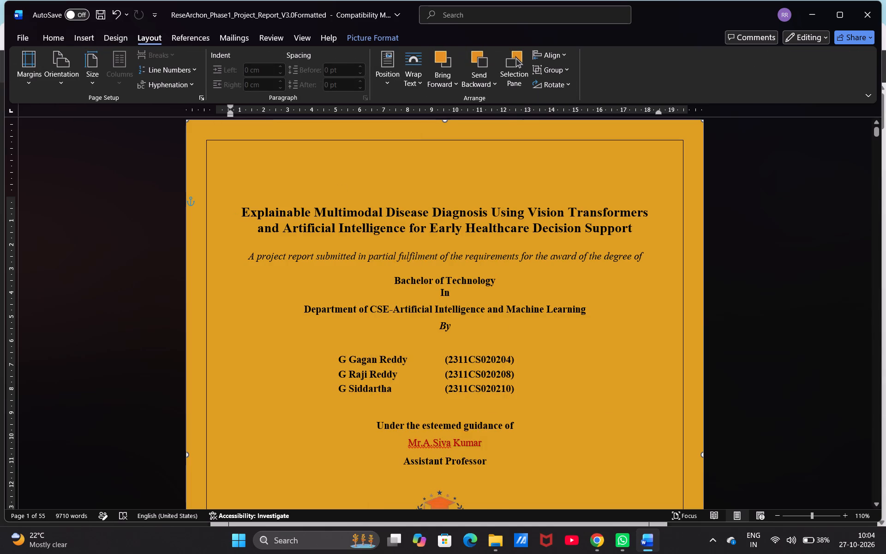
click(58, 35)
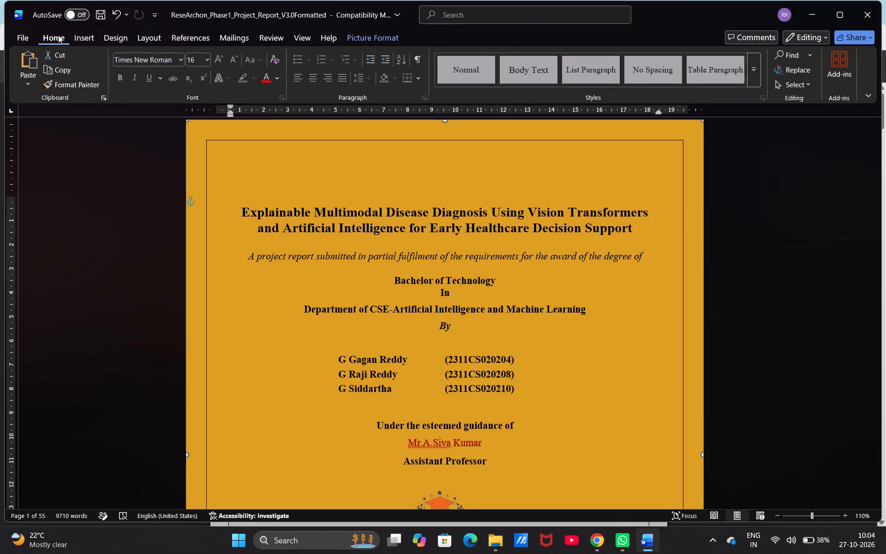
Review the cover page from its title down to the university details, along with the start of the certificate page.
scroll(303, 218, down, 3)
click(256, 295)
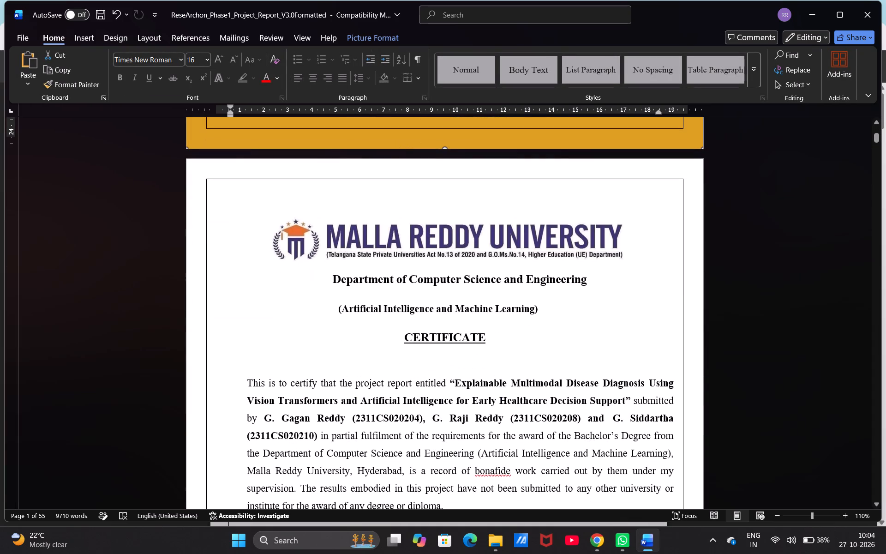
scroll(256, 295, up, 1)
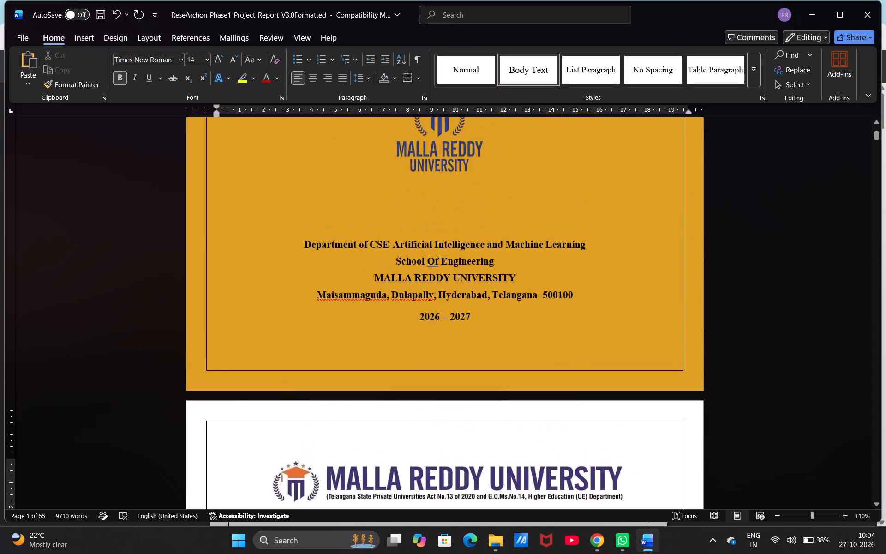
click(259, 269)
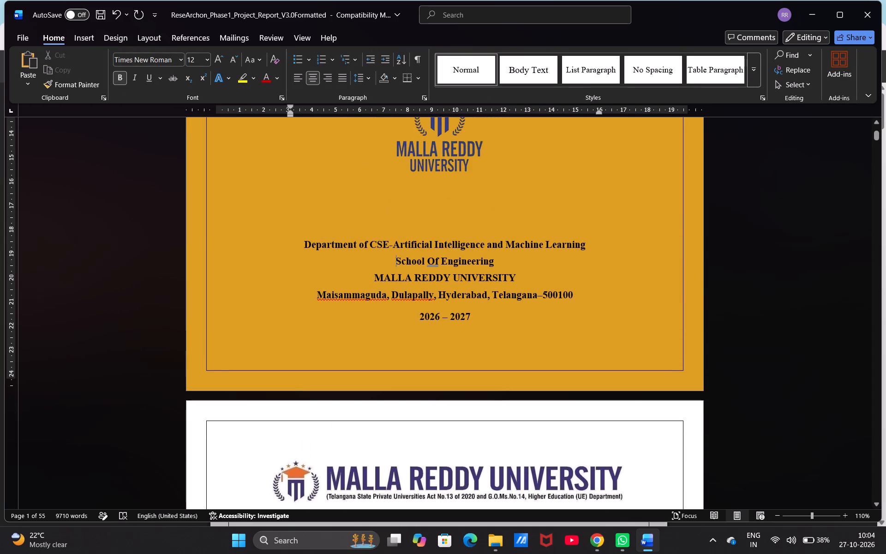
scroll(304, 360, up, 2)
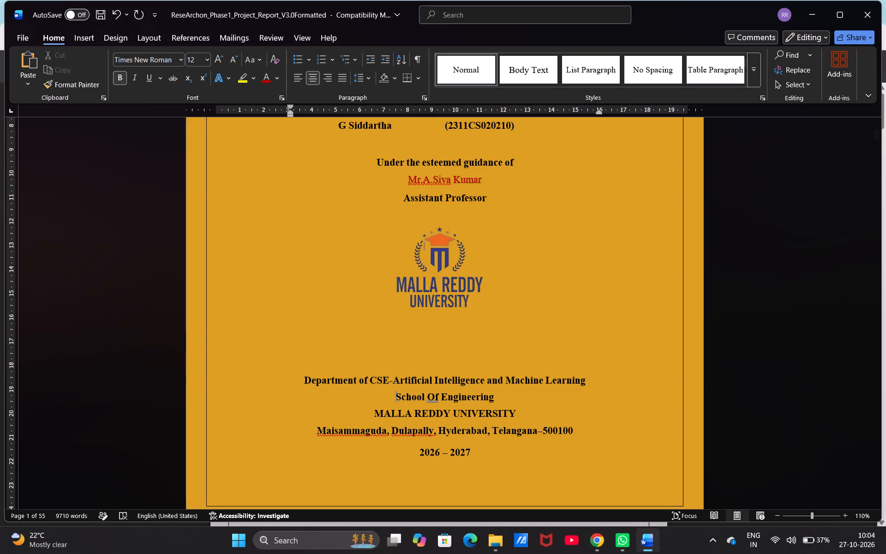
scroll(304, 360, up, 2)
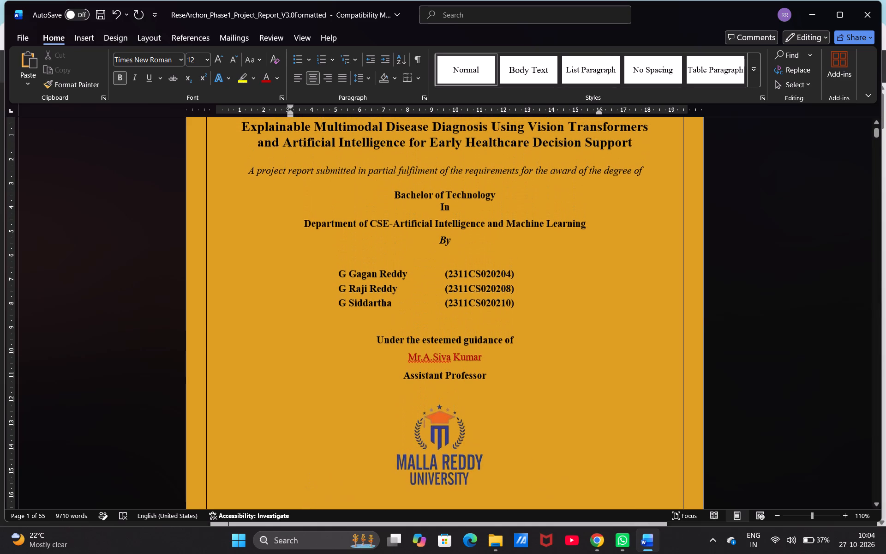
scroll(304, 360, up, 2)
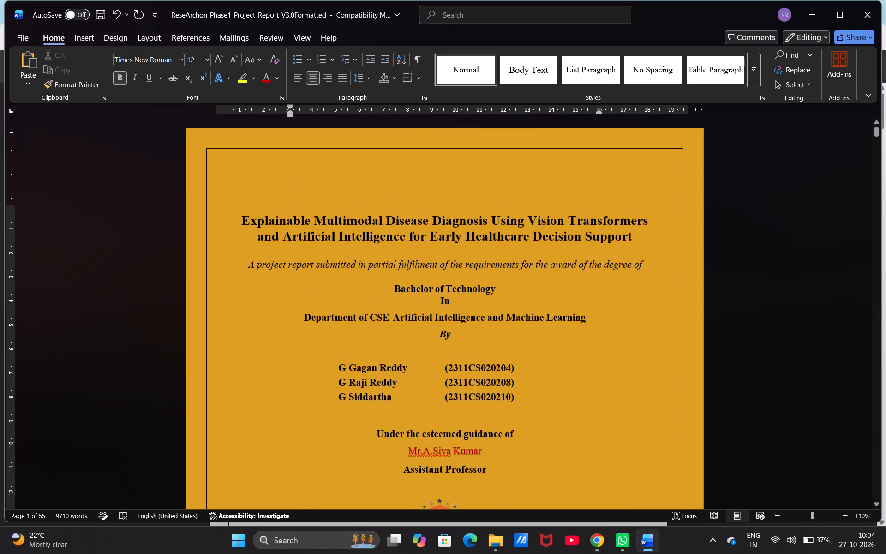
scroll(304, 360, up, 1)
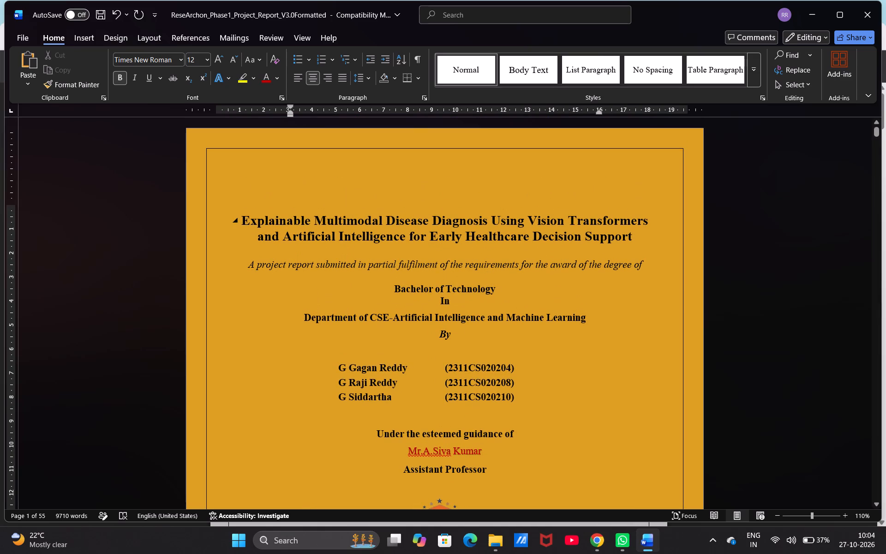
click(242, 223)
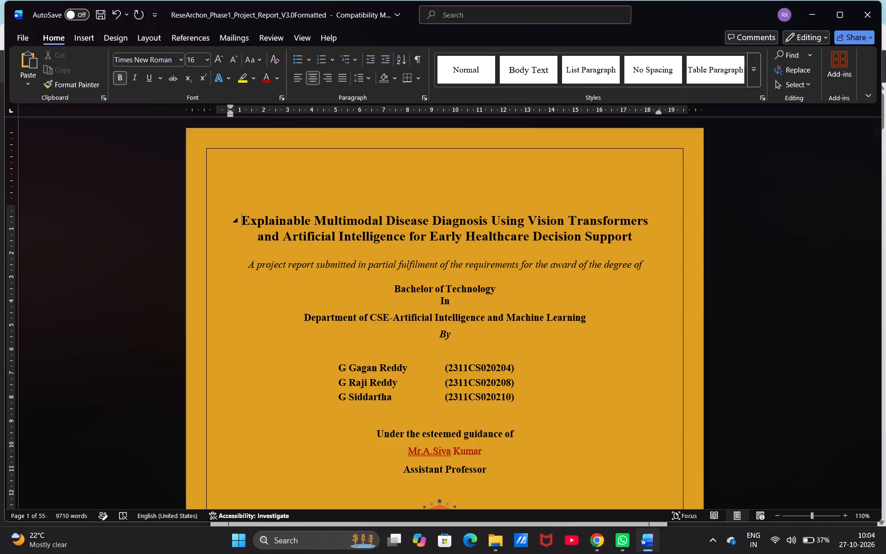
scroll(242, 223, down, 1)
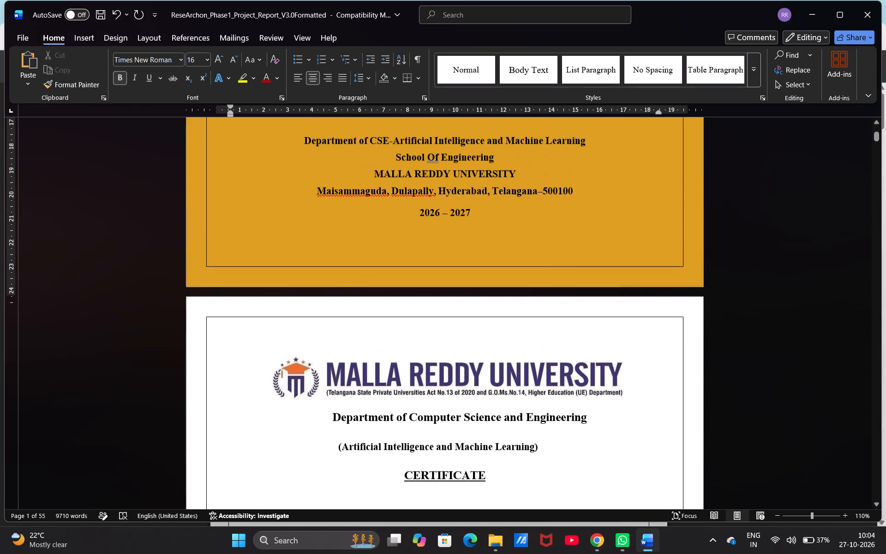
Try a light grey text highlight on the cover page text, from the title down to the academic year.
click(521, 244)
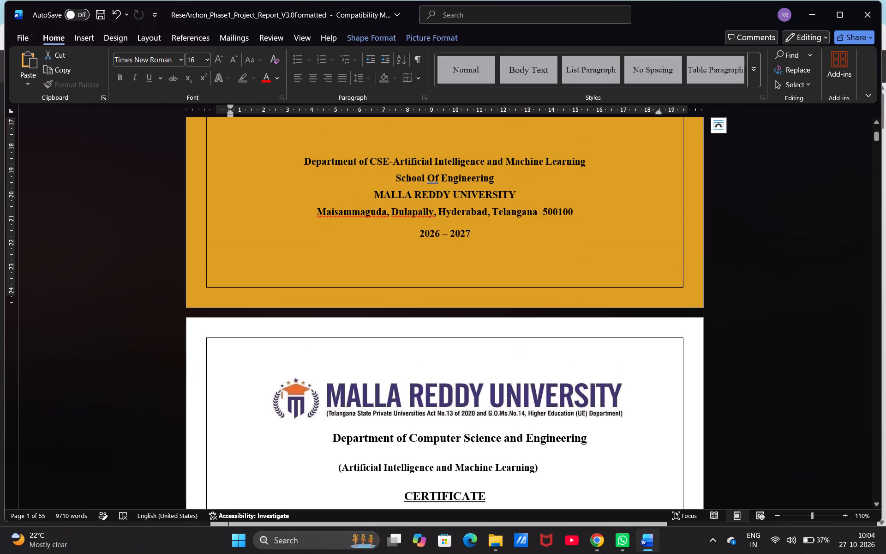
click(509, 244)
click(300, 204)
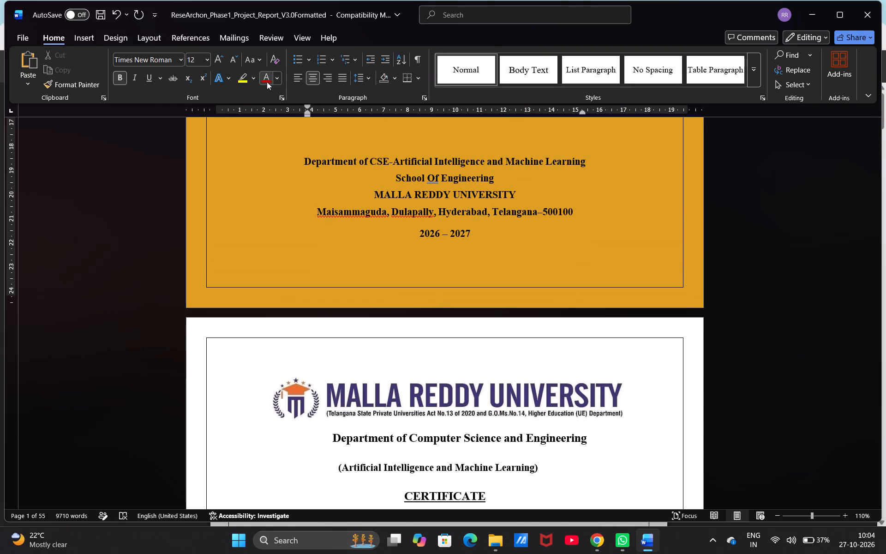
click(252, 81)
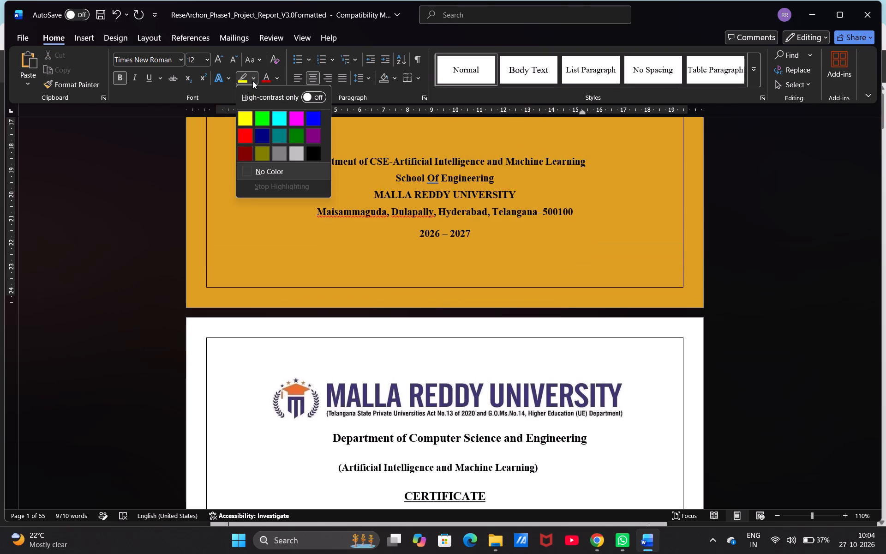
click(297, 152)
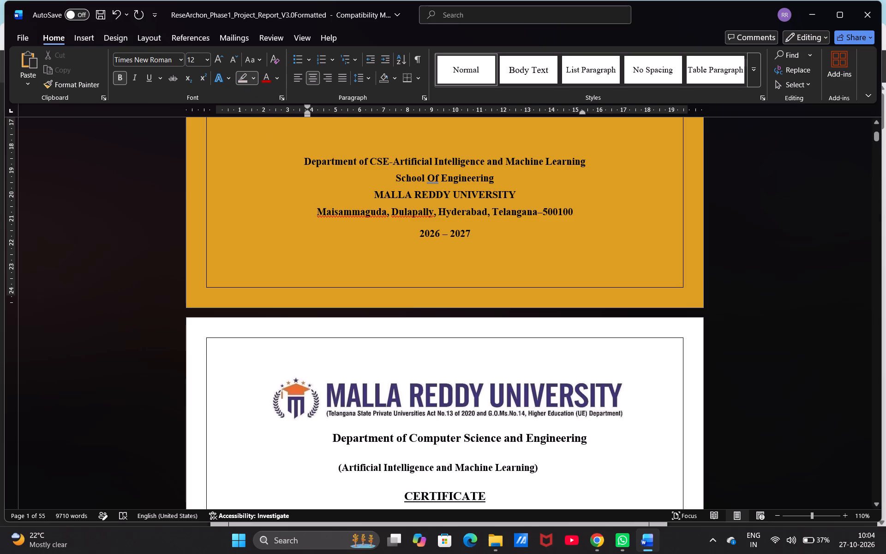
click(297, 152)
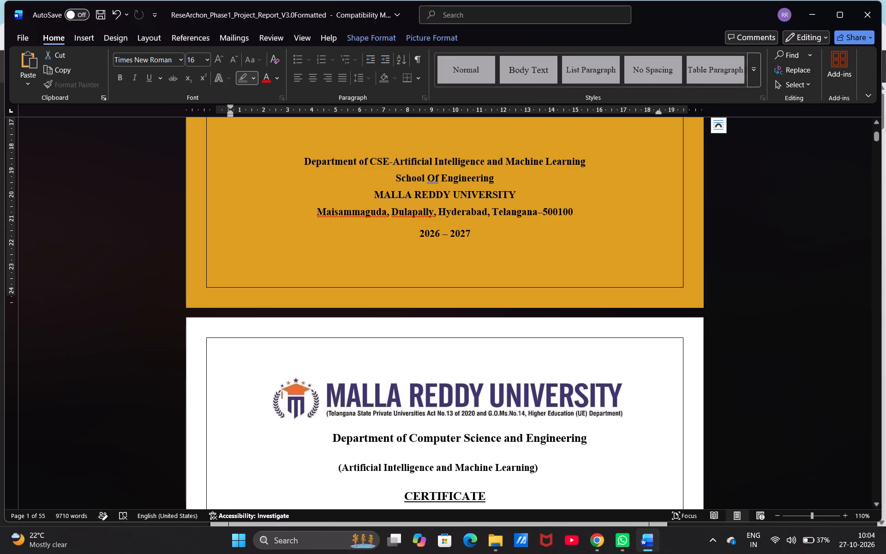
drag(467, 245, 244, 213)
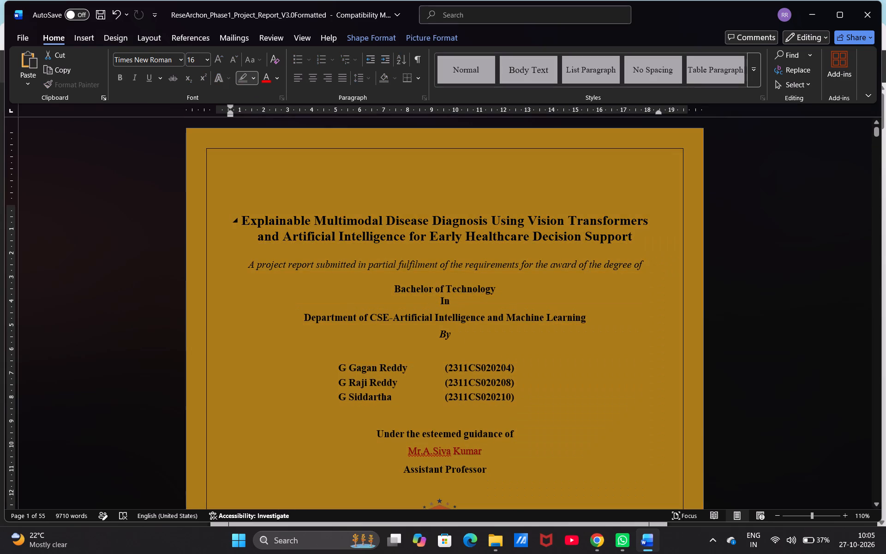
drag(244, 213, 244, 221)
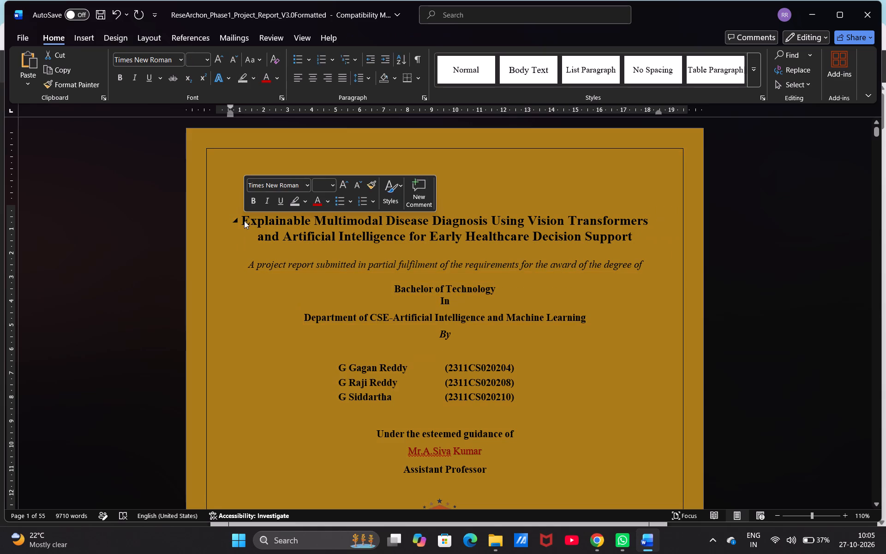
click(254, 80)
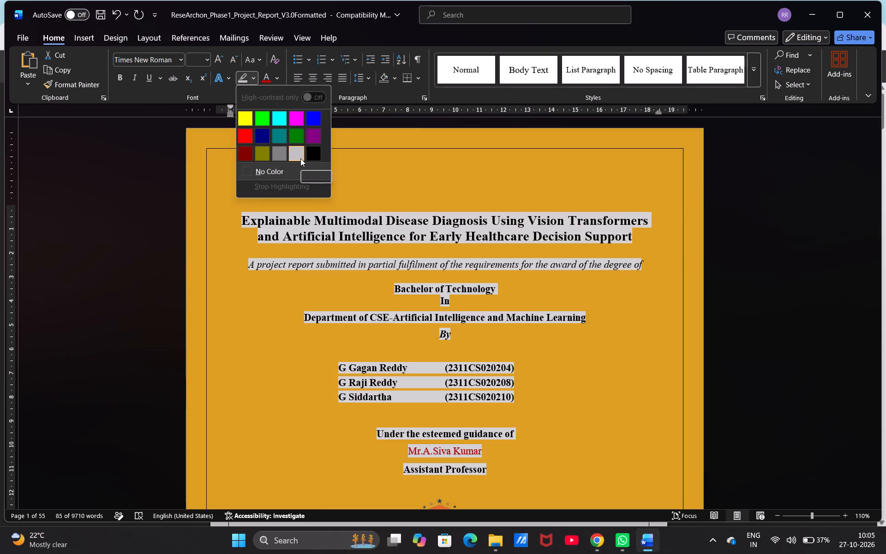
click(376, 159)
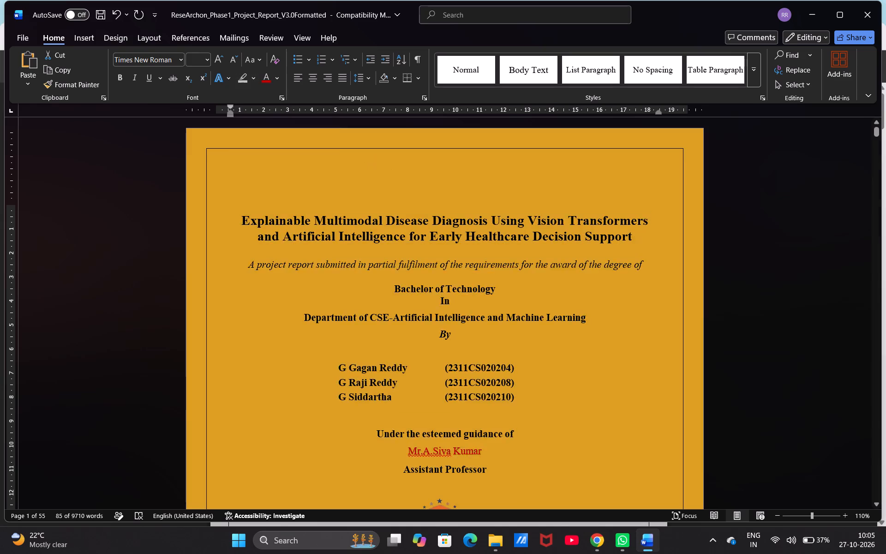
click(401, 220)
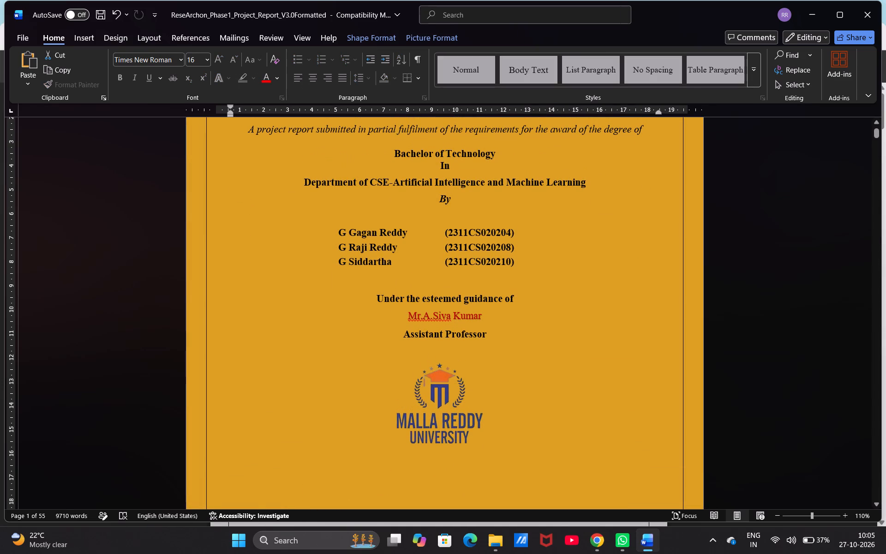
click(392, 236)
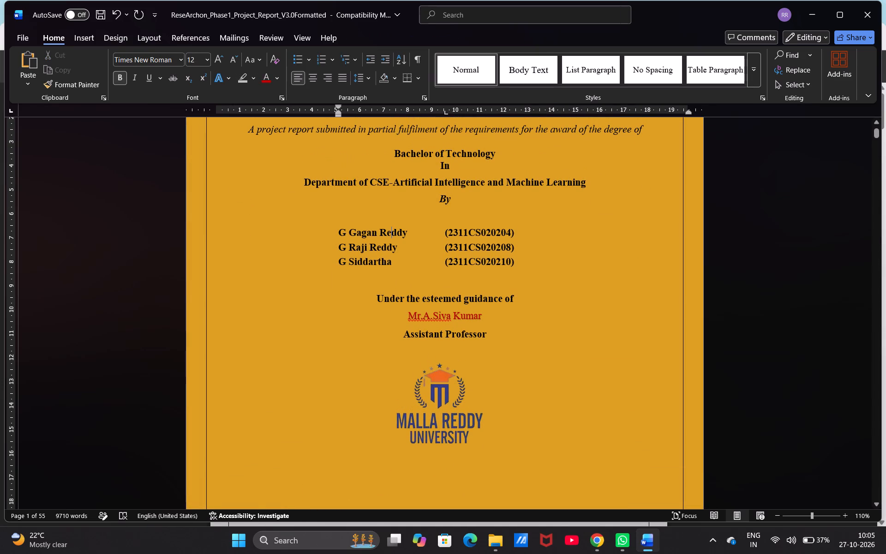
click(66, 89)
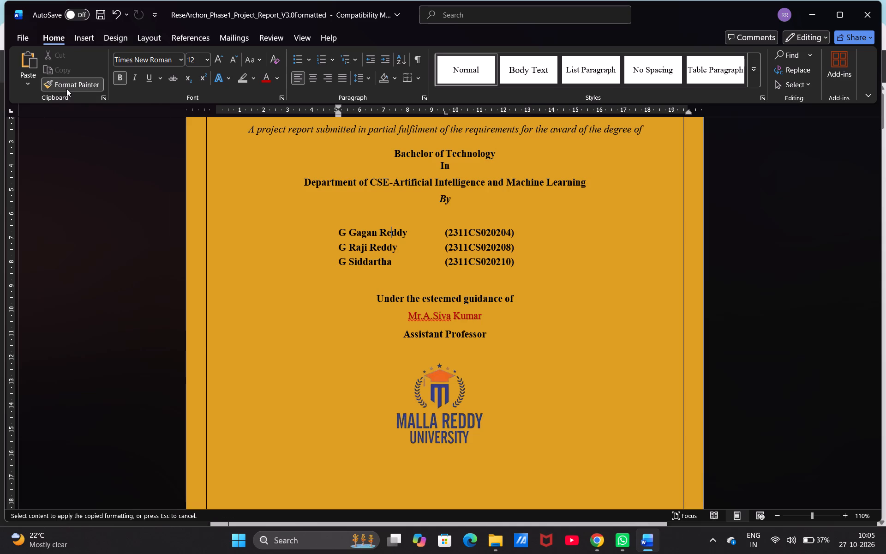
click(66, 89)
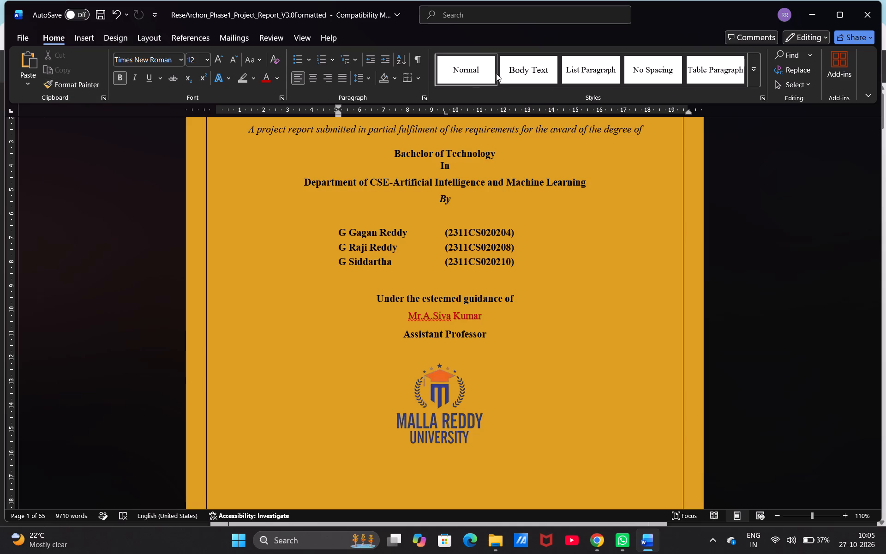
Open the shading colour choices for the first student's line on the cover page and for the top of the certificate page.
click(394, 78)
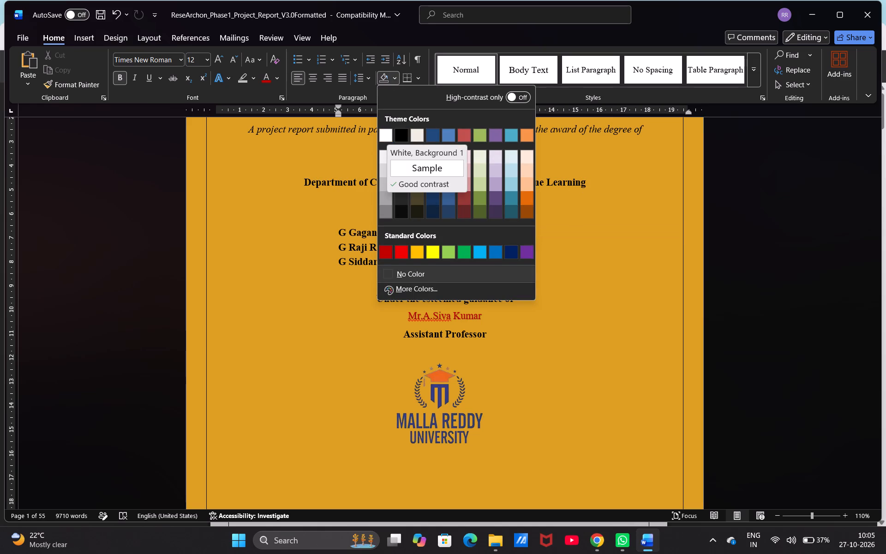
click(586, 254)
scroll(543, 388, down, 1)
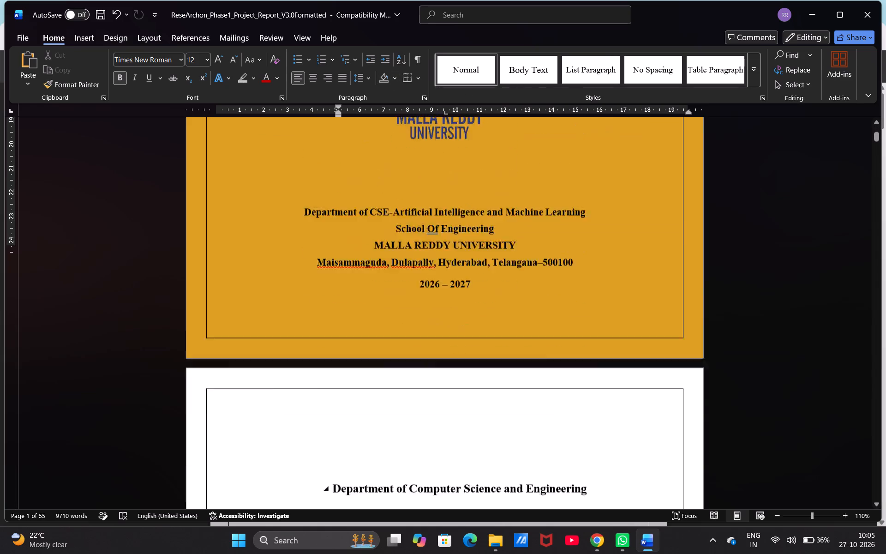
scroll(543, 388, down, 1)
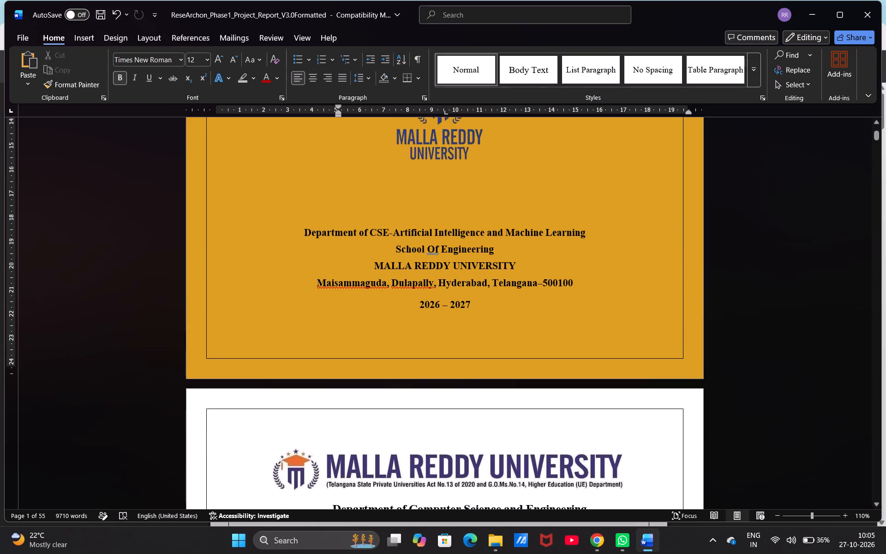
click(411, 422)
click(391, 77)
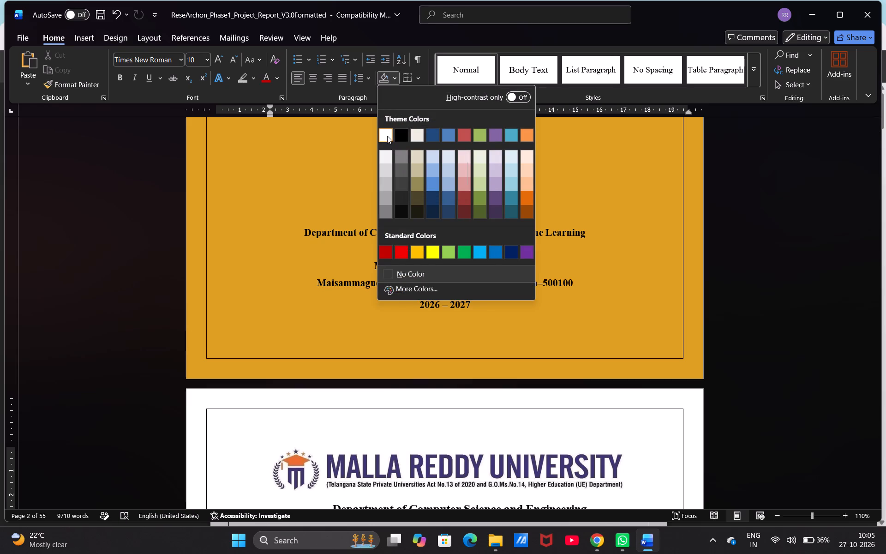
click(641, 271)
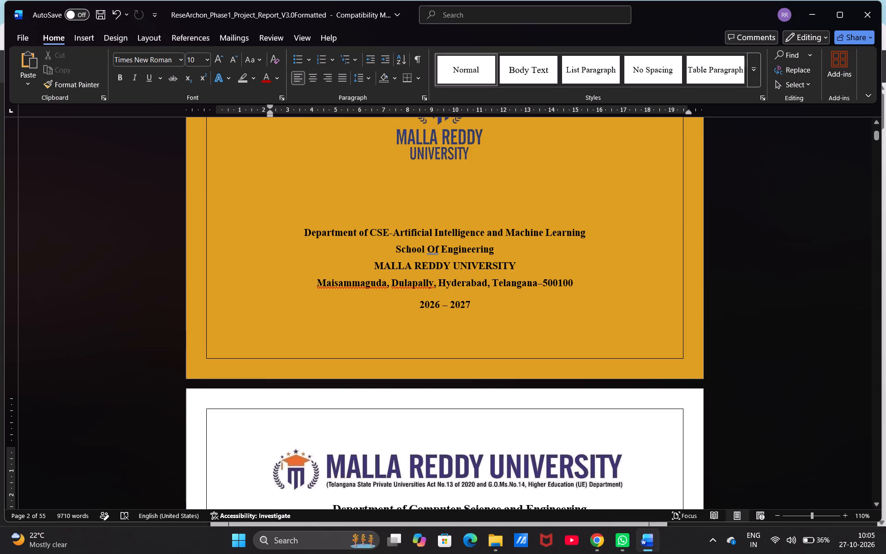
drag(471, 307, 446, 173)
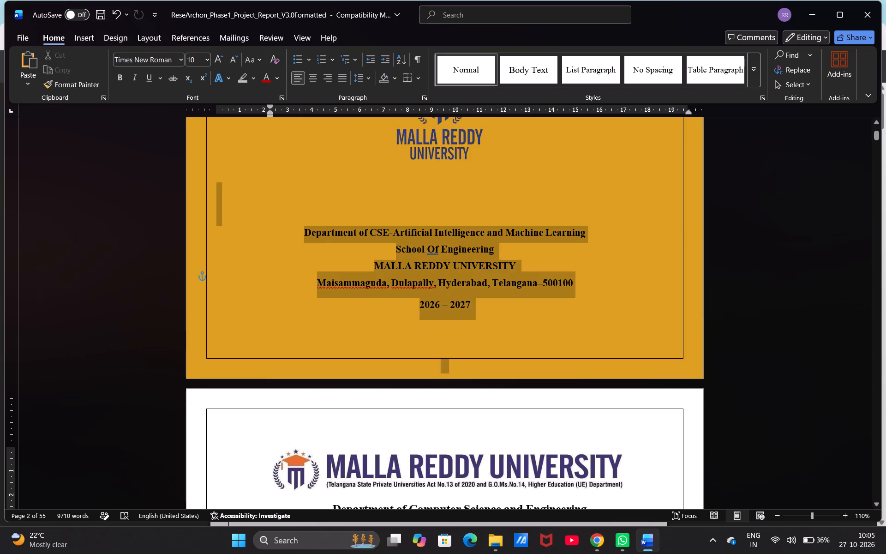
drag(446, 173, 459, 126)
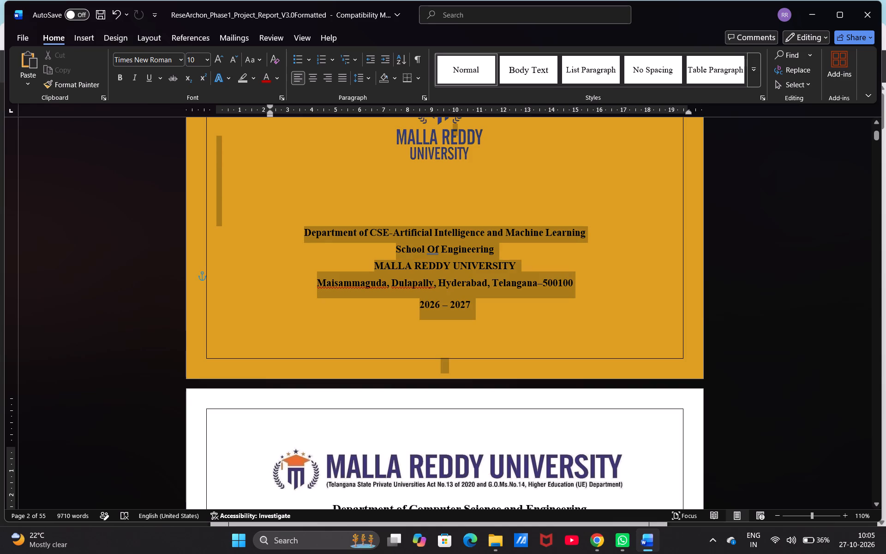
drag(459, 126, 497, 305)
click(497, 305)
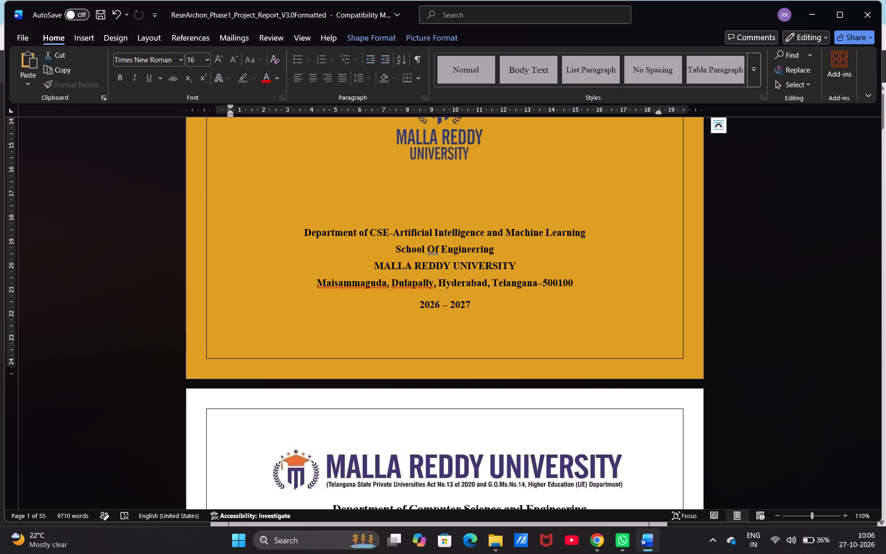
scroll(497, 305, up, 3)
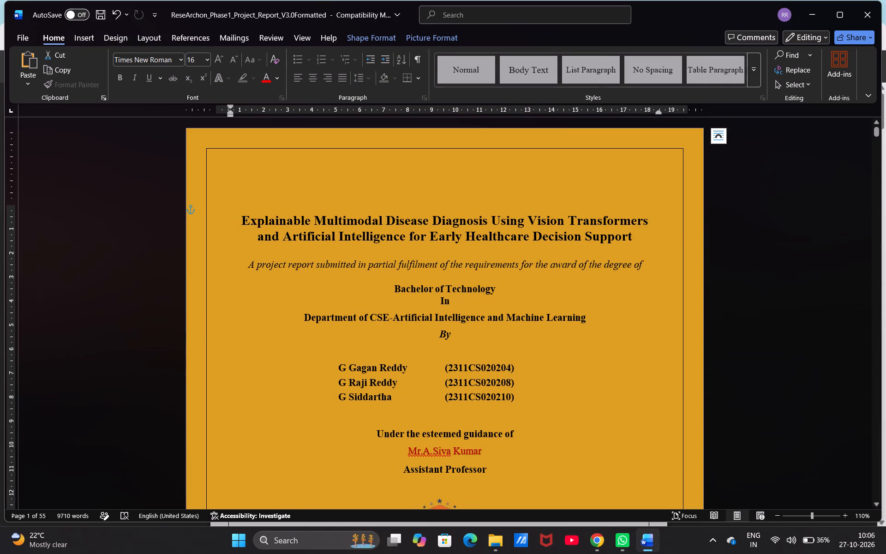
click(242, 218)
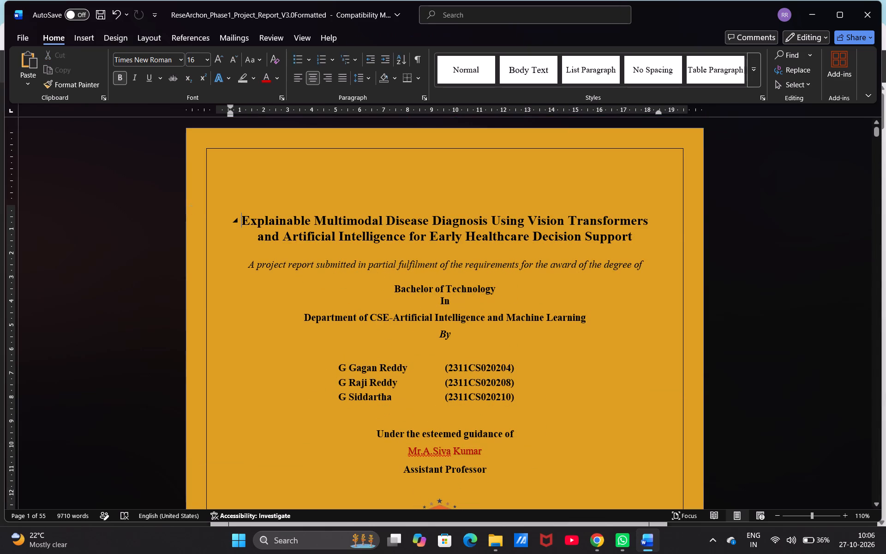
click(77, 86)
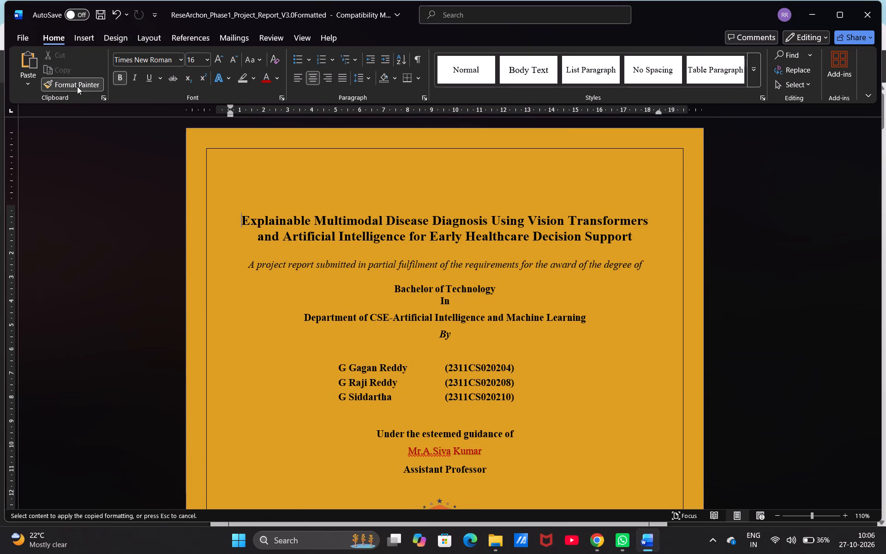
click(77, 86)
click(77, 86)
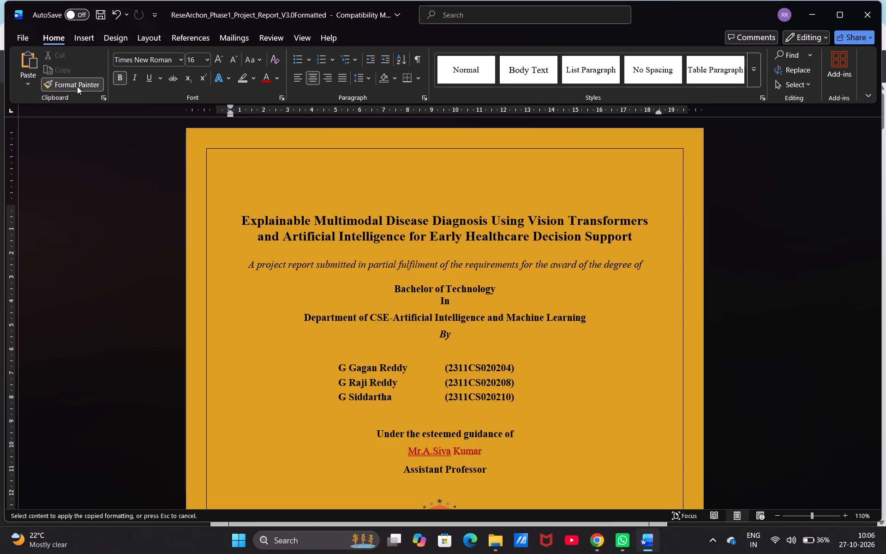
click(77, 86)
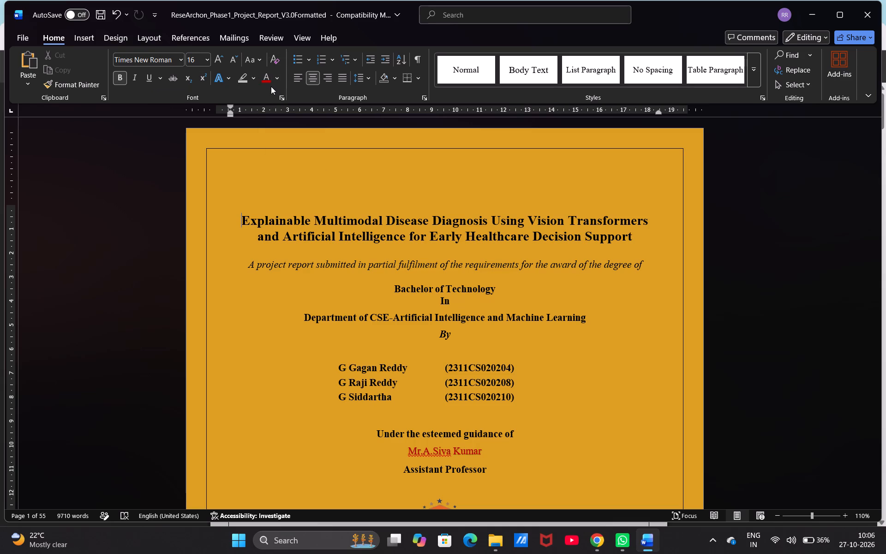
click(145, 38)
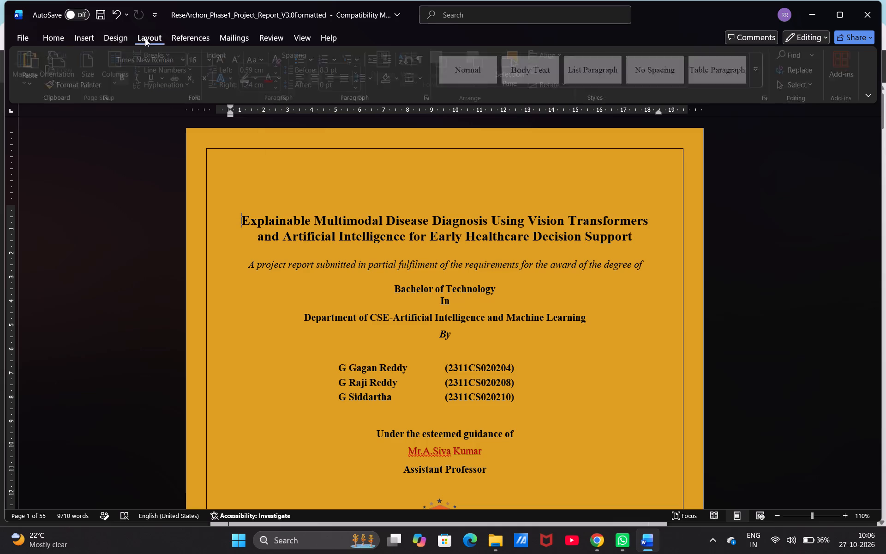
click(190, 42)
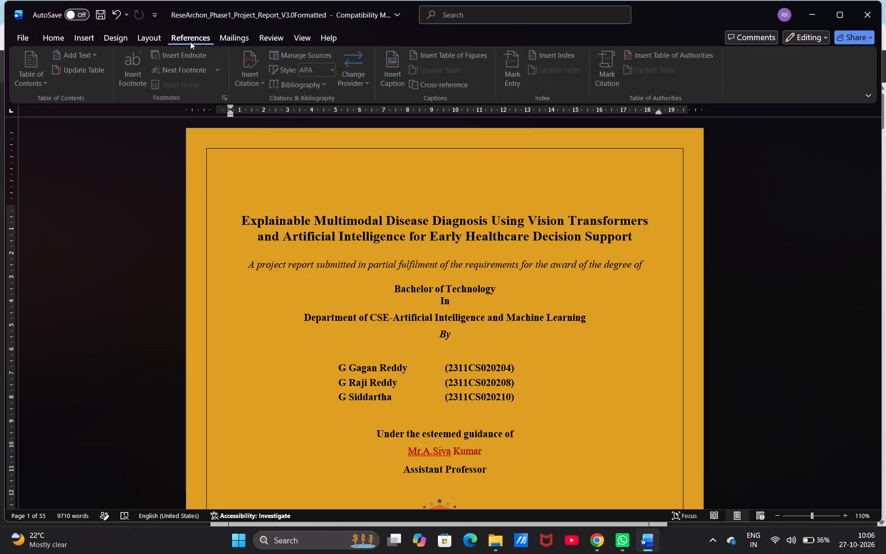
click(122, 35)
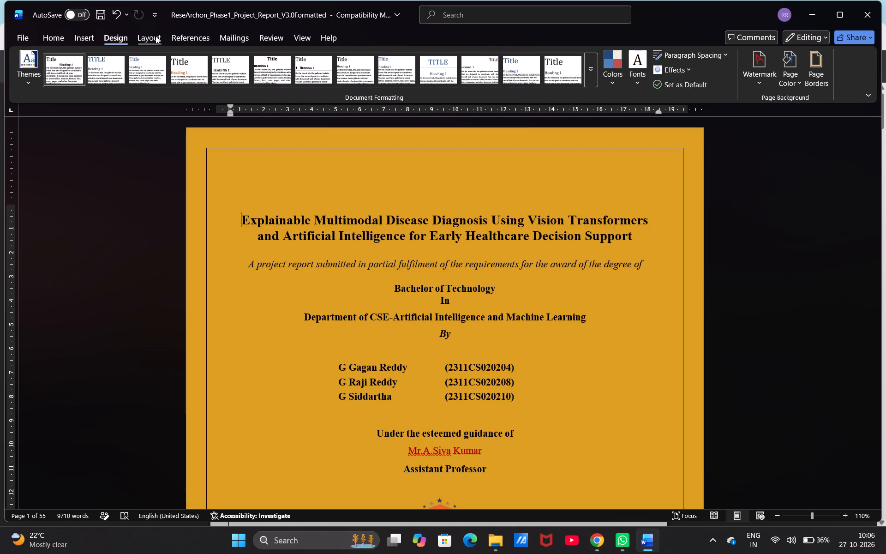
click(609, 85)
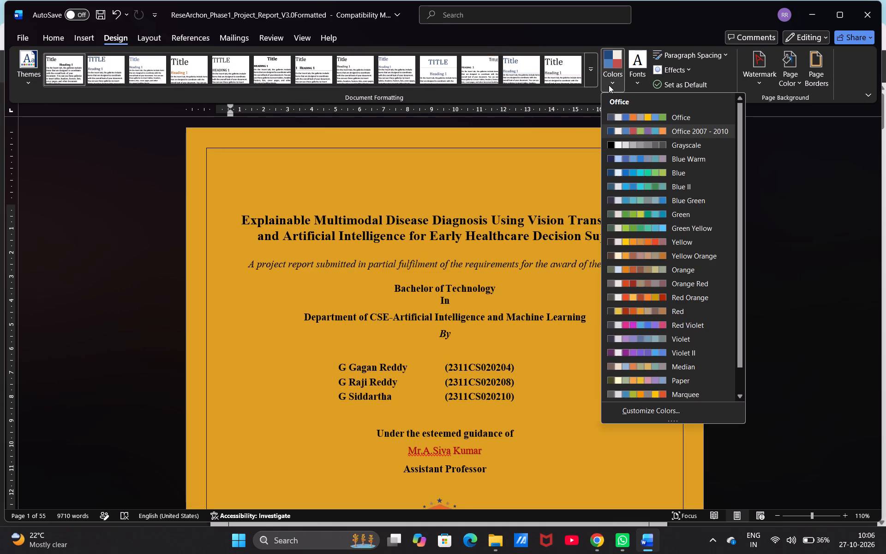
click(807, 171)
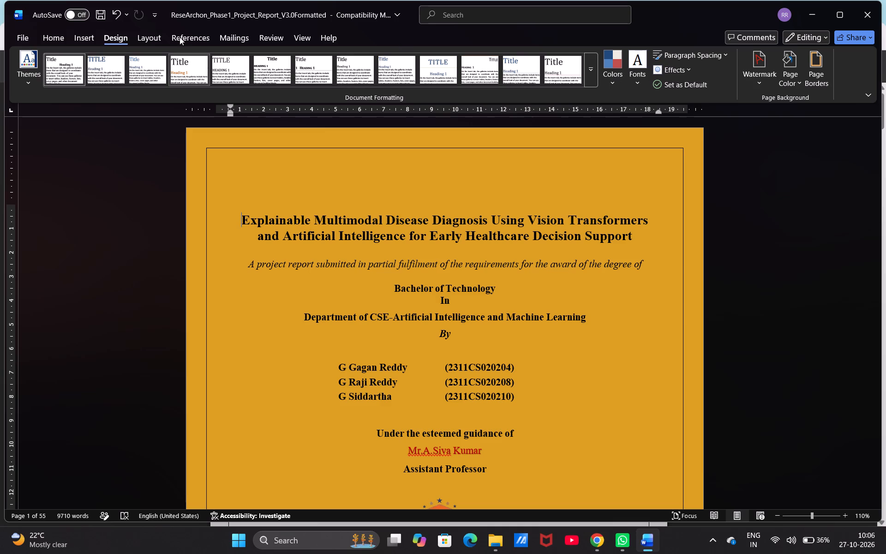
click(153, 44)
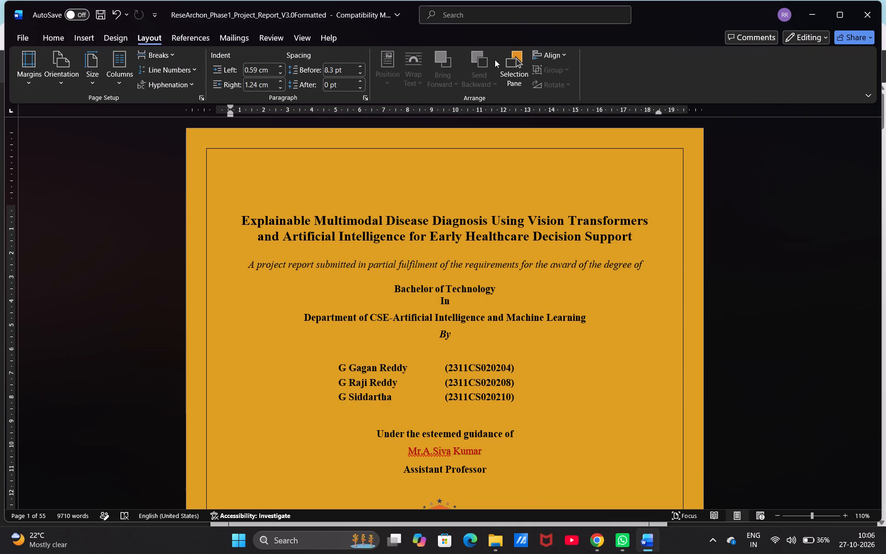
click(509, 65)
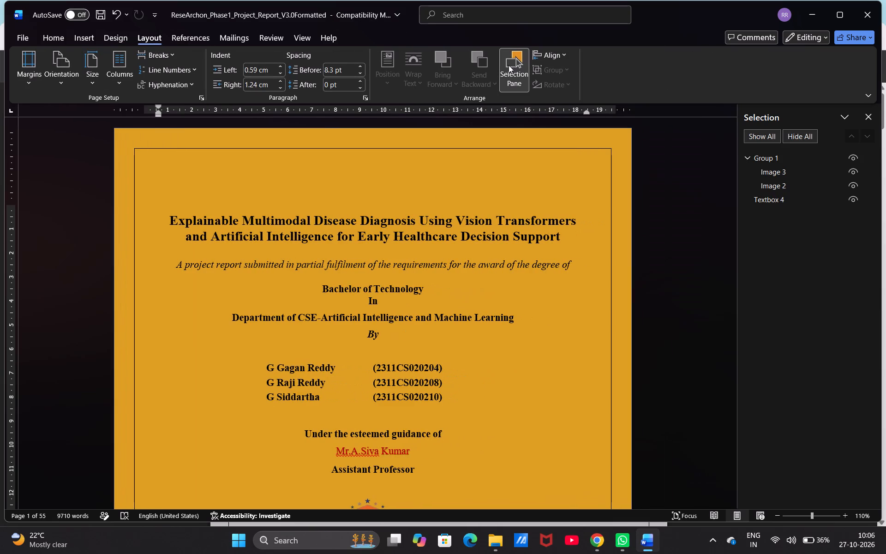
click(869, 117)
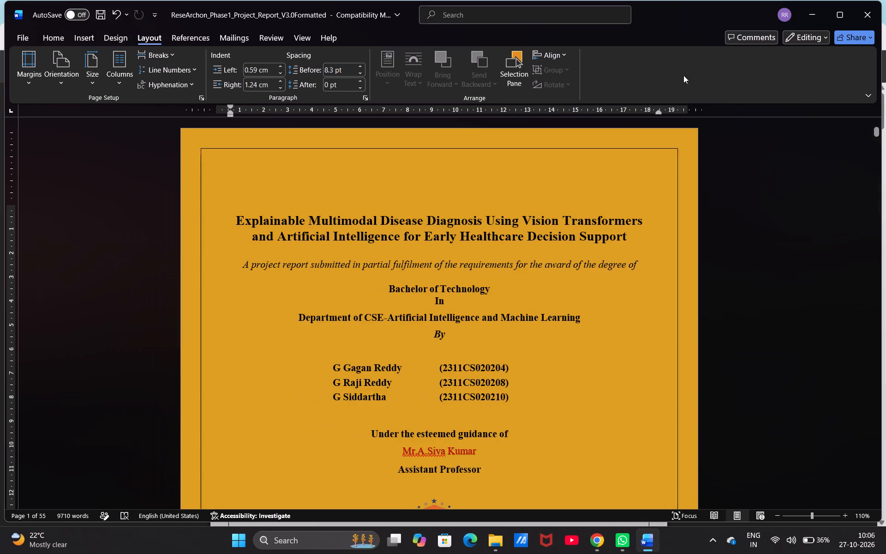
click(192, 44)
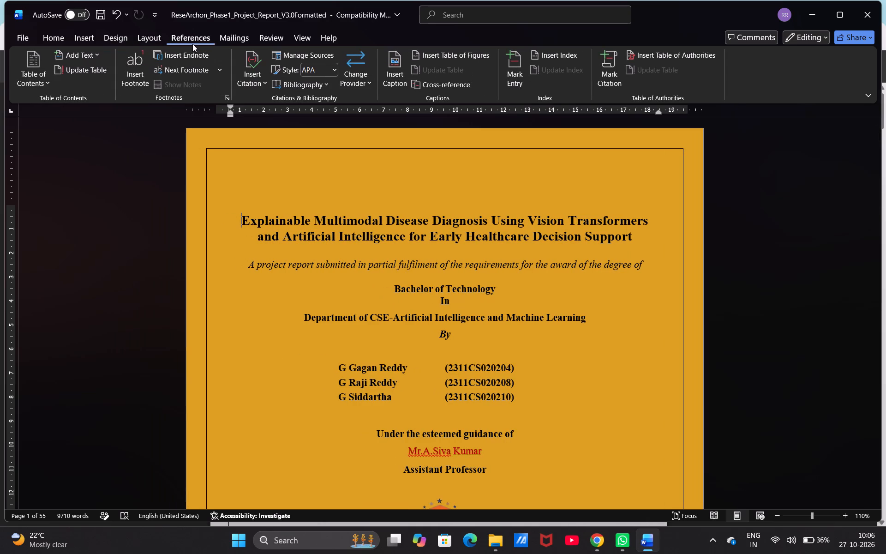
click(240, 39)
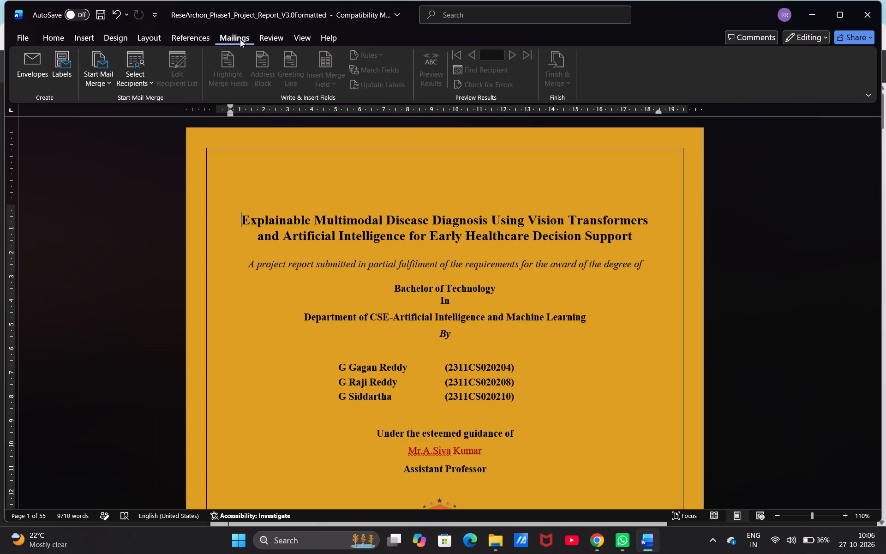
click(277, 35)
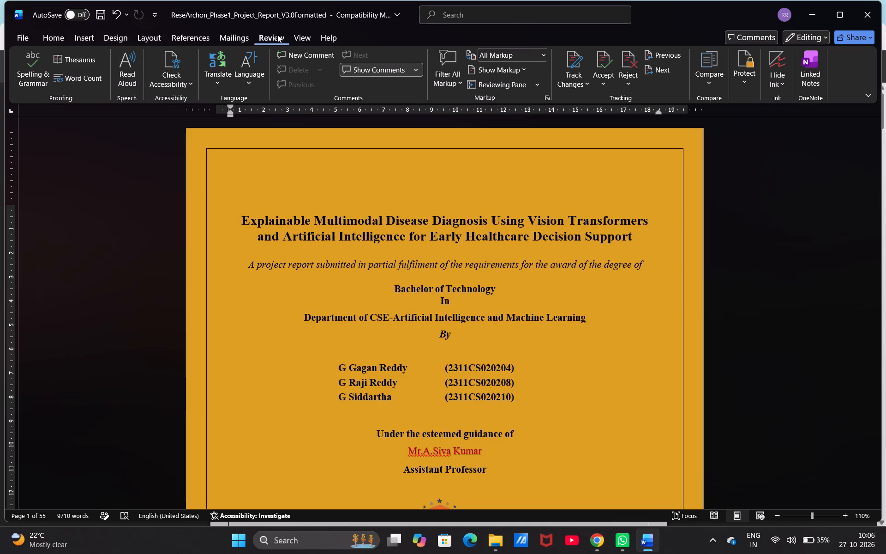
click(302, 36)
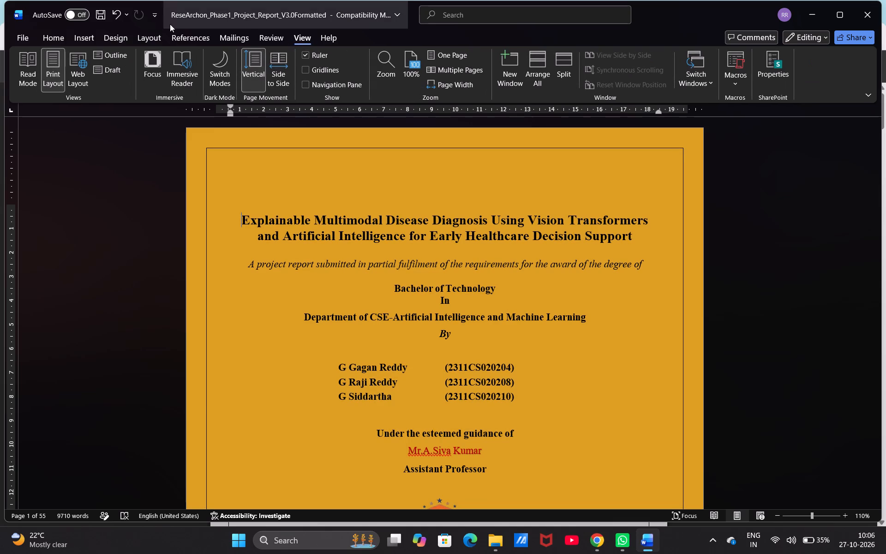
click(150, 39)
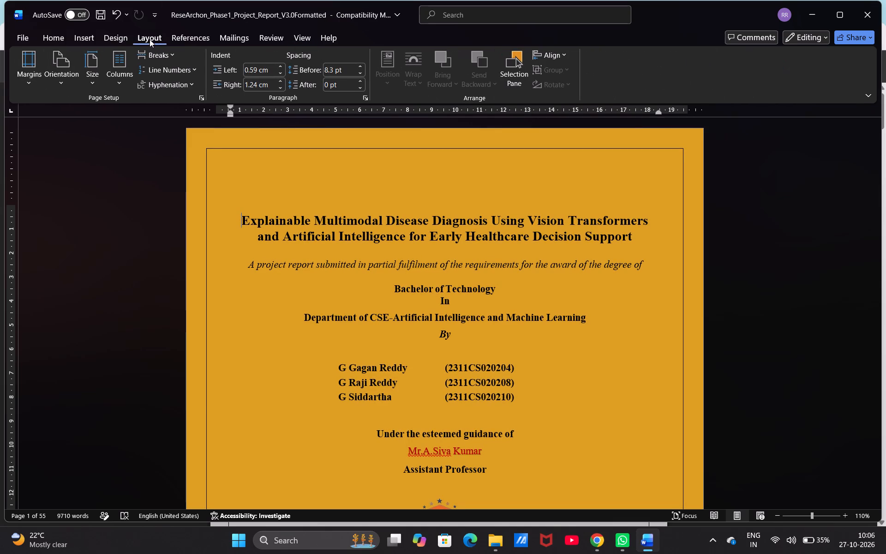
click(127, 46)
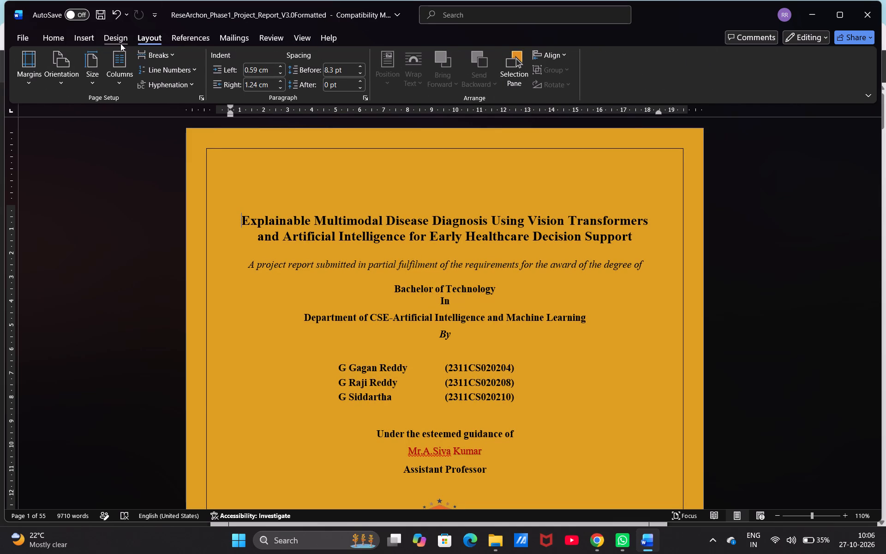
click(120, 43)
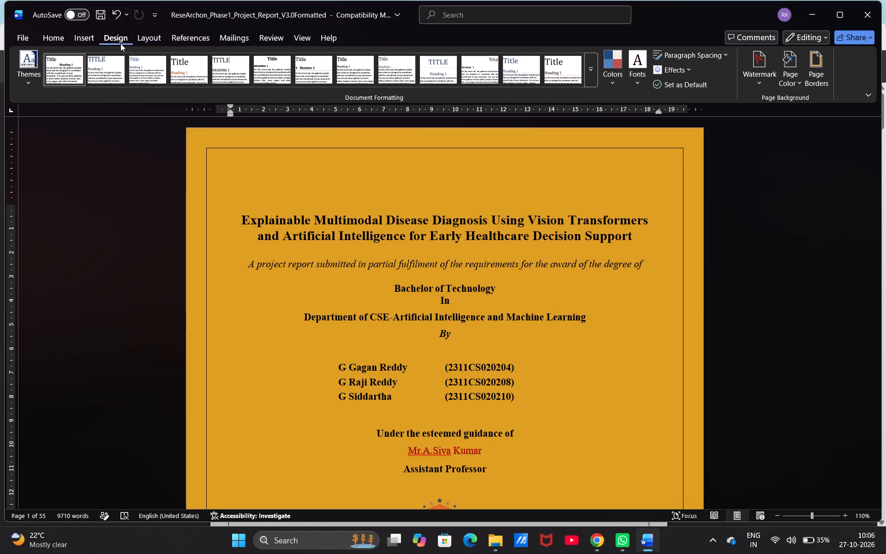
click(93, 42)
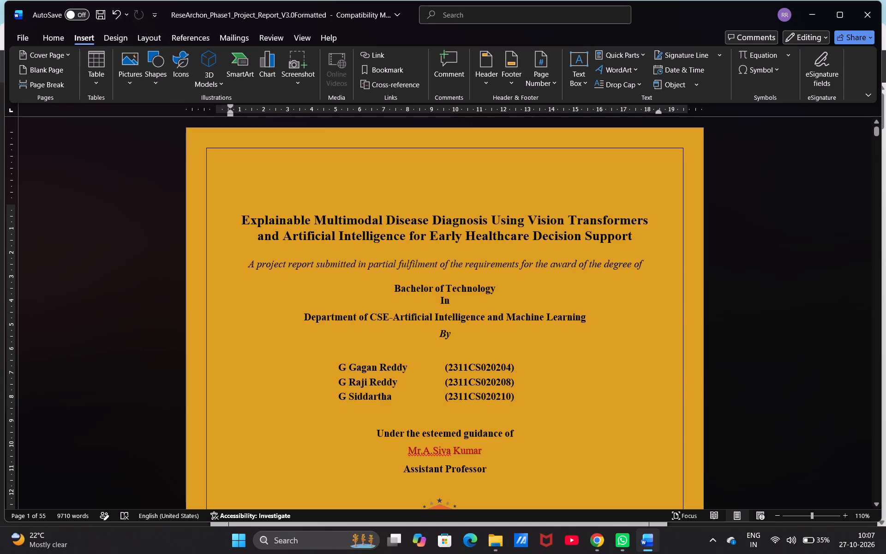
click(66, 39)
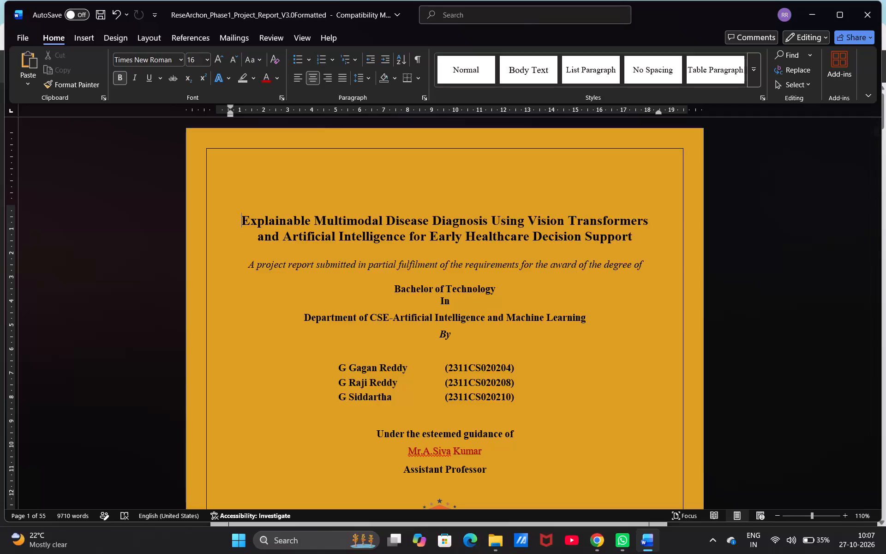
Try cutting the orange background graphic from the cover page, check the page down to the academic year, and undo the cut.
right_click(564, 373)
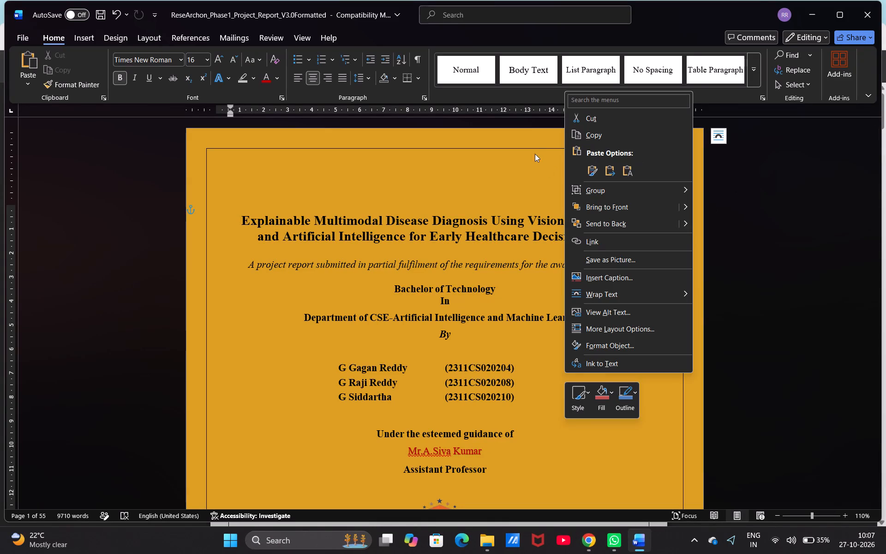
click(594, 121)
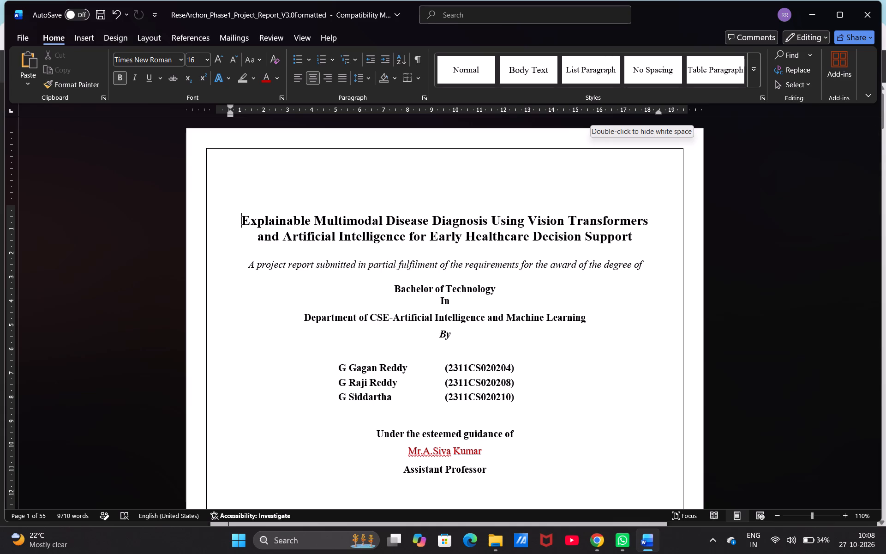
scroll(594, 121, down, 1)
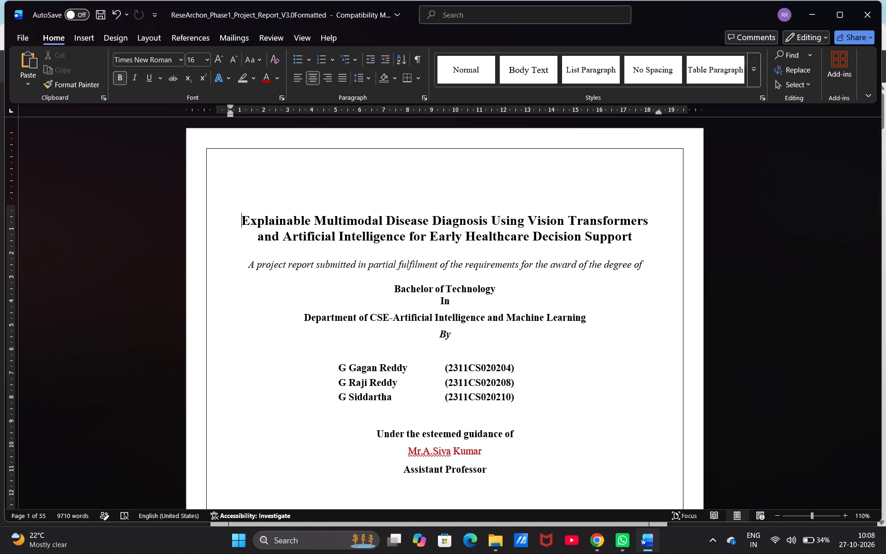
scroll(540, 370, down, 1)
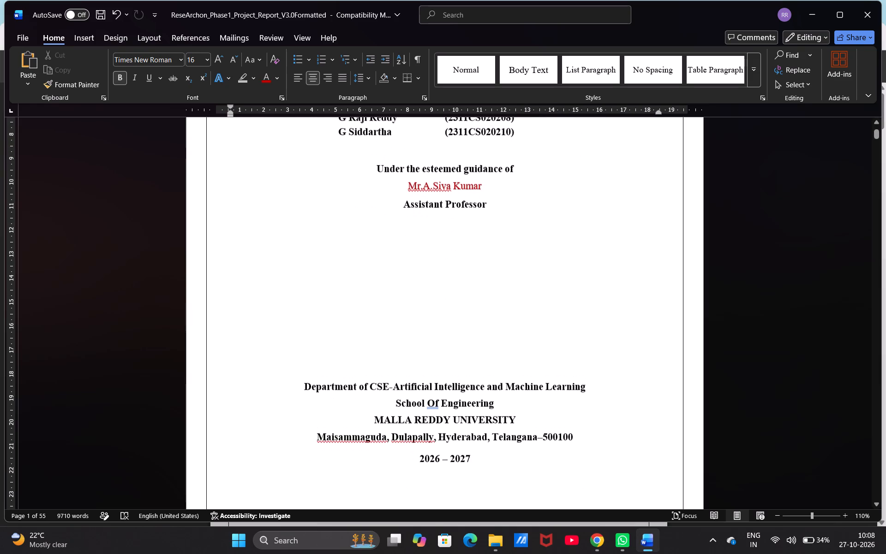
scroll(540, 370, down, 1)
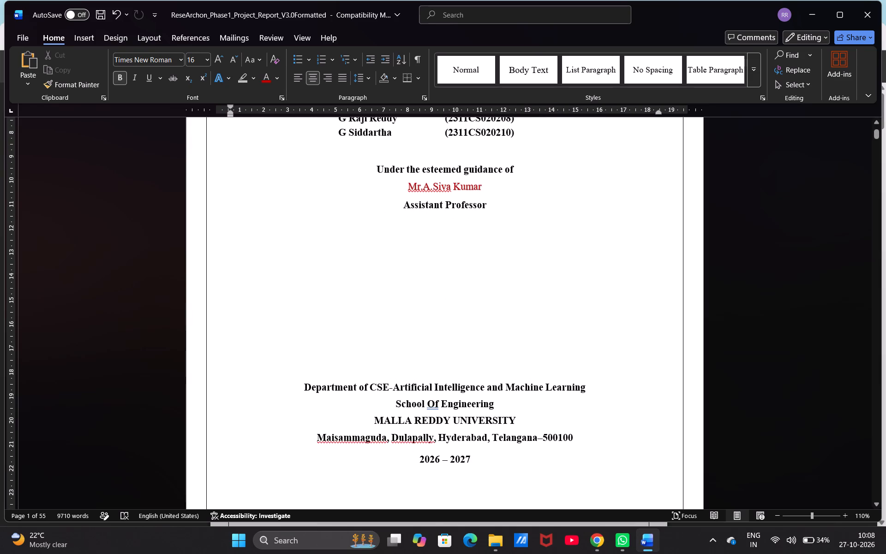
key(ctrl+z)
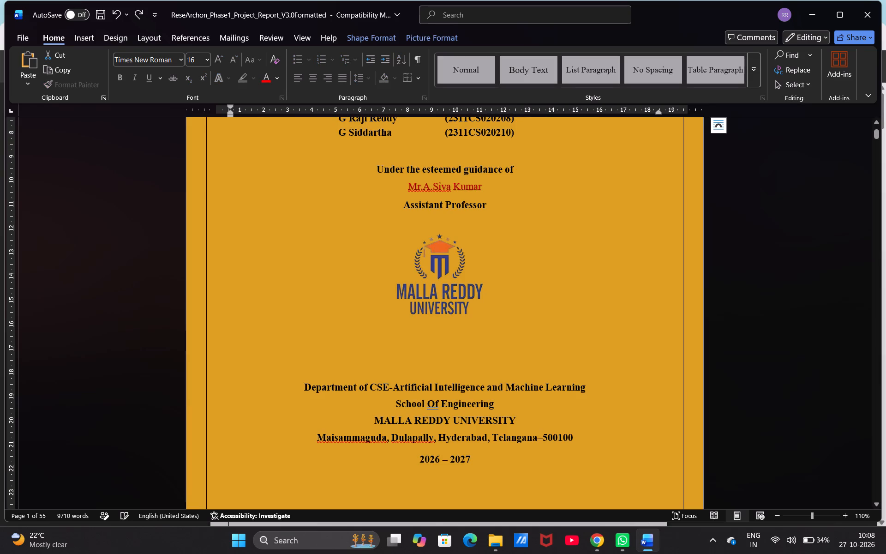
Copy the university logo graphic with its orange background, and cut it from the cover page.
right_click(452, 308)
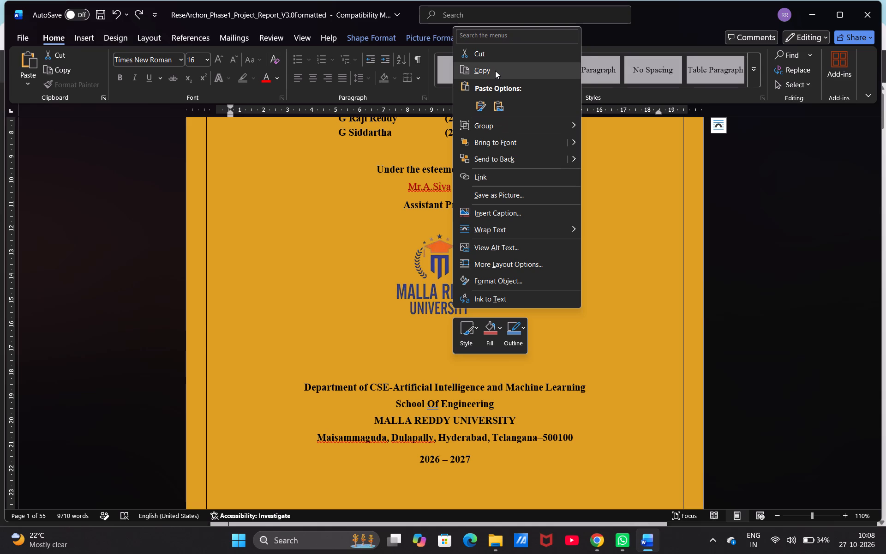
click(495, 71)
right_click(250, 197)
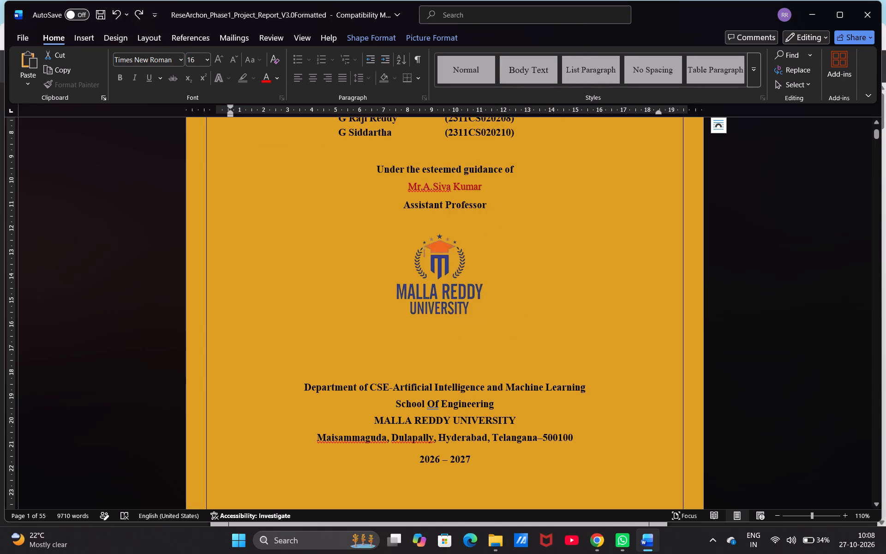
click(280, 222)
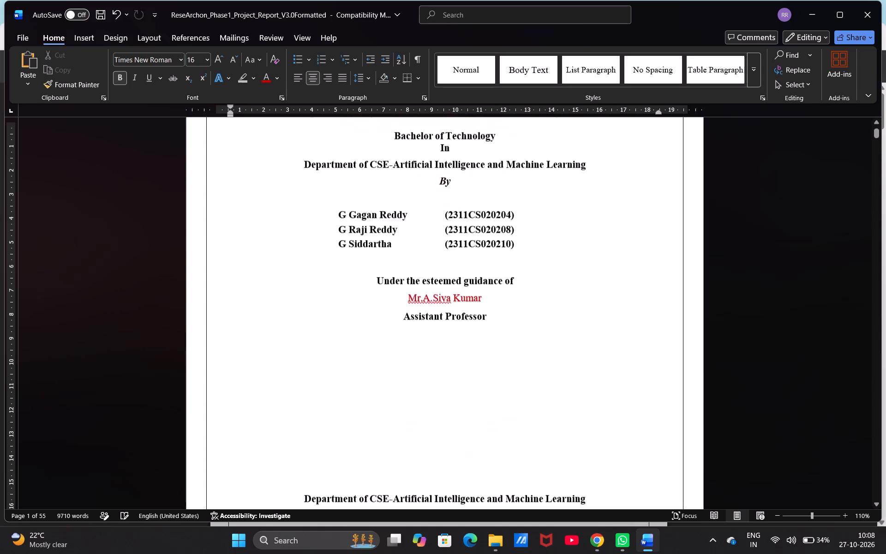
Indent the blank line in the gap below "Assistant Professor" on the cover page with 20 spaces.
scroll(478, 397, down, 1)
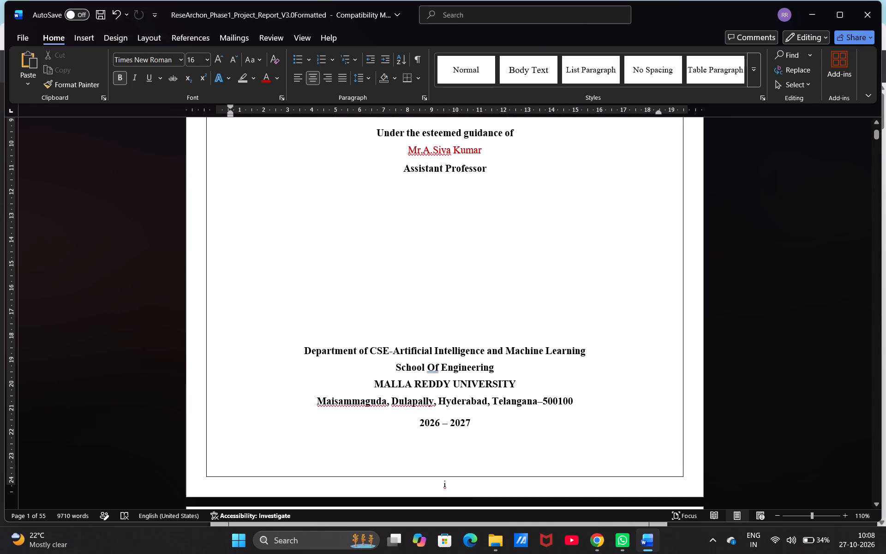
click(457, 245)
click(503, 174)
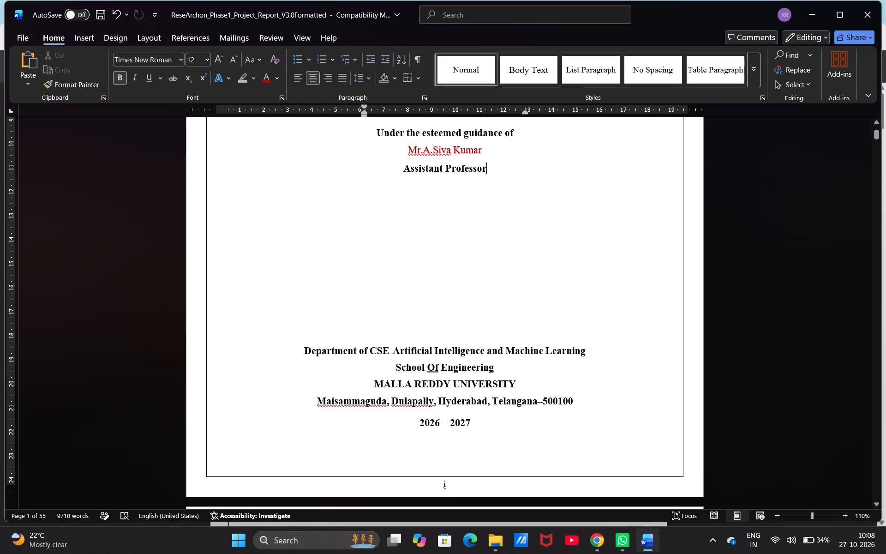
click(457, 237)
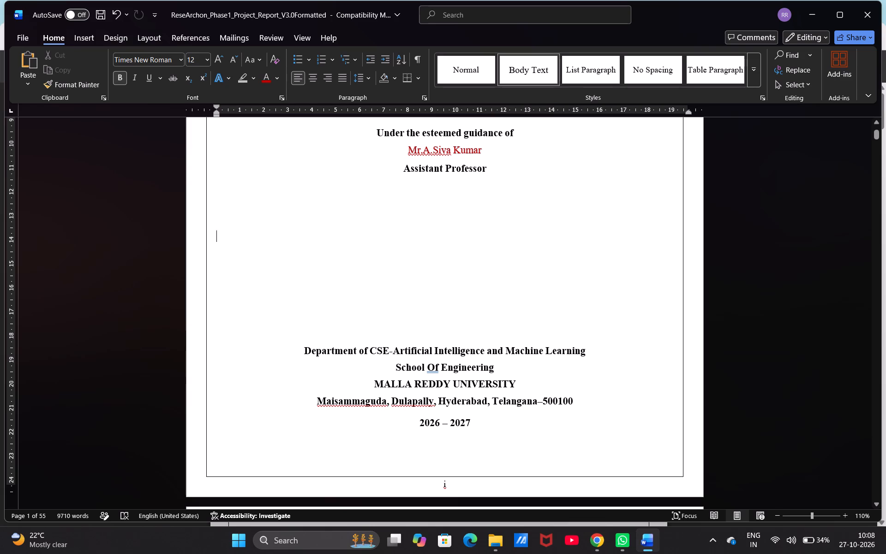
key(space)
key(space)
key(space)
key(space)
key(space)
key(space)
key(space)
key(space)
key(space)
key(space)
key(space)
key(space)
key(space)
key(space)
key(space)
key(space)
key(space)
key(space)
key(space)
key(space)
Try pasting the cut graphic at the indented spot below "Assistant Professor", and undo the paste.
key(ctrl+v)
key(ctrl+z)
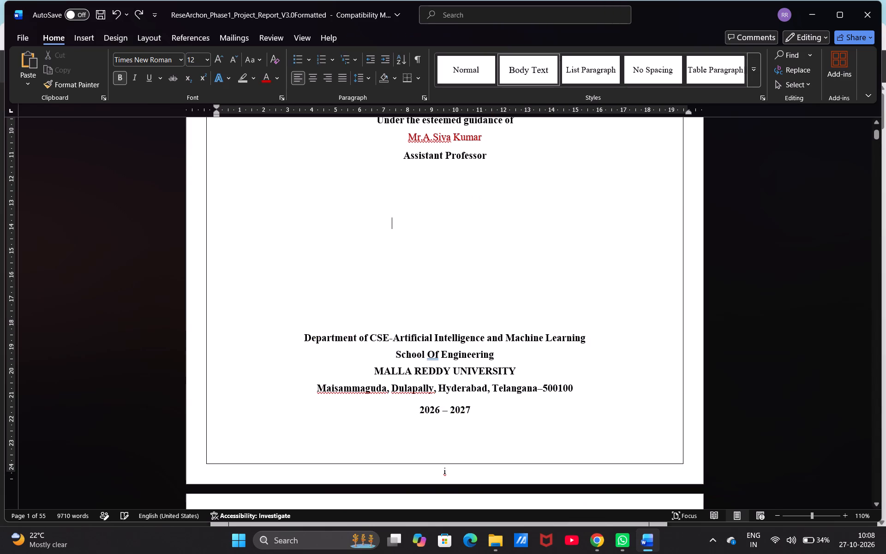
Look through the clipboard history for the copied university logo graphic.
key(super+v)
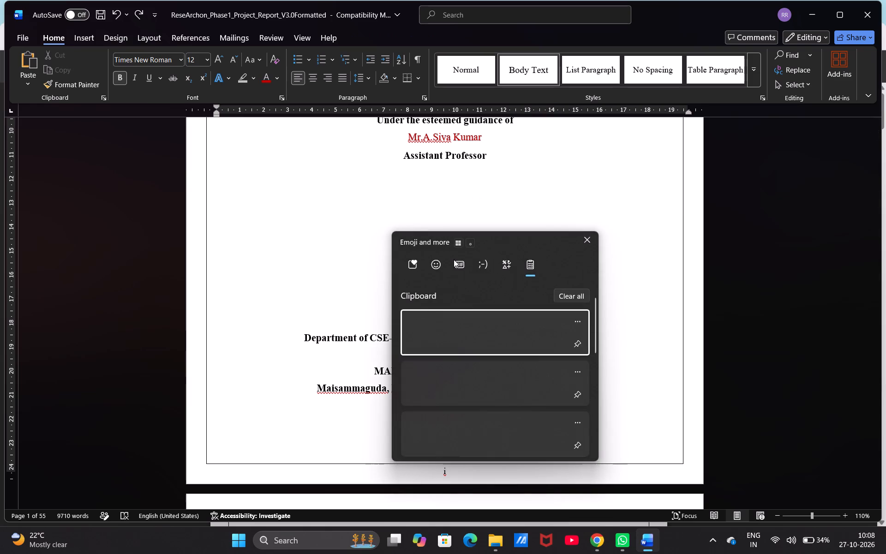
scroll(467, 383, down, 1)
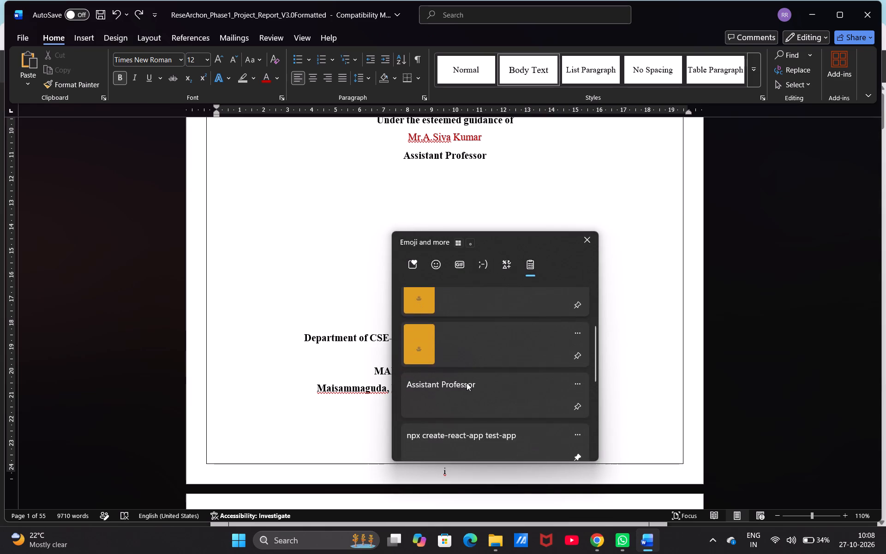
scroll(467, 383, down, 1)
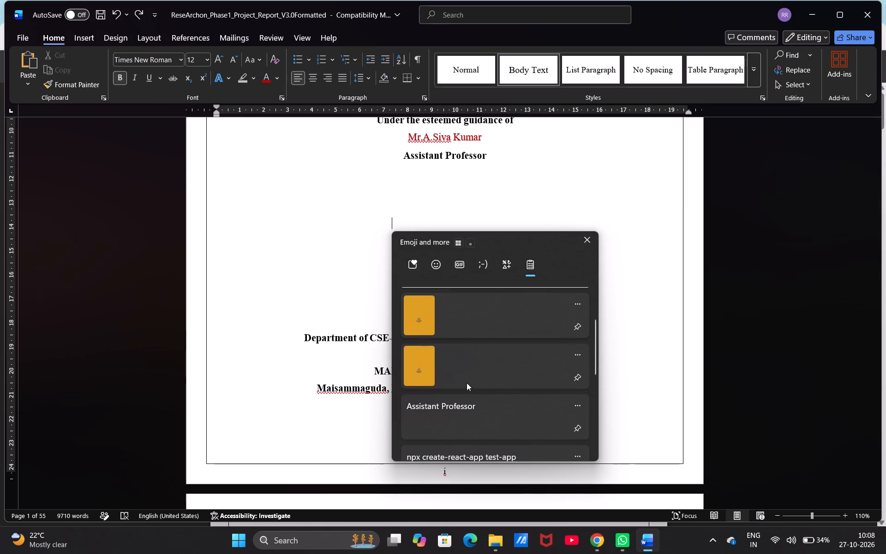
scroll(467, 383, down, 2)
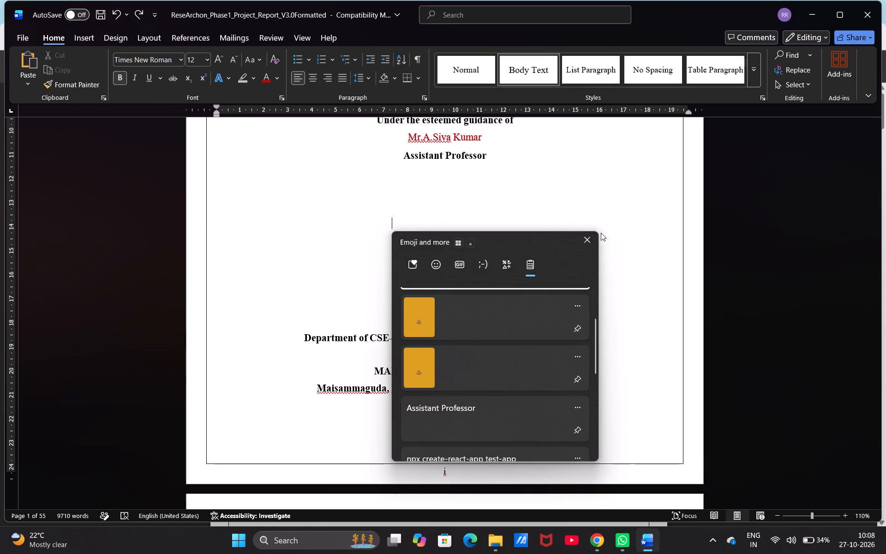
click(587, 240)
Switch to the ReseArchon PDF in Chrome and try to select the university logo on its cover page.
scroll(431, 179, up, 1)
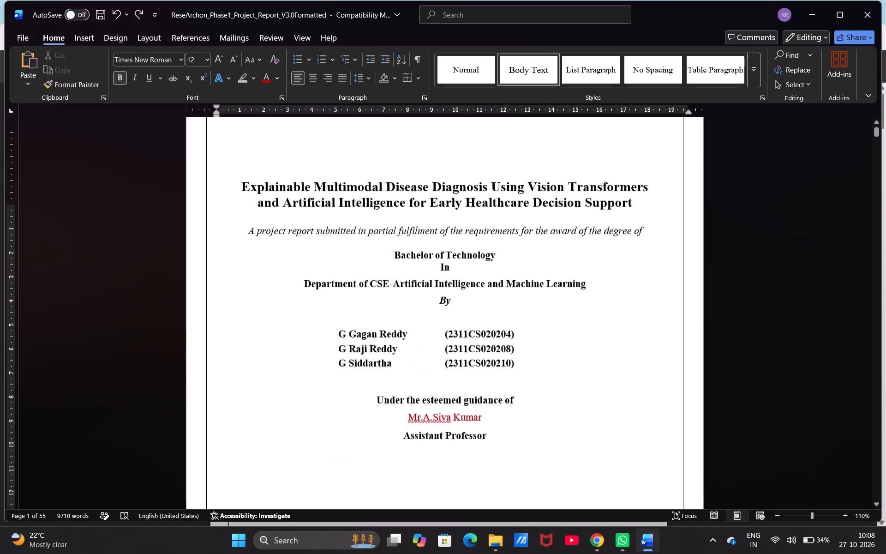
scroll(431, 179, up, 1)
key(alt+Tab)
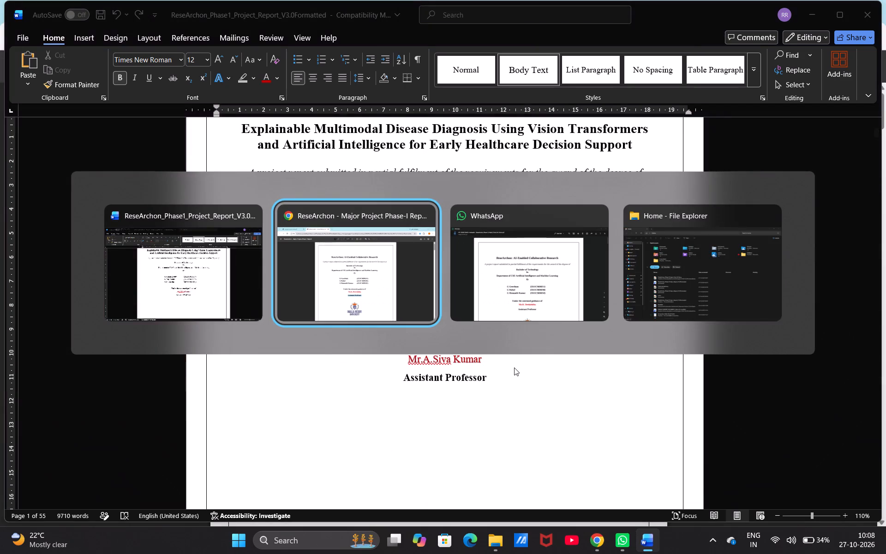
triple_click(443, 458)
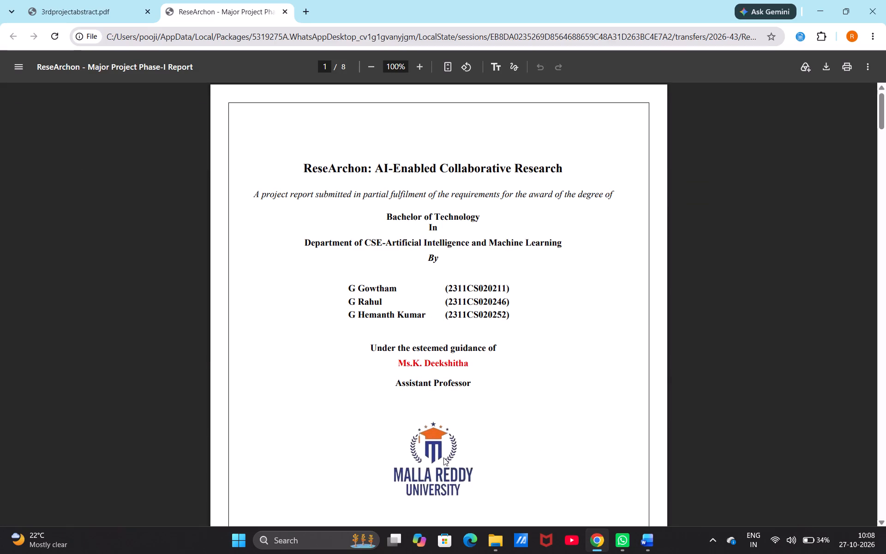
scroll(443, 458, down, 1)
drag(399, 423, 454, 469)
Examine the reference PDF's pages from the cover through the certificate, declaration, abstract and contents to the list of tables.
scroll(454, 469, down, 1)
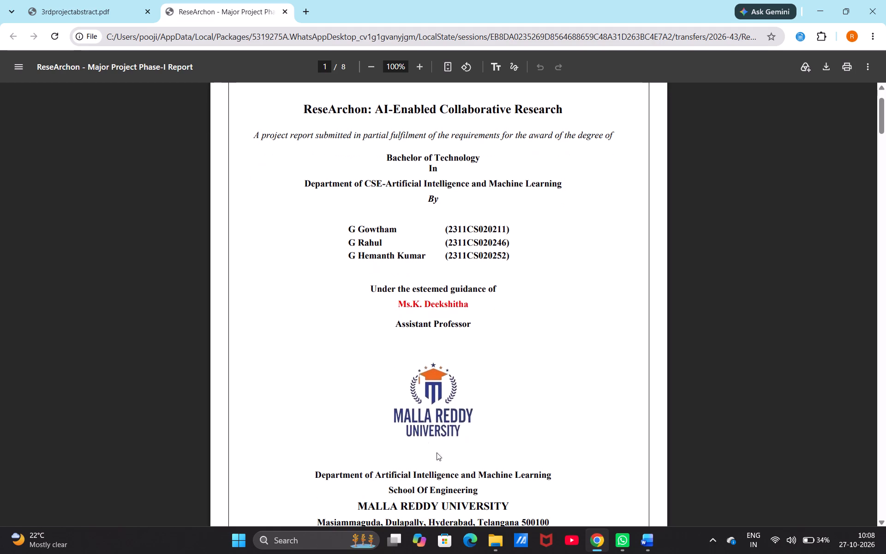
scroll(455, 441, down, 10)
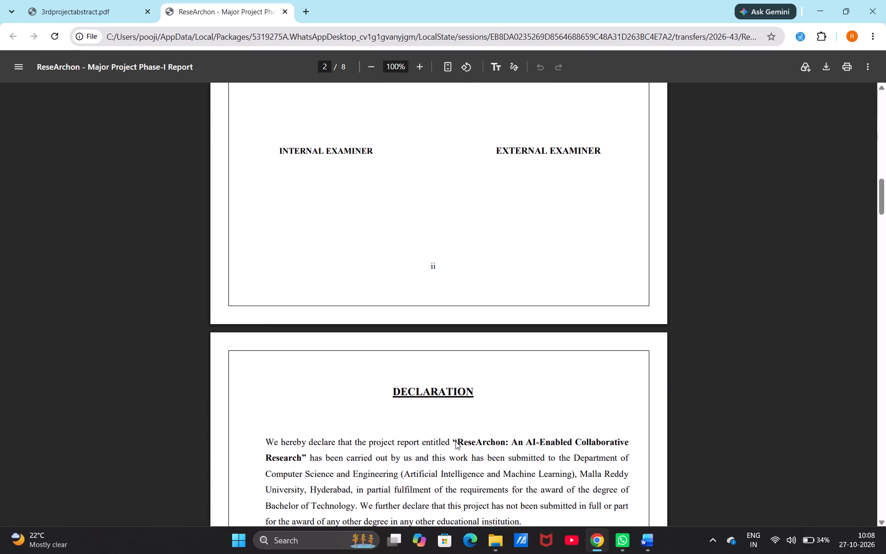
scroll(455, 441, down, 9)
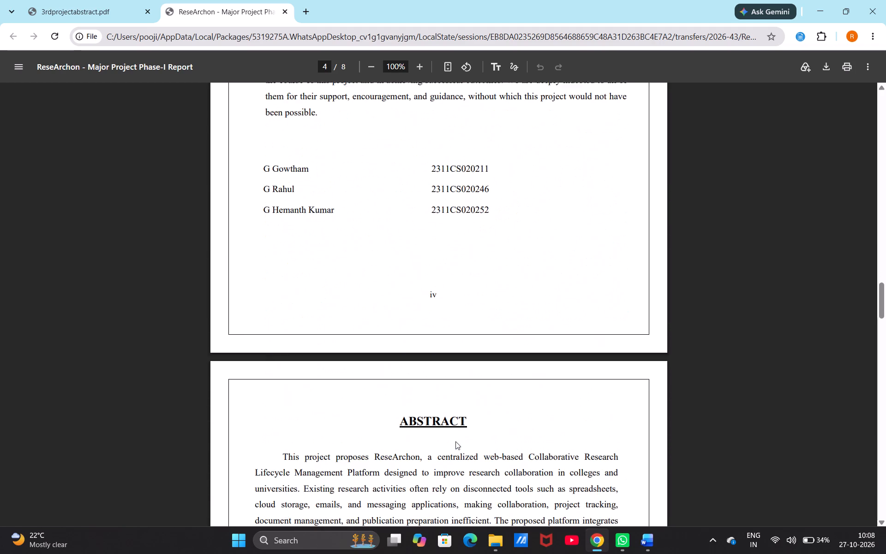
scroll(455, 441, down, 12)
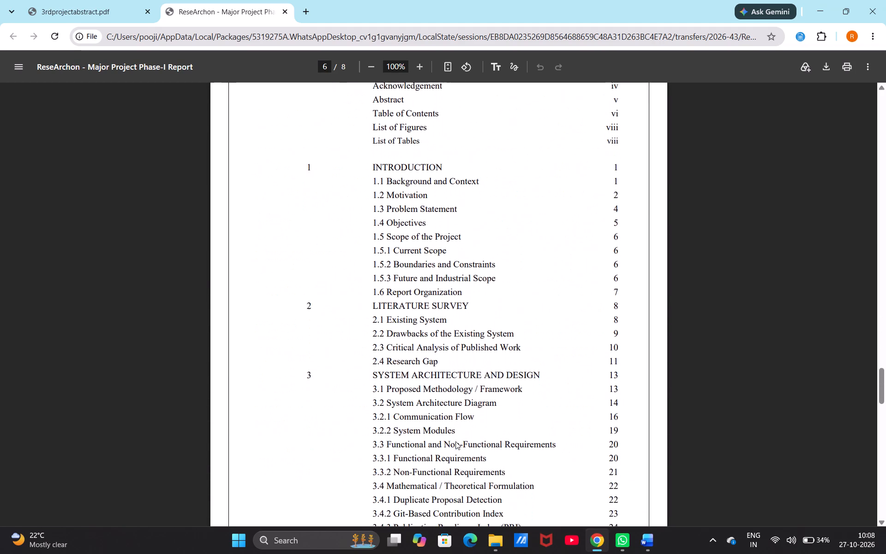
scroll(455, 441, down, 5)
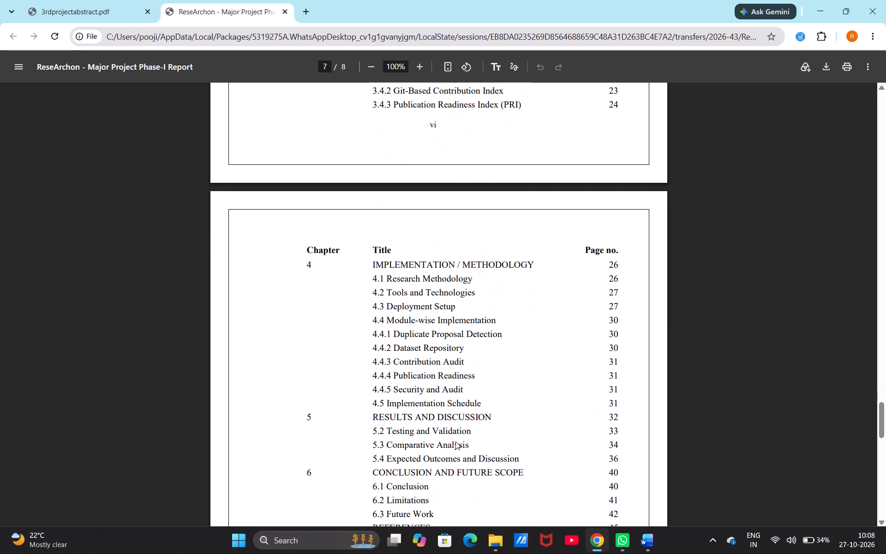
scroll(455, 441, down, 12)
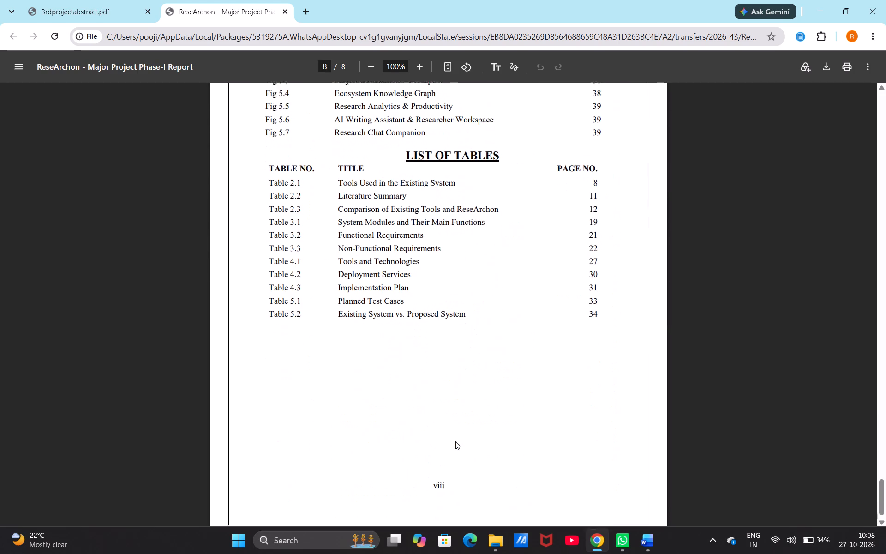
scroll(455, 441, down, 8)
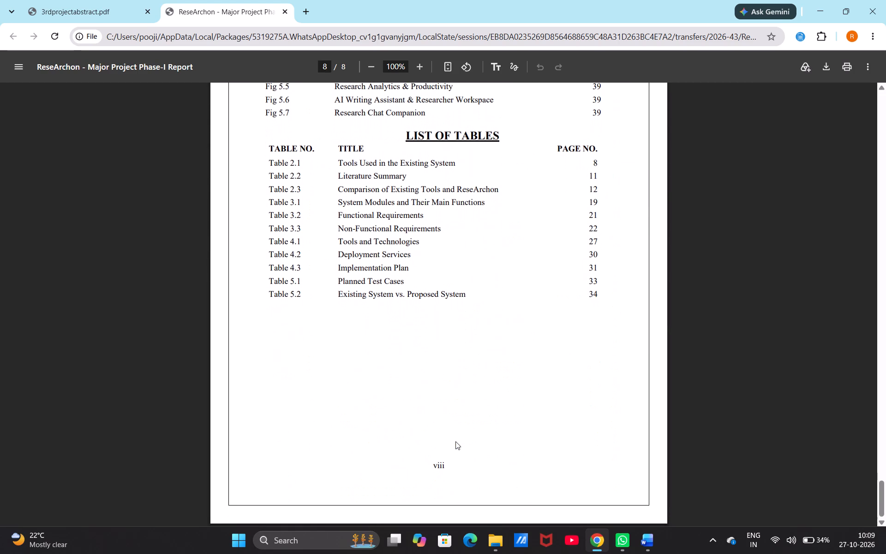
scroll(455, 441, down, 1)
scroll(455, 441, up, 16)
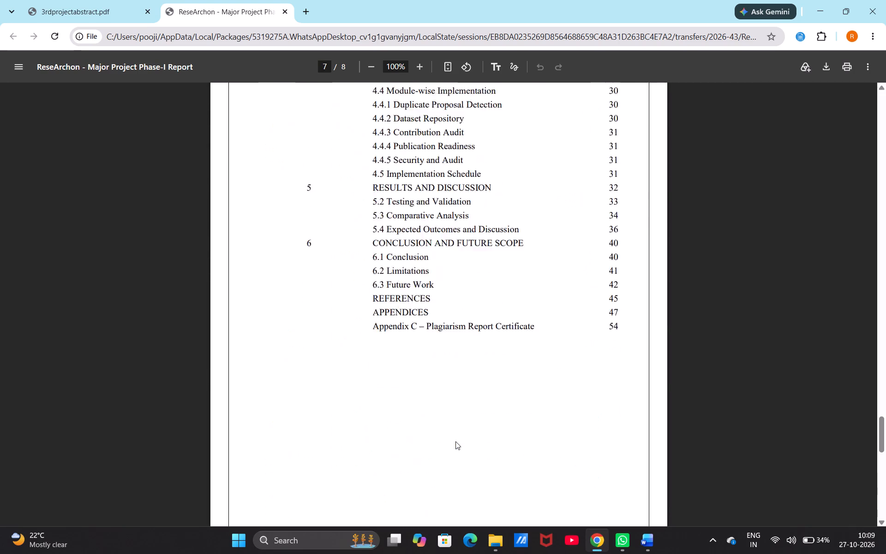
scroll(455, 441, up, 16)
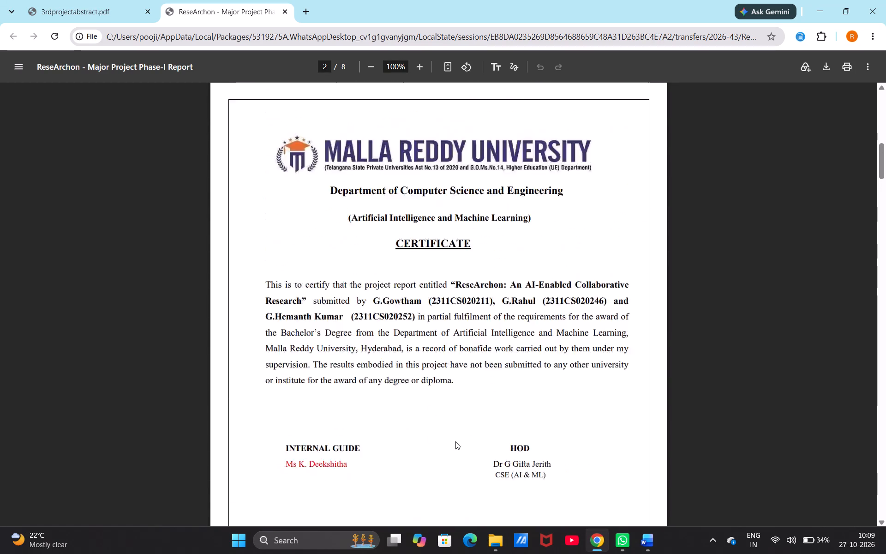
scroll(455, 441, up, 12)
scroll(455, 441, down, 4)
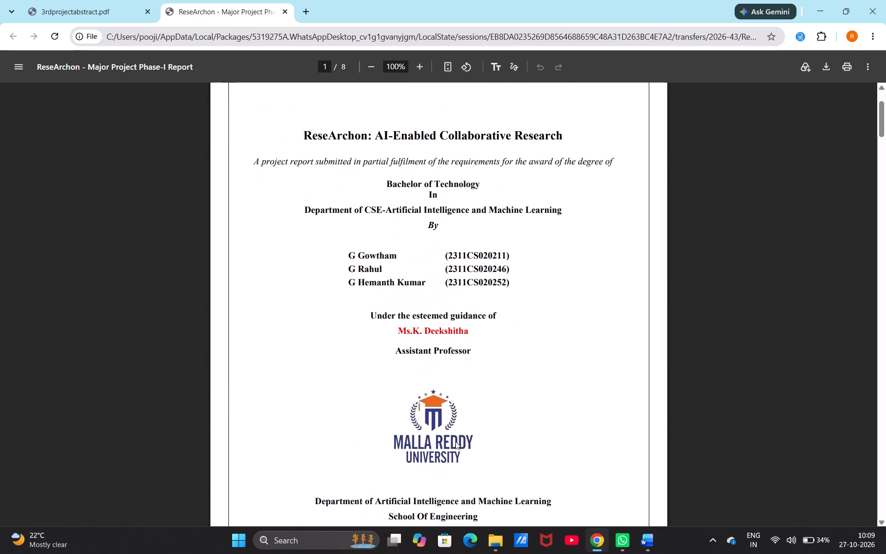
scroll(455, 441, down, 15)
scroll(455, 441, down, 11)
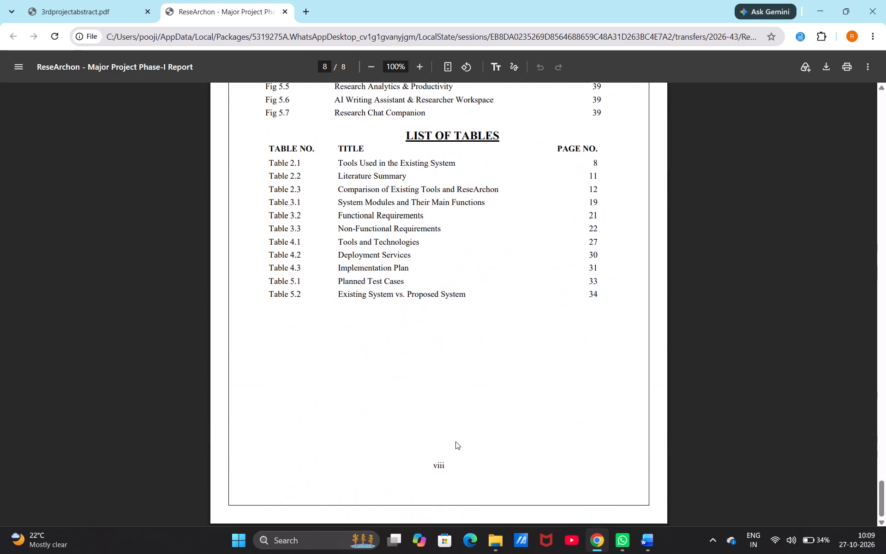
scroll(455, 441, down, 8)
Switch to the Word report and examine its pages from the contents through to section 1.4 Objectives.
key(alt+Tab)
scroll(455, 441, down, 11)
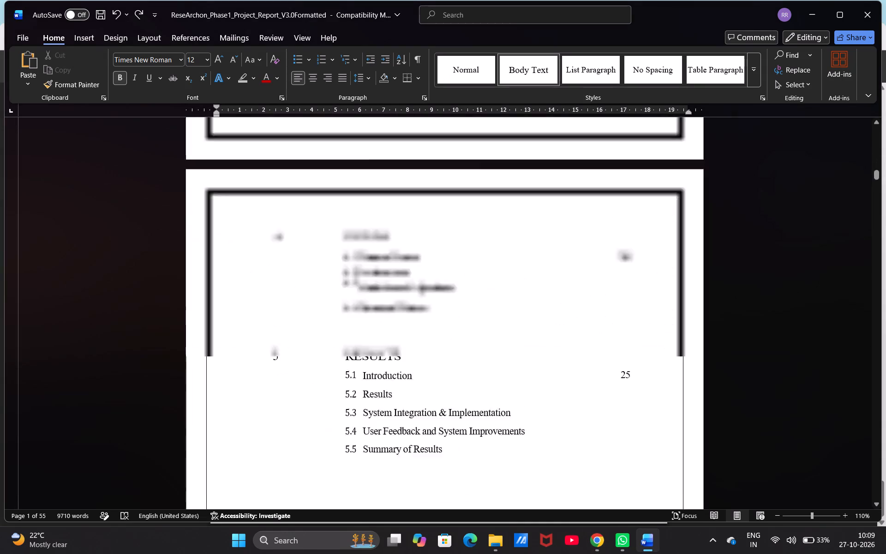
scroll(455, 441, down, 1)
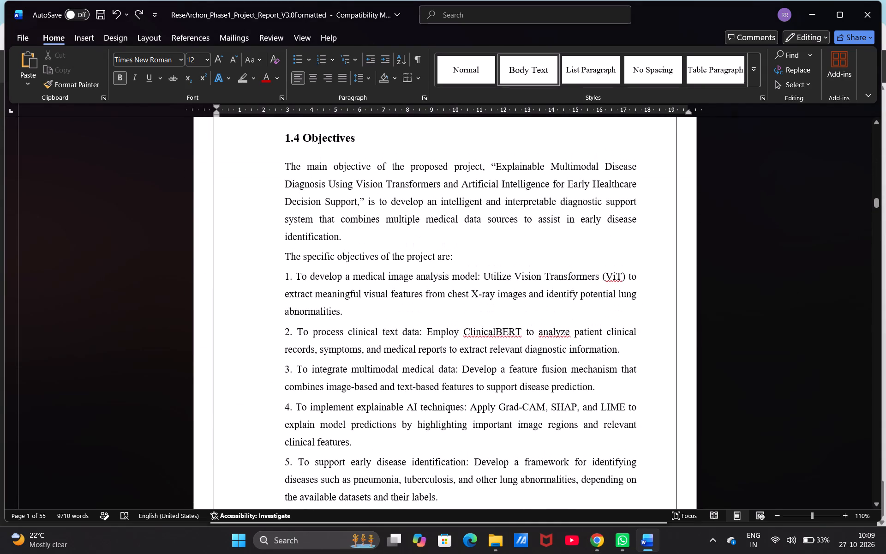
scroll(455, 441, down, 1)
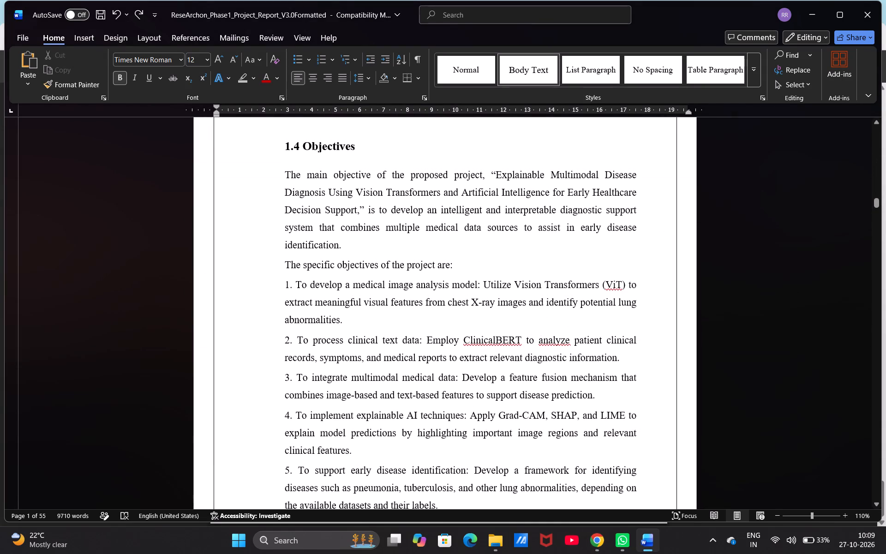
scroll(455, 441, down, 6)
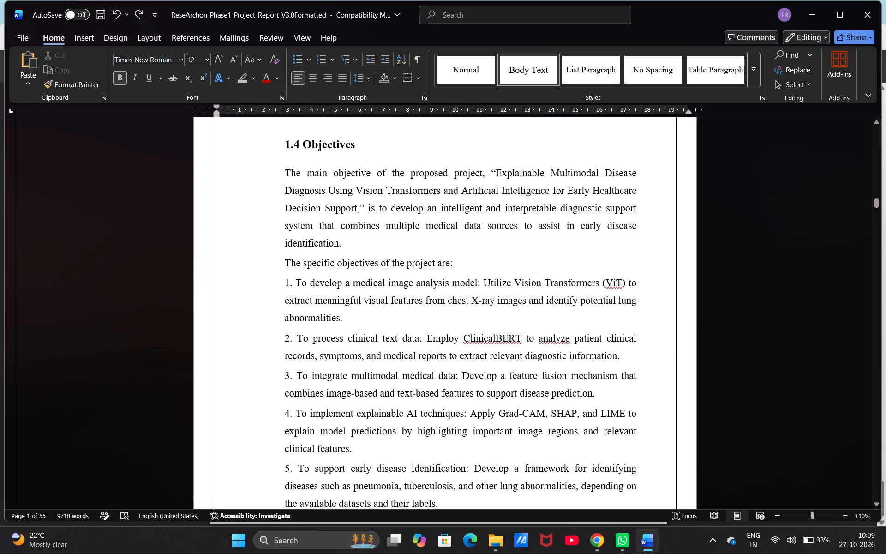
scroll(455, 441, down, 2)
Review the Word report backwards from section 1.4 Objectives through the lists of figures and tables to the contents page.
scroll(455, 441, up, 4)
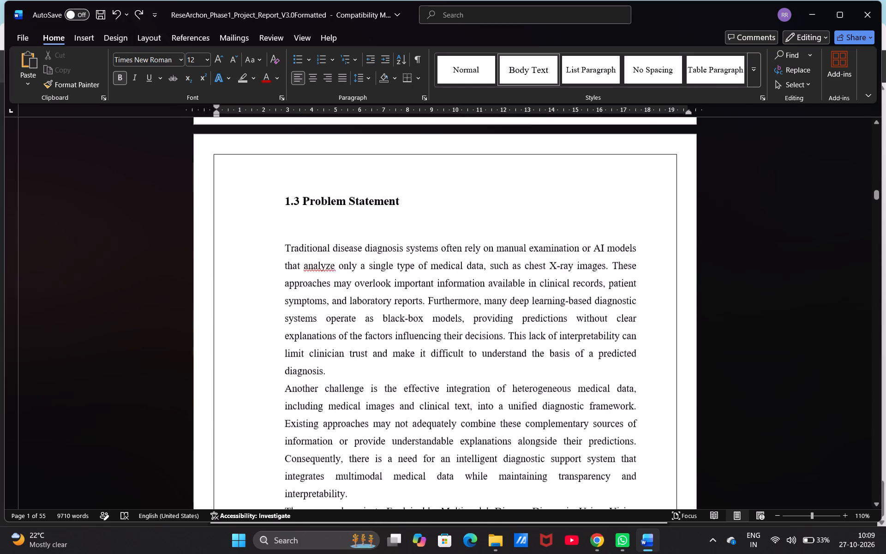
scroll(455, 441, up, 3)
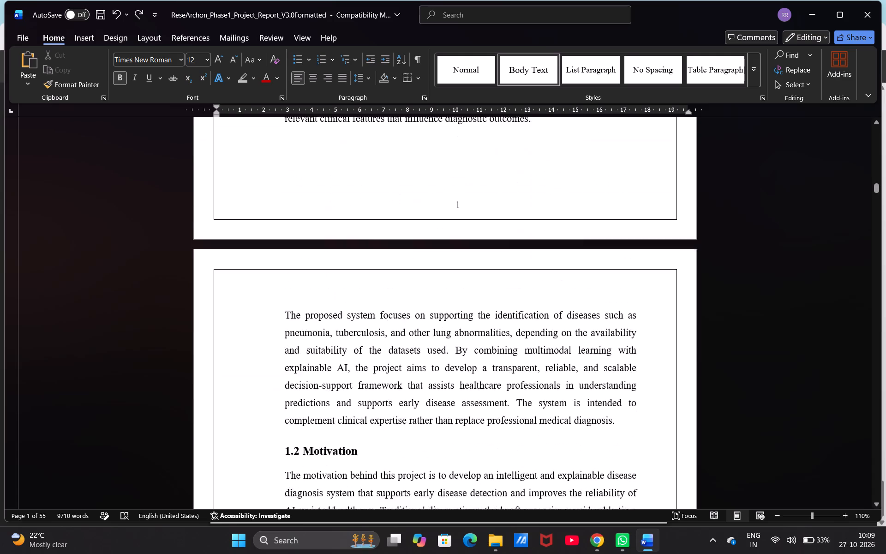
scroll(455, 441, up, 4)
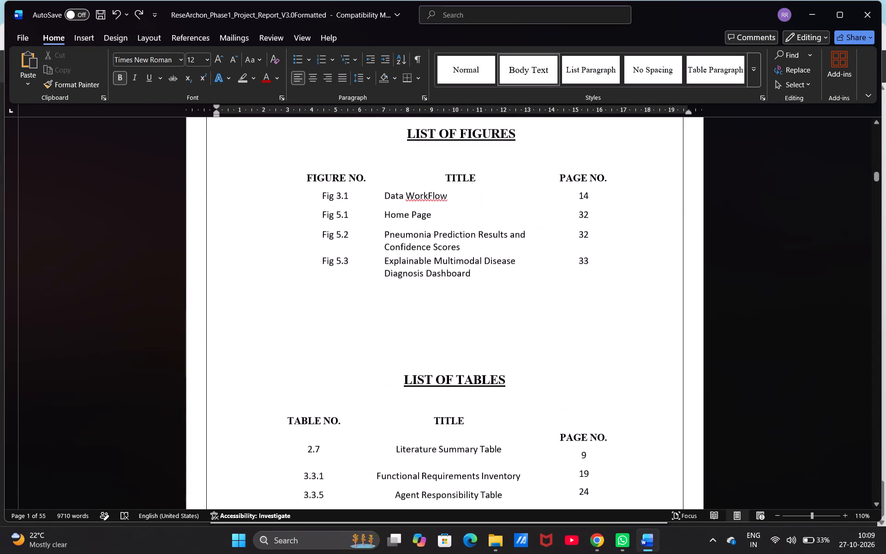
scroll(455, 441, up, 3)
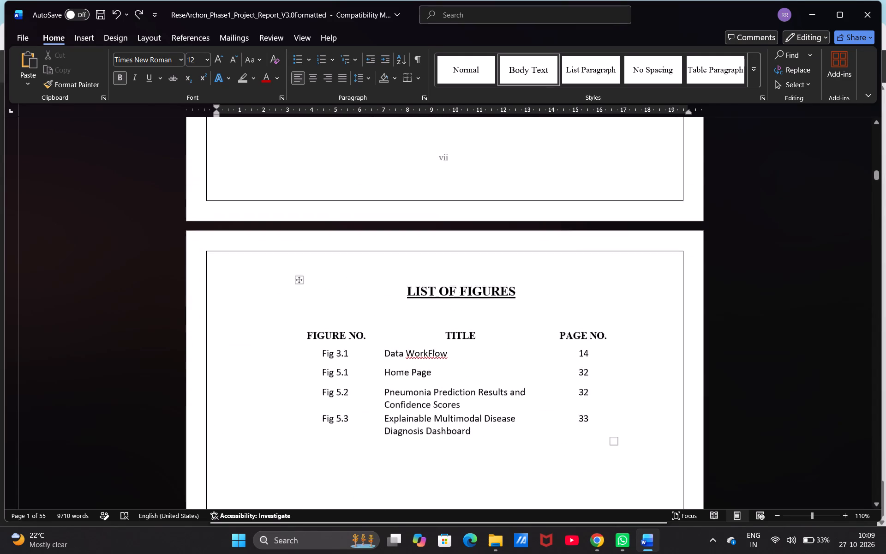
scroll(455, 441, up, 3)
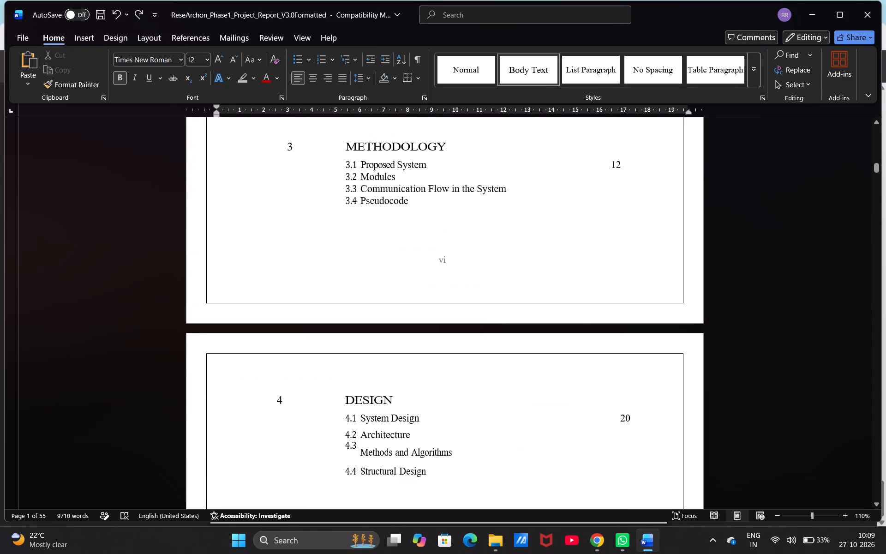
scroll(455, 441, up, 1)
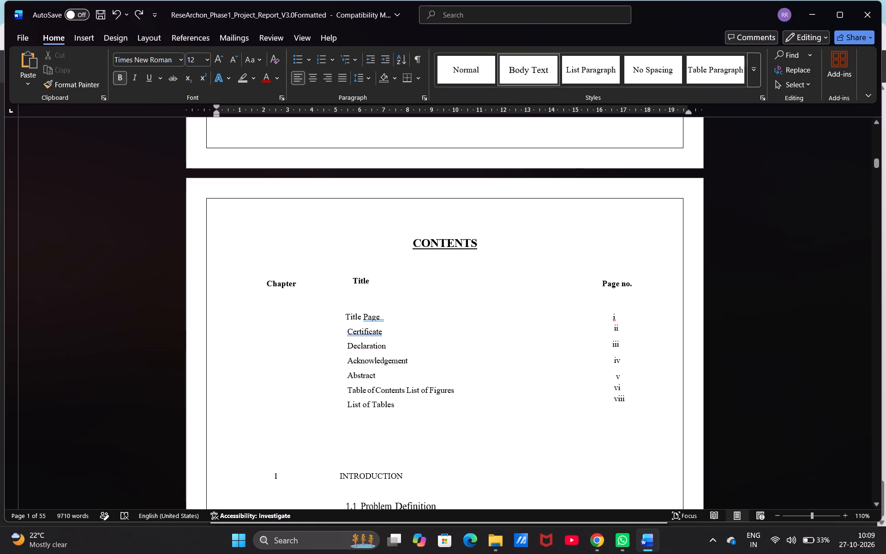
scroll(455, 441, up, 2)
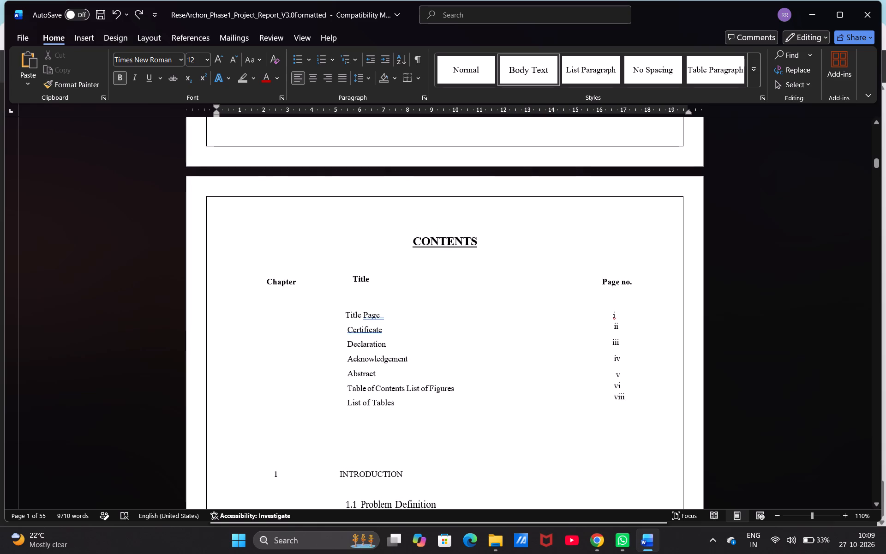
scroll(455, 441, up, 1)
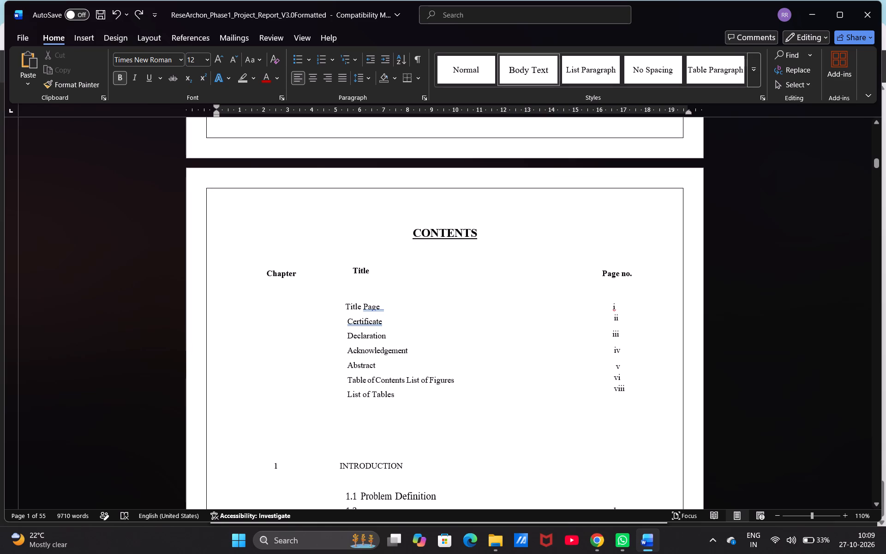
scroll(455, 441, up, 2)
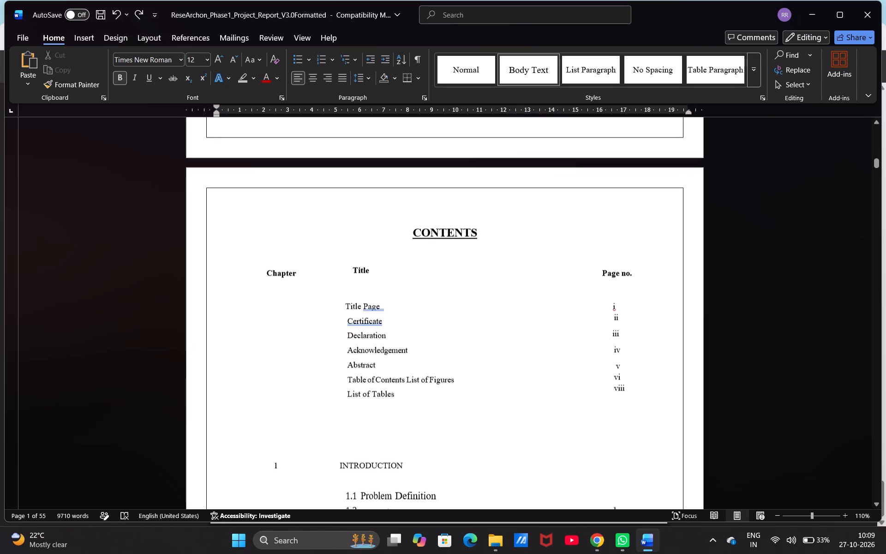
scroll(455, 441, up, 2)
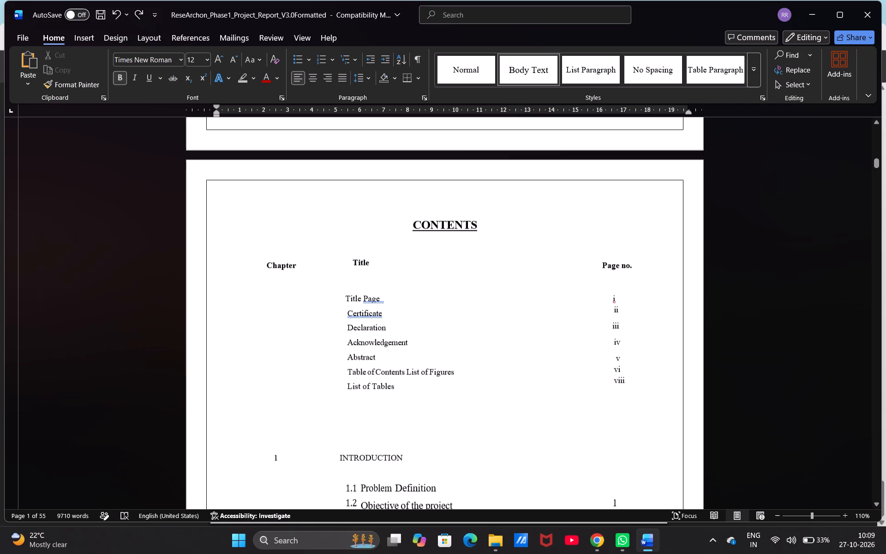
scroll(455, 441, up, 1)
Switch to the ReseArchon PDF in Chrome and examine its list of tables for comparison.
key(alt+Tab)
scroll(455, 441, up, 1)
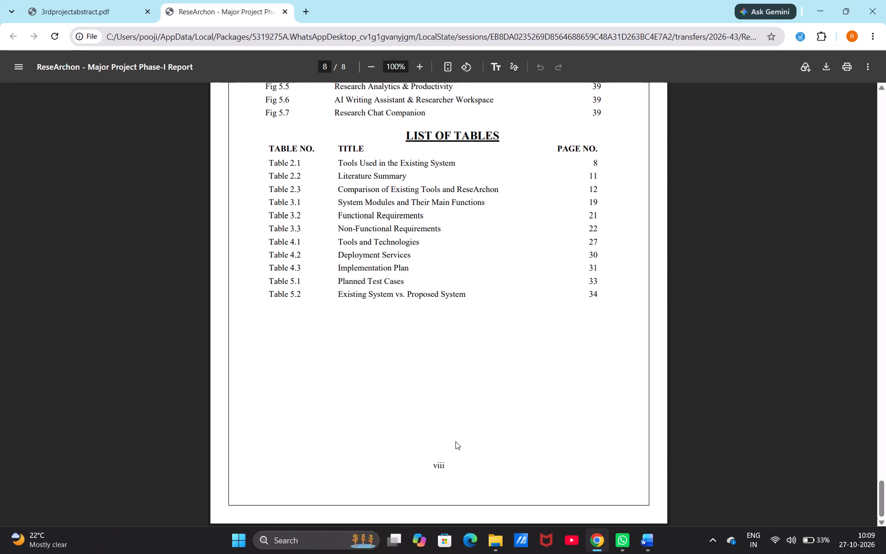
scroll(455, 441, up, 5)
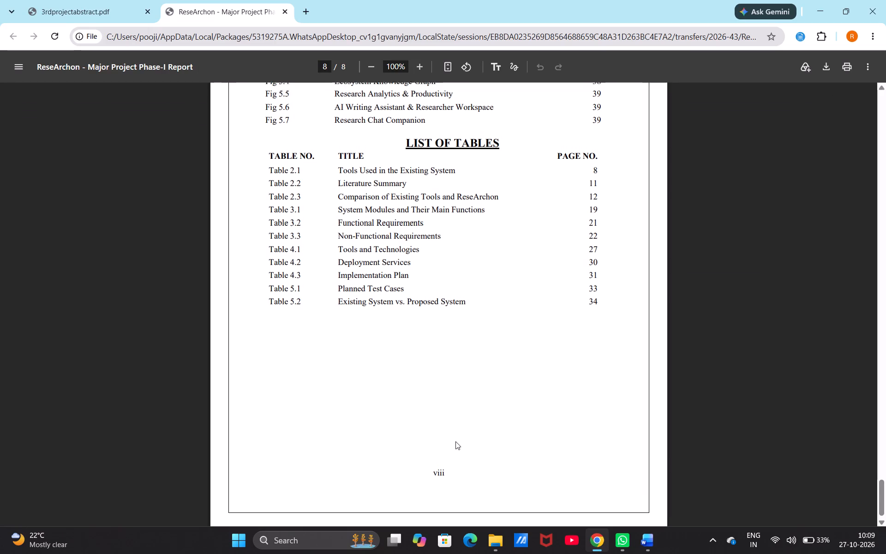
scroll(455, 441, up, 1)
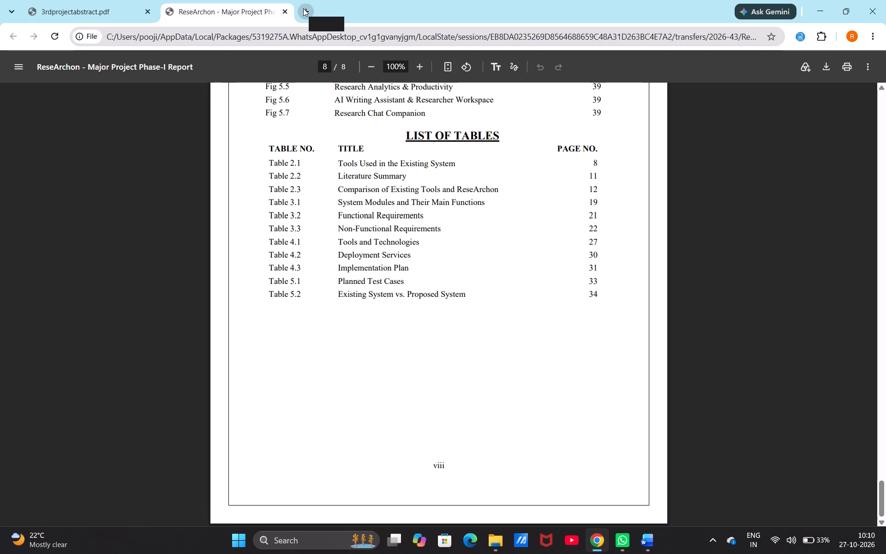
Open the iLovePDF PDF to Word converter page in a new browser tab.
click(303, 8)
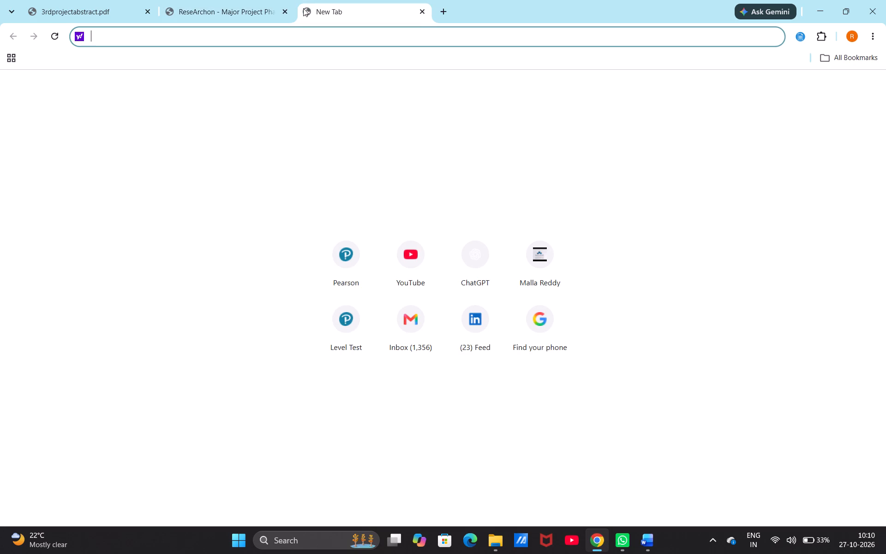
text(pdf)
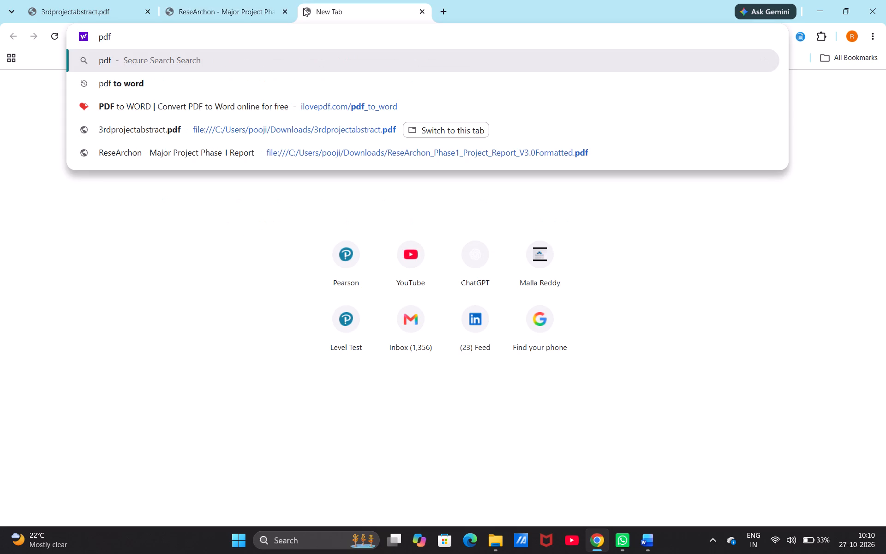
click(130, 99)
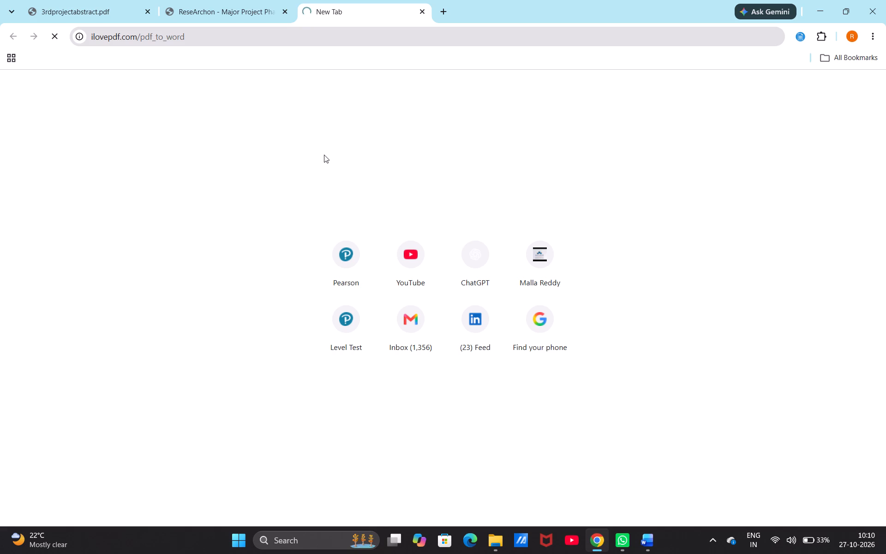
View the ReseArchon PDF's cover page and check whether the iLovePDF converter page has loaded.
click(184, 0)
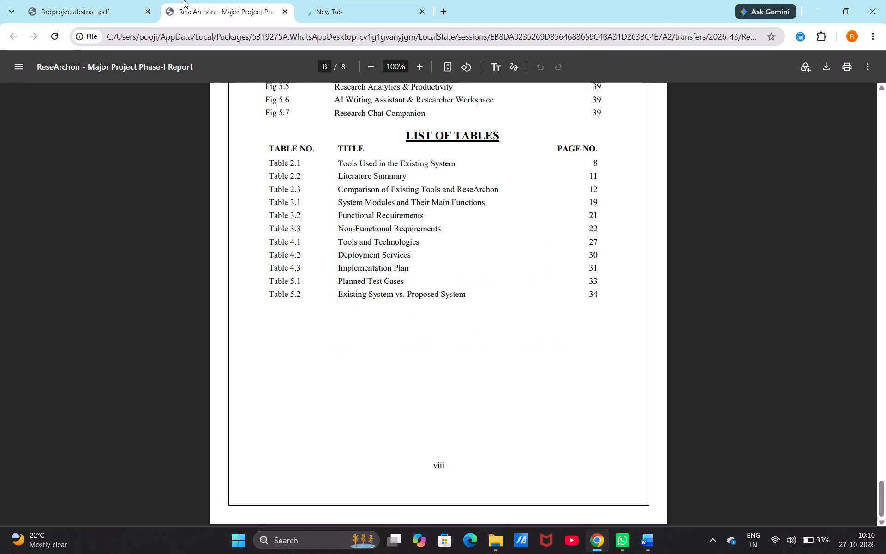
scroll(302, 238, up, 17)
scroll(335, 191, up, 3)
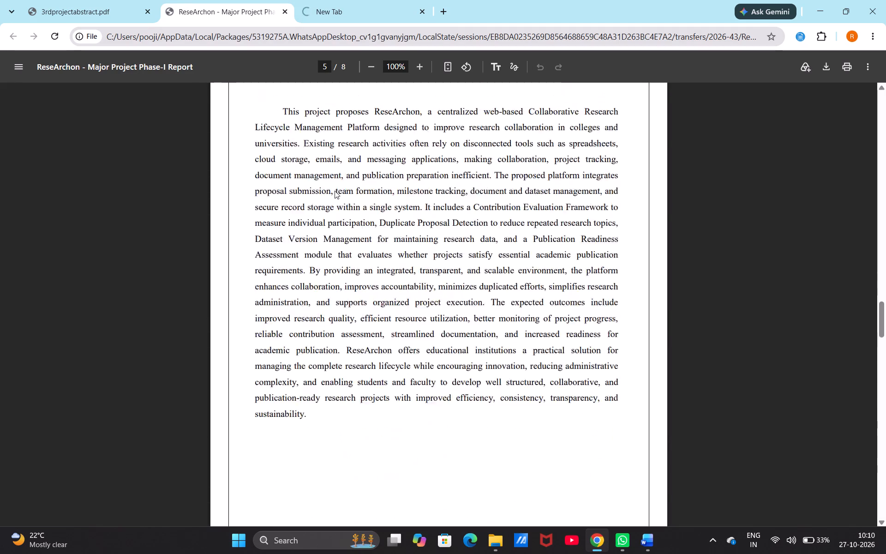
scroll(335, 191, up, 8)
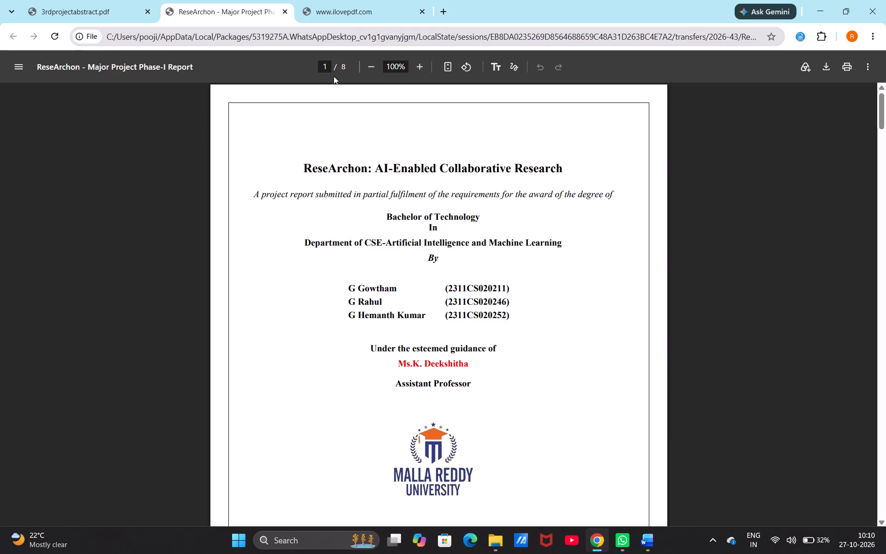
click(346, 0)
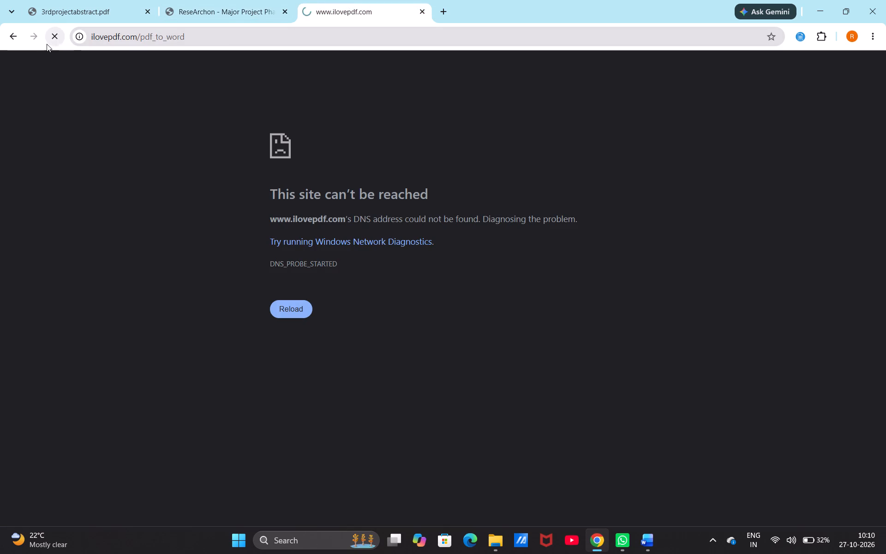
click(204, 0)
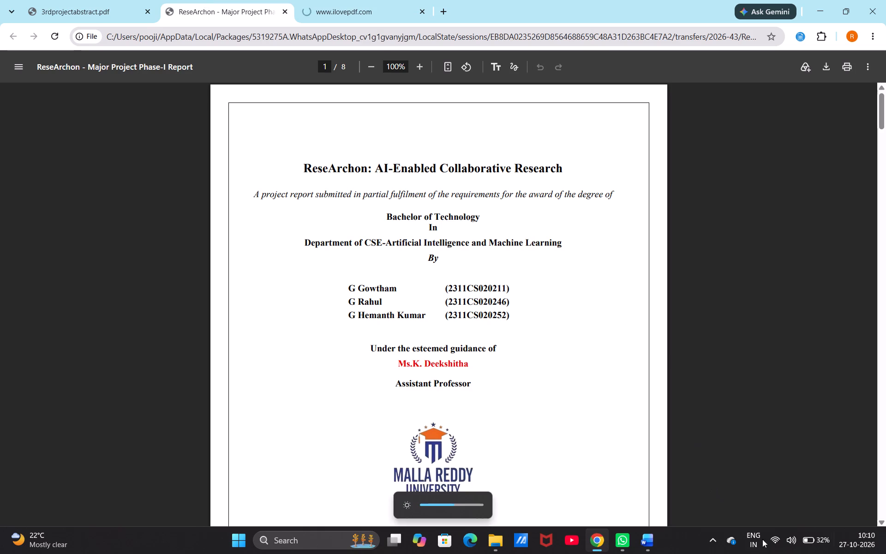
Turn on Energy saver in the Windows quick settings.
click(790, 552)
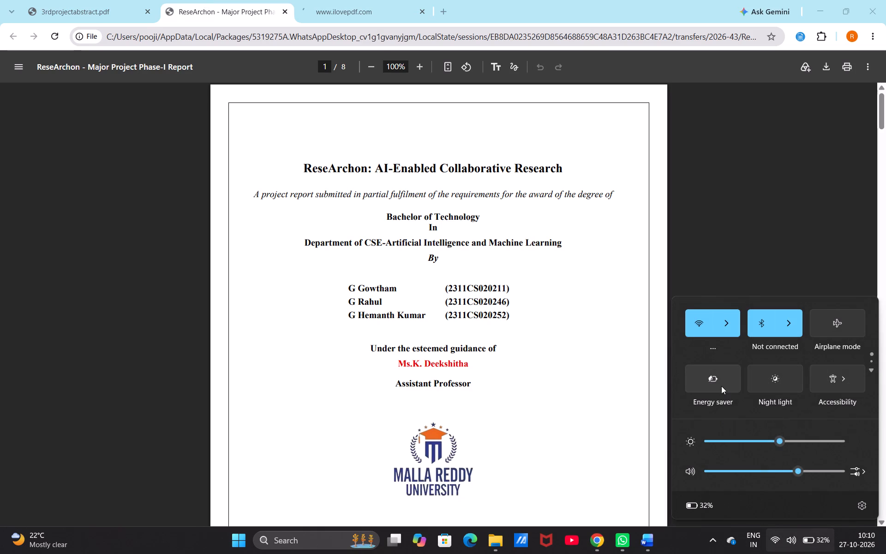
click(721, 386)
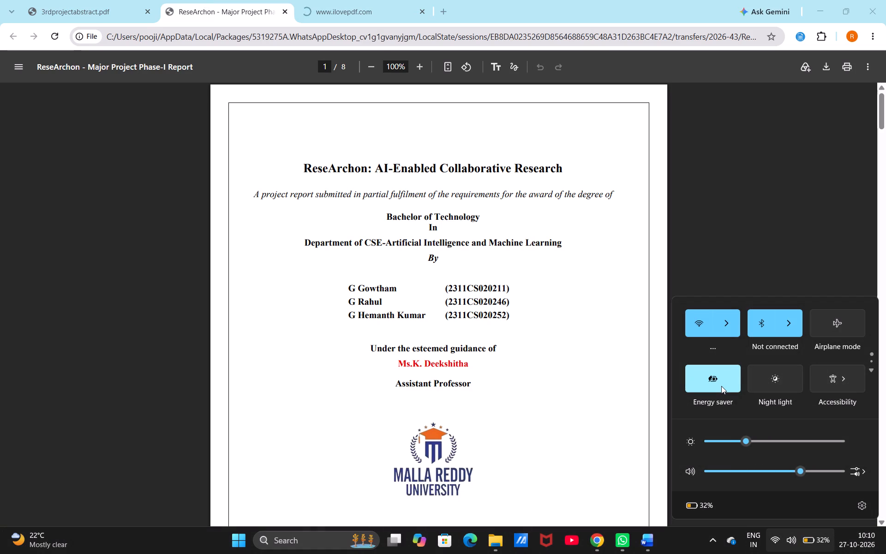
click(528, 321)
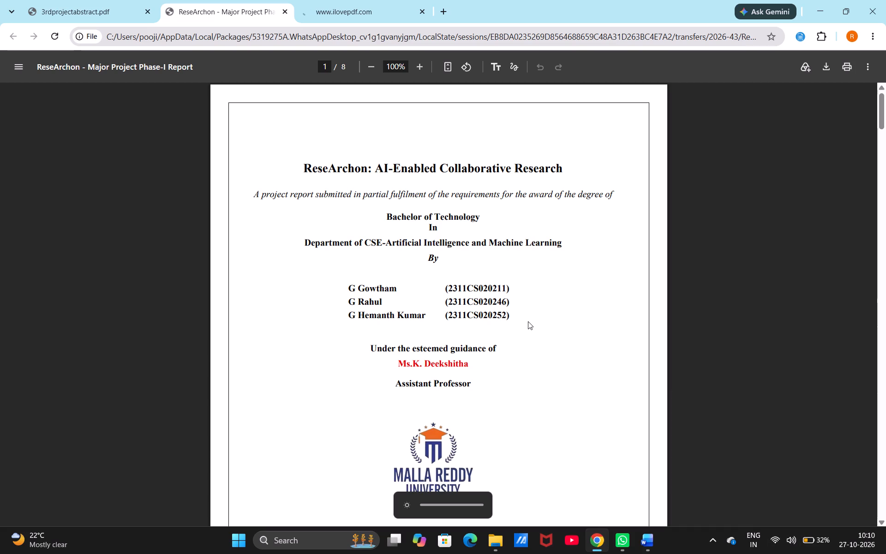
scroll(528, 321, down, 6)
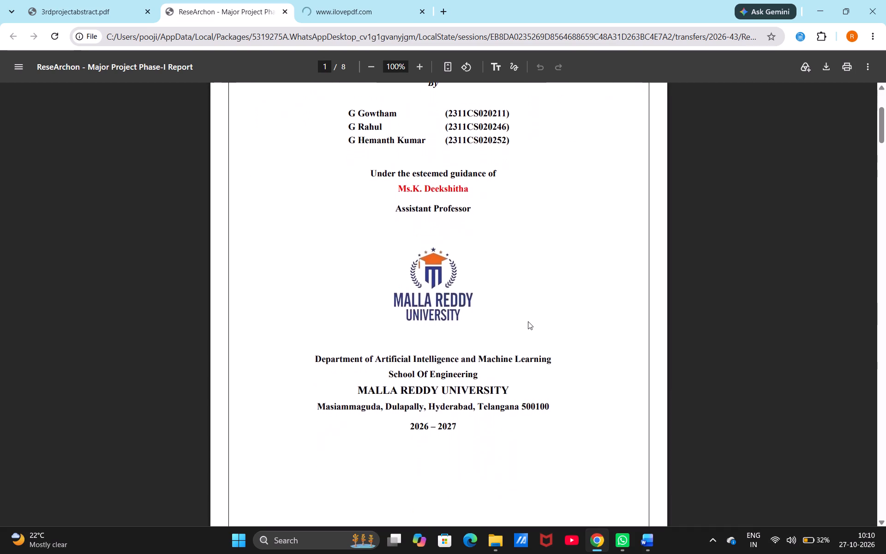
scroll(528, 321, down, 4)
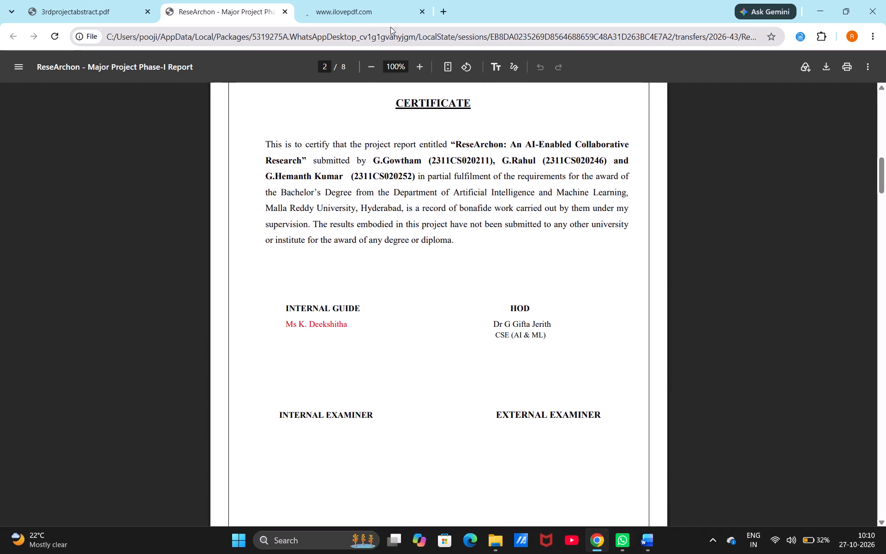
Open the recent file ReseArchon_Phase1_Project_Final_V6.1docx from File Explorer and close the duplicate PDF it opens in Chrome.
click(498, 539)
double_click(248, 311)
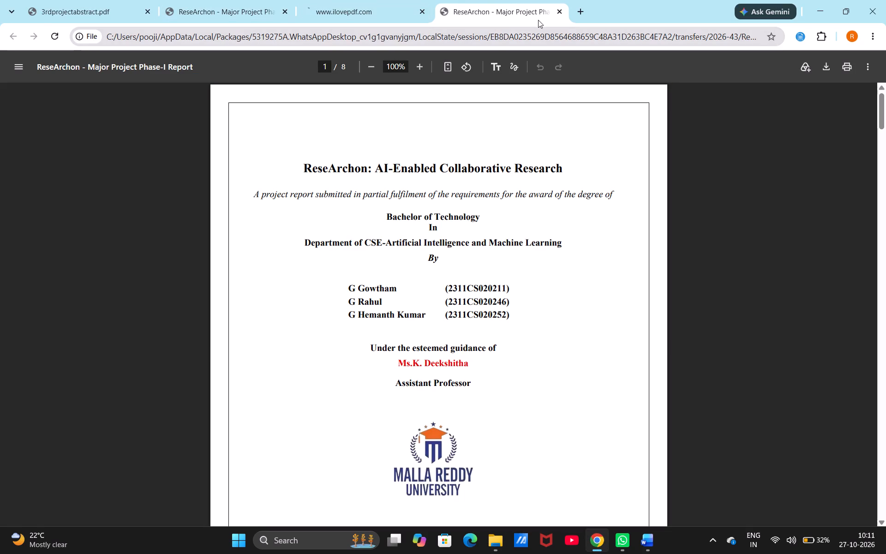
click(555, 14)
Open the recent ReseArchon_Phase1_Project_Report_V3.0Formatted PDF from File Explorer and place it side by side with the reference ReseArchon PDF.
key(alt+Tab)
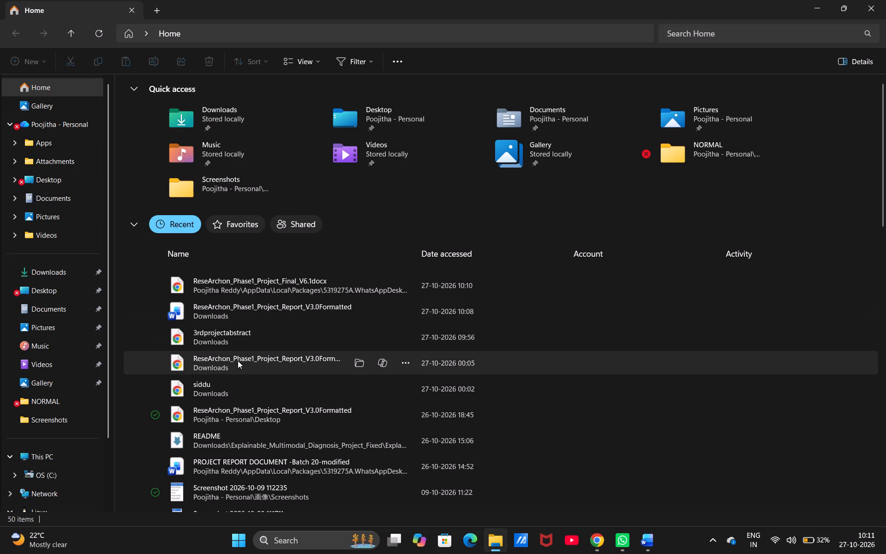
double_click(254, 360)
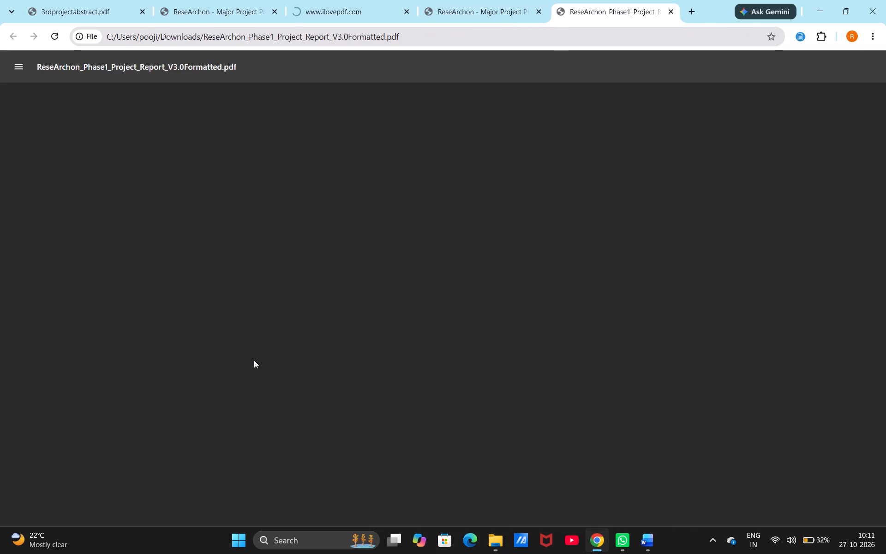
drag(604, 15, 670, 66)
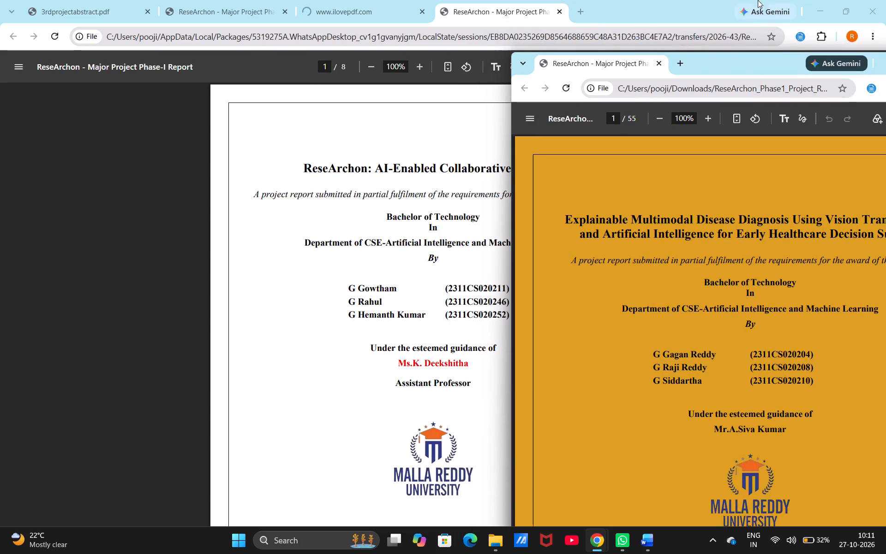
click(847, 3)
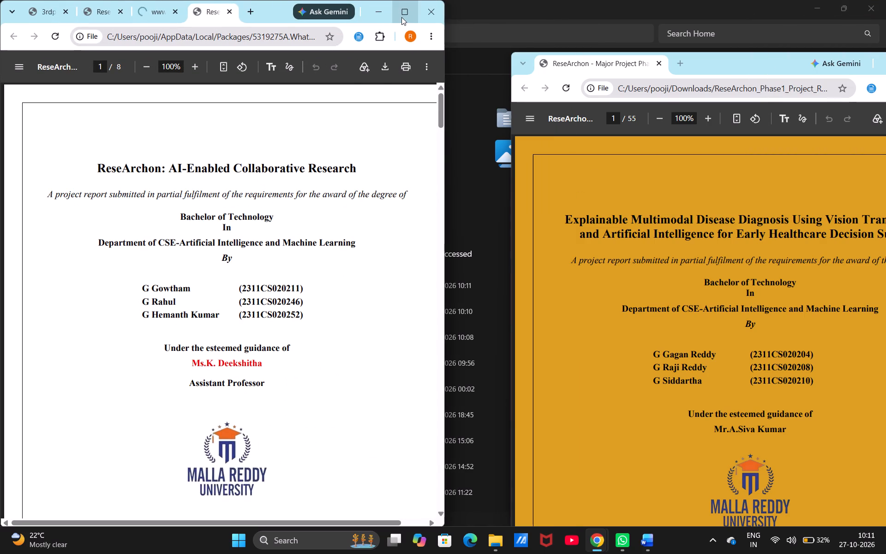
click(352, 54)
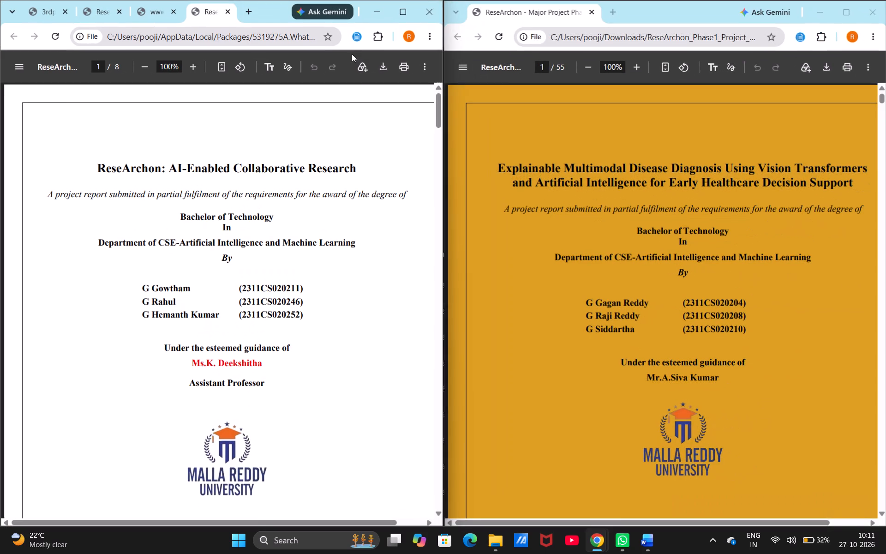
Compare the front pages of the two PDFs, from the cover and certificate through to the contents and lists.
scroll(244, 358, down, 8)
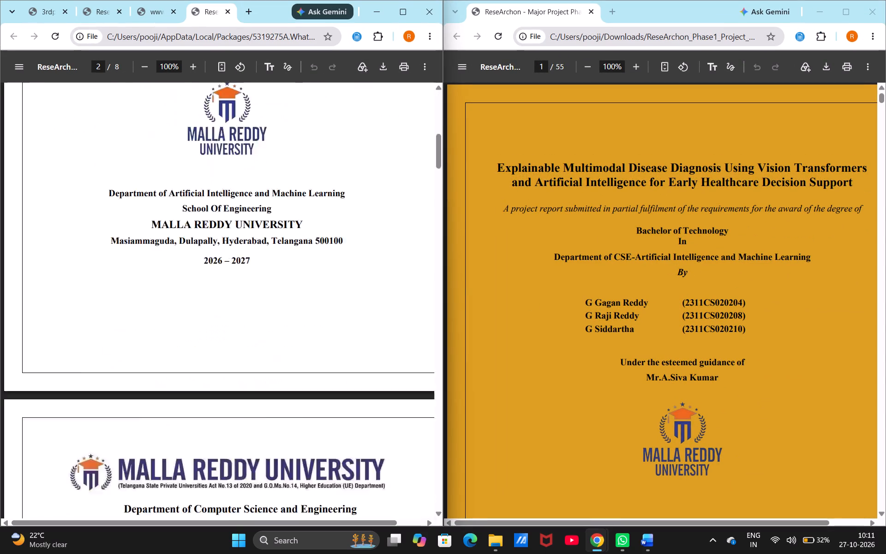
scroll(244, 358, down, 3)
scroll(706, 357, down, 13)
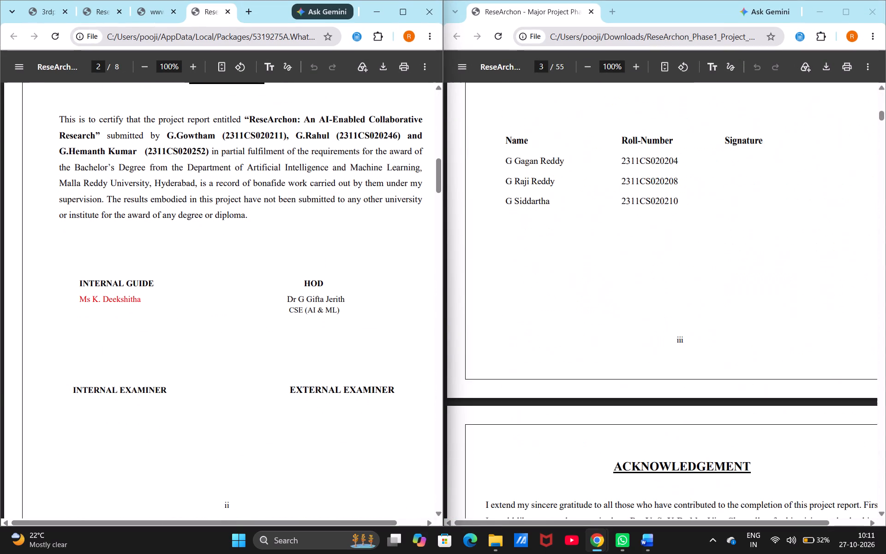
scroll(706, 357, down, 12)
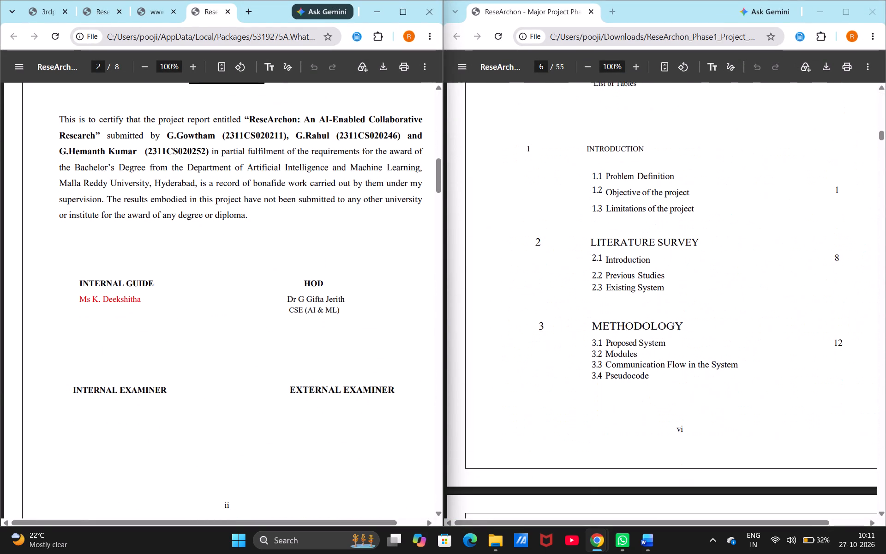
scroll(706, 357, down, 1)
scroll(706, 357, left, 1)
scroll(706, 357, down, 7)
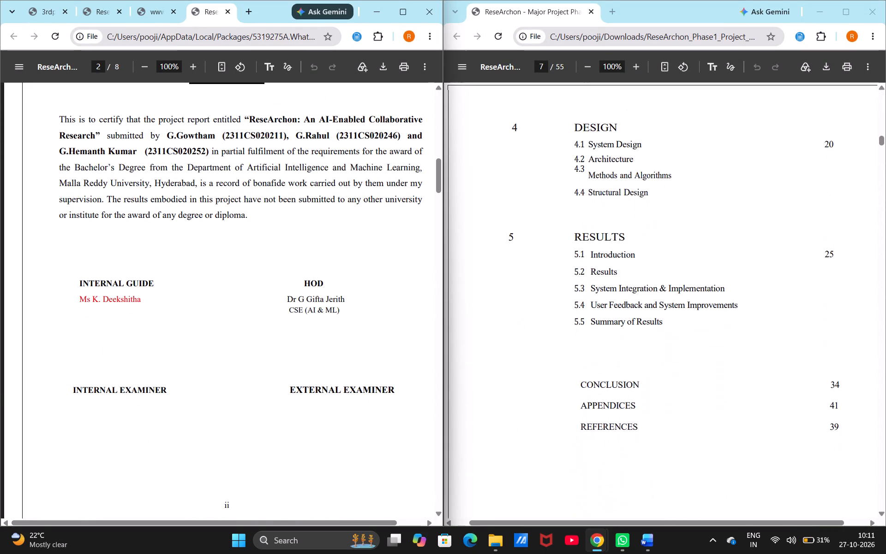
scroll(706, 357, down, 5)
scroll(706, 357, left, 1)
scroll(706, 357, down, 5)
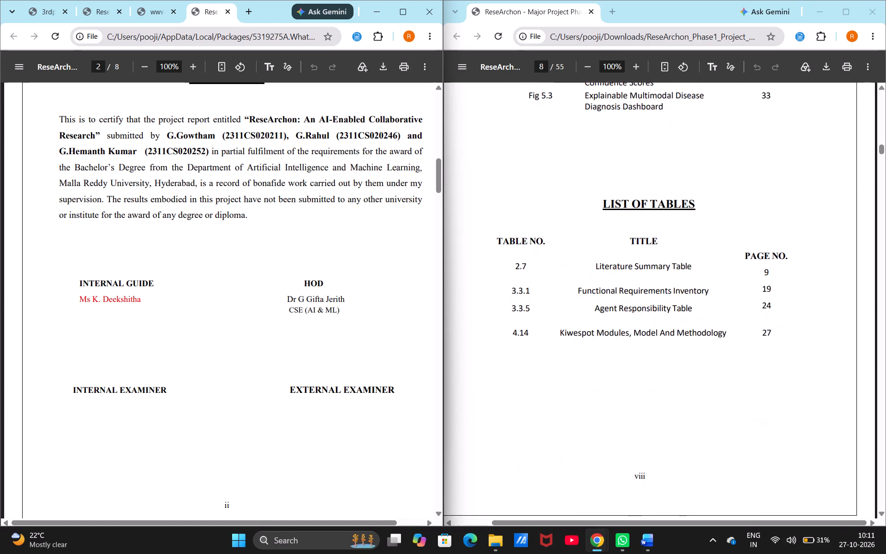
Compare the List of Figures and List of Tables on page viii of both PDFs.
scroll(706, 357, up, 1)
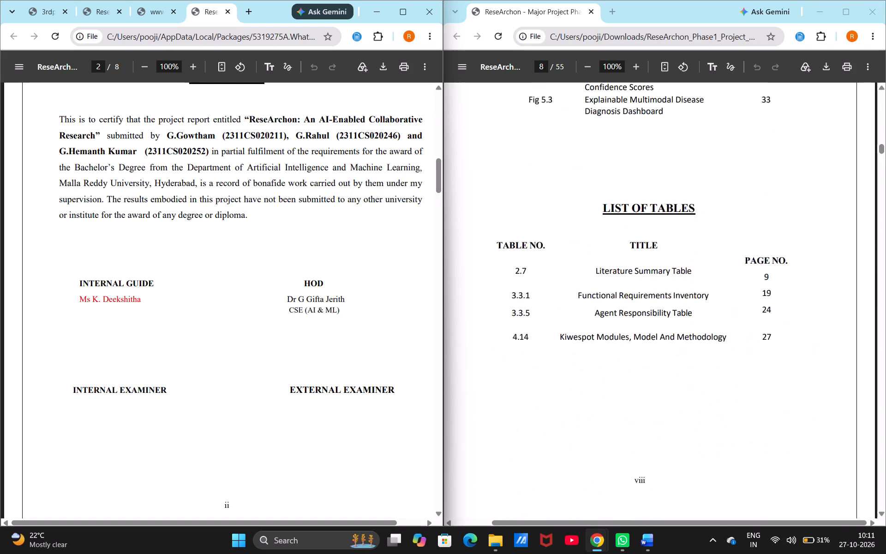
scroll(706, 357, up, 2)
scroll(266, 417, down, 6)
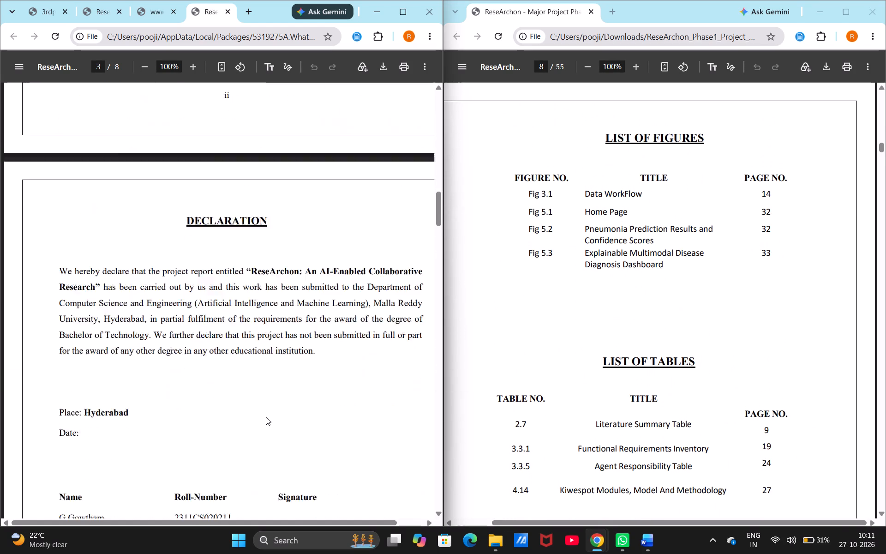
scroll(266, 417, down, 5)
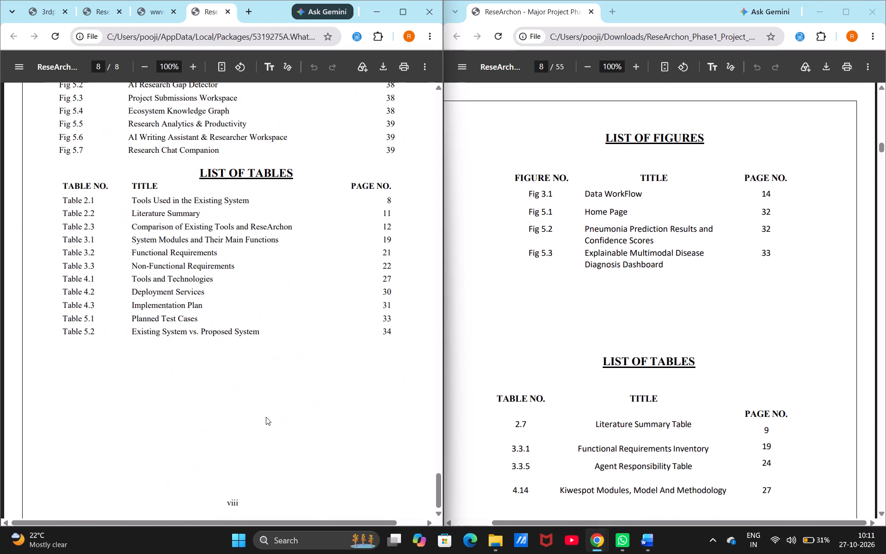
scroll(266, 417, up, 1)
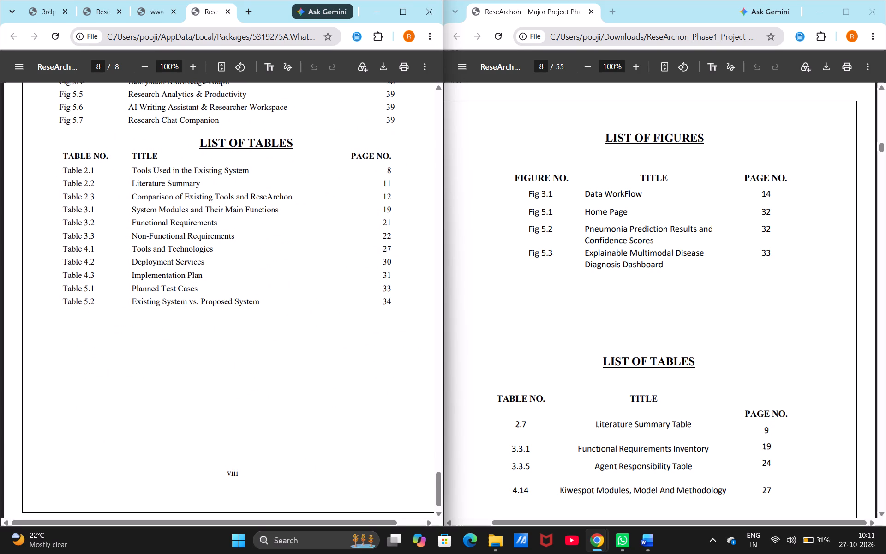
scroll(511, 278, up, 1)
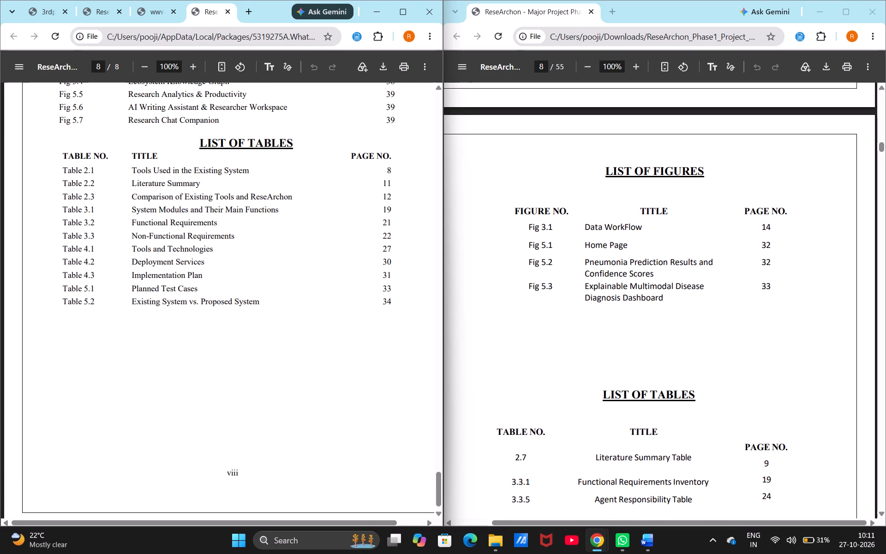
click(524, 224)
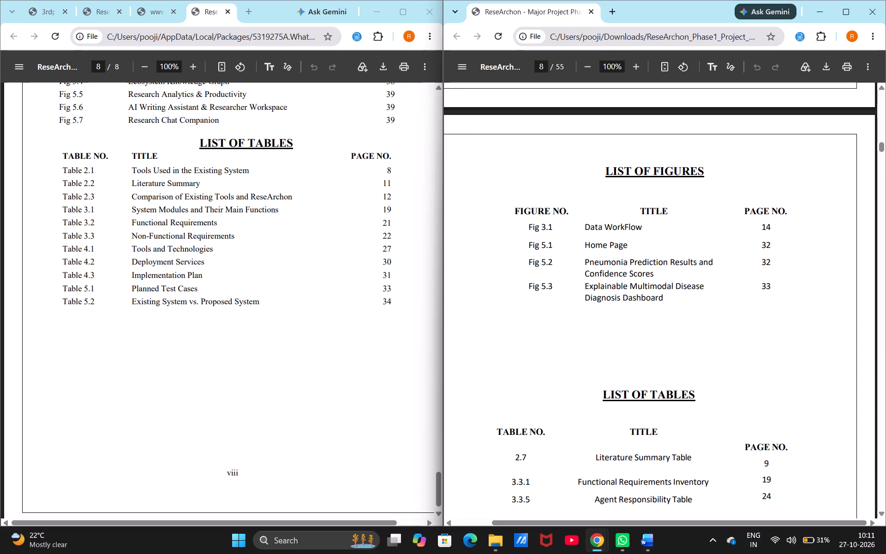
scroll(548, 302, up, 1)
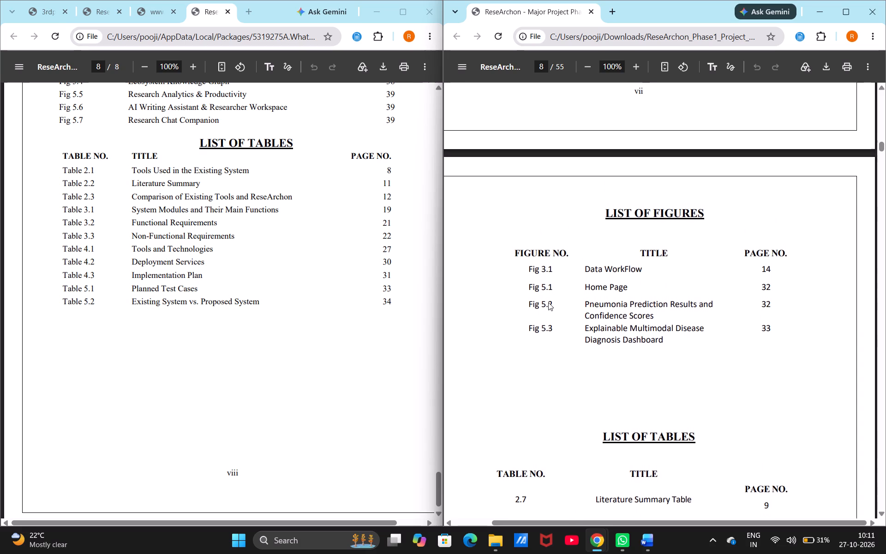
scroll(548, 302, up, 1)
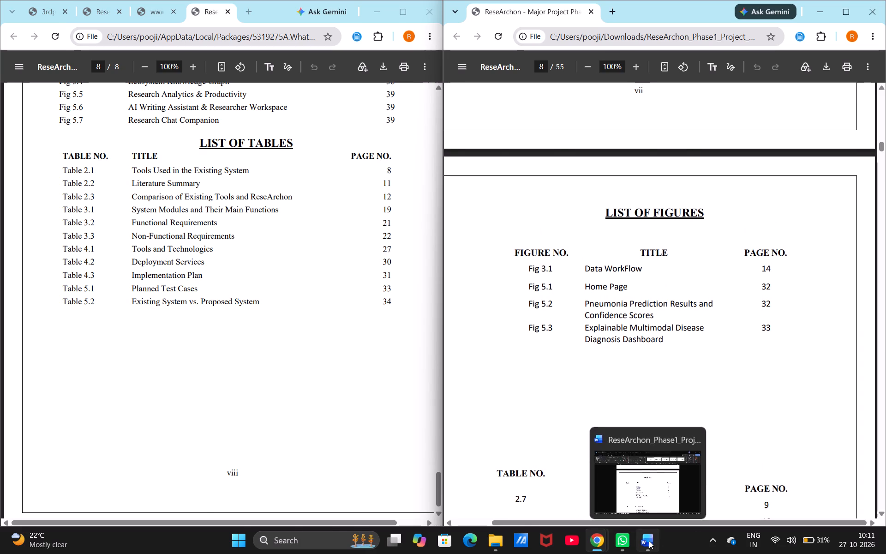
Switch to the Word report and examine the layout of the List of Tables rows by selecting individual lines.
click(649, 541)
scroll(413, 304, down, 6)
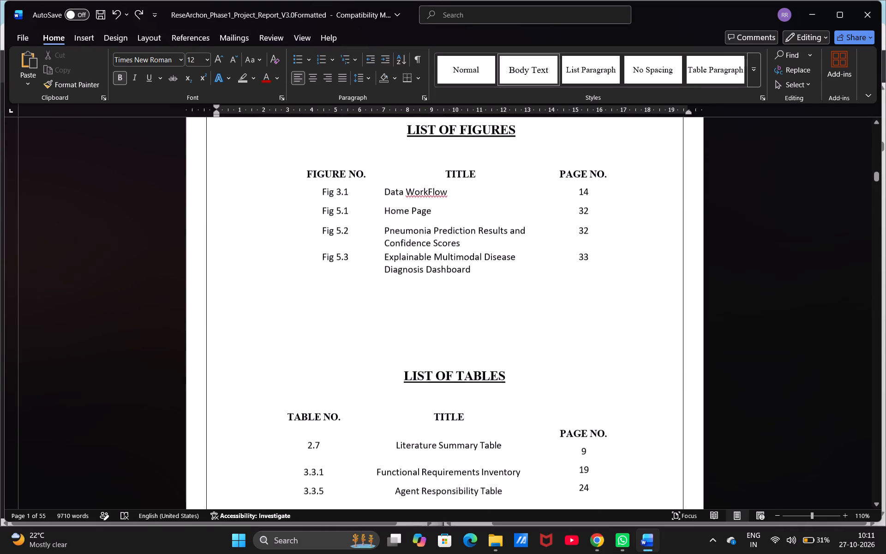
click(322, 390)
triple_click(304, 424)
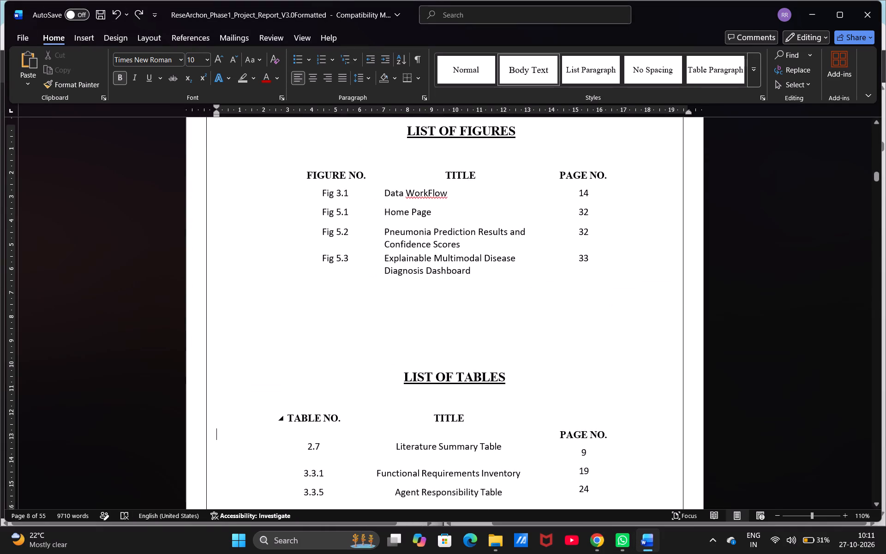
click(304, 424)
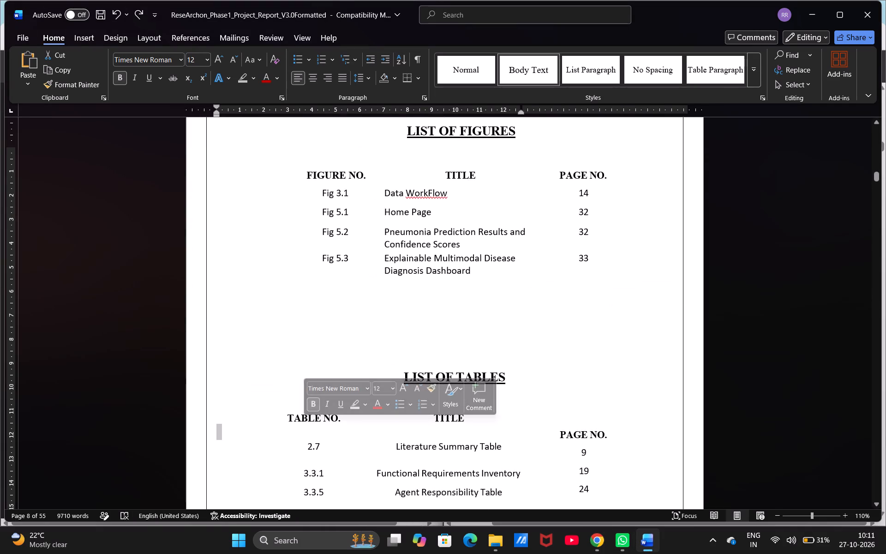
triple_click(469, 440)
double_click(469, 440)
triple_click(469, 440)
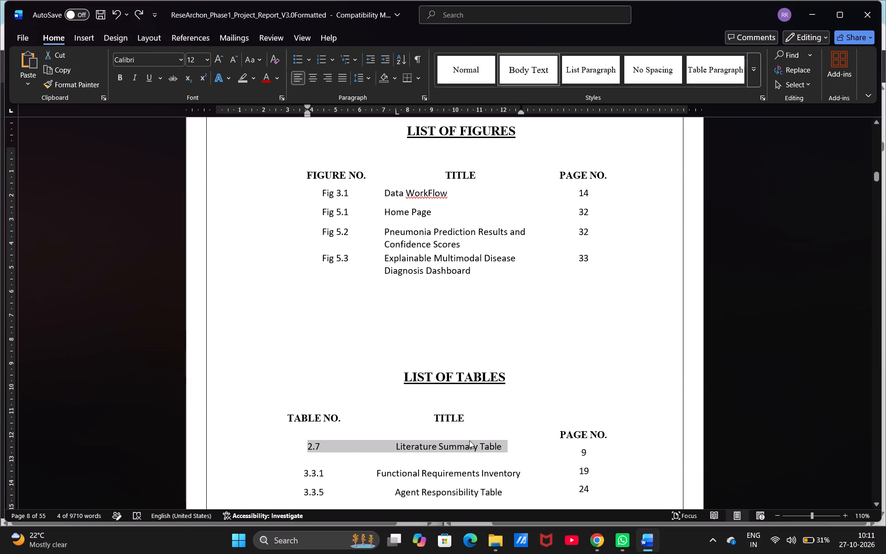
click(469, 440)
scroll(469, 440, down, 1)
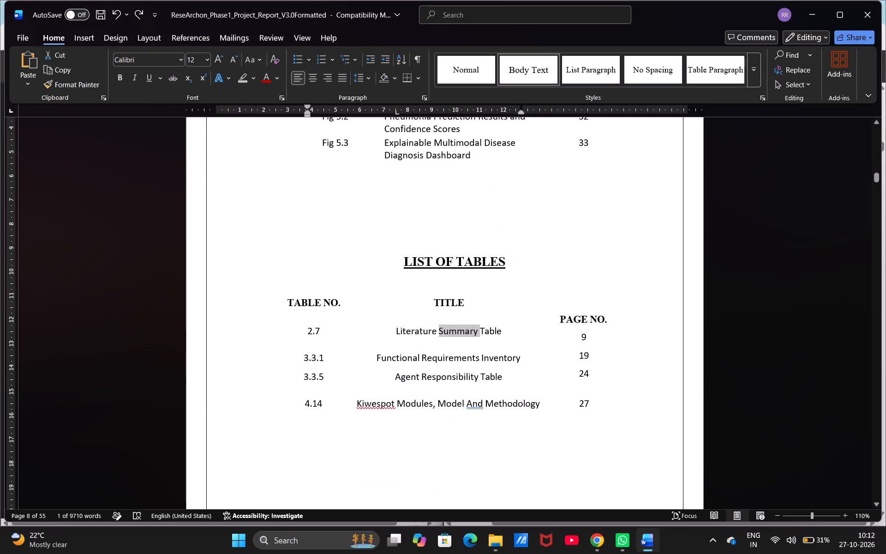
triple_click(616, 399)
double_click(616, 399)
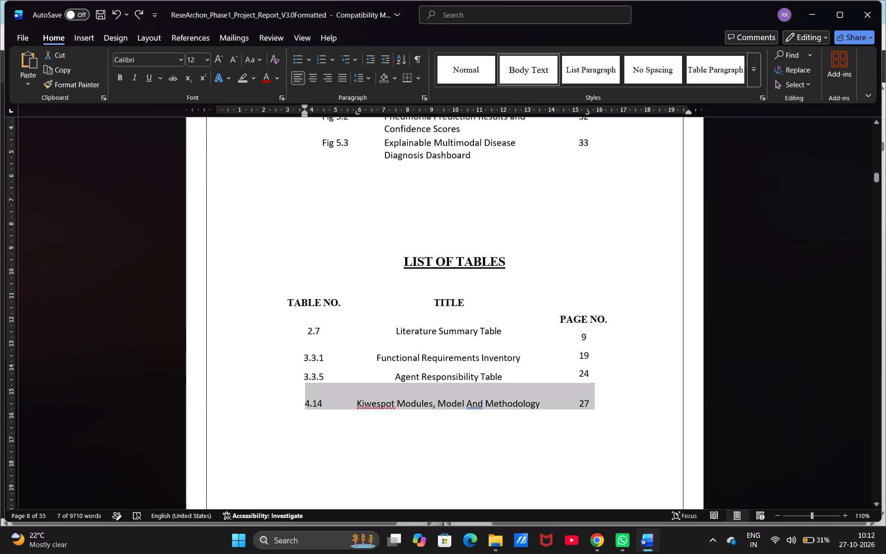
click(356, 285)
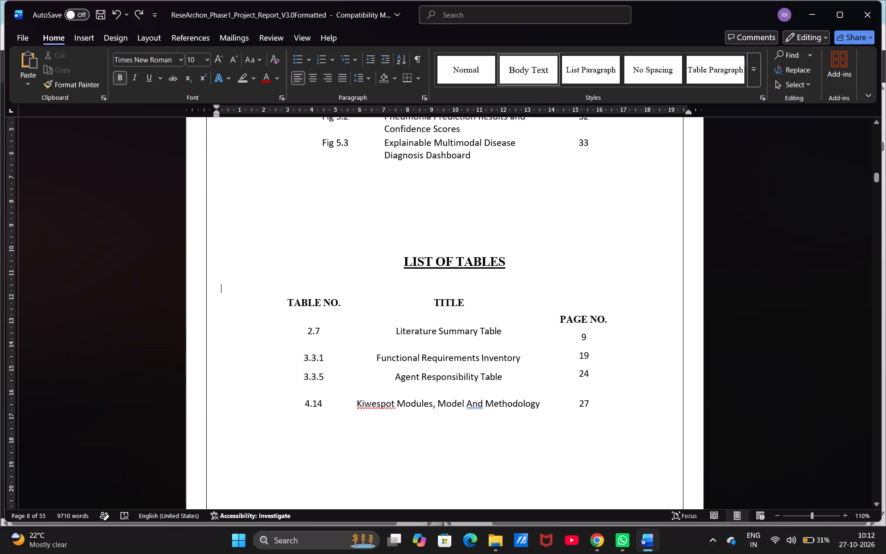
triple_click(458, 332)
triple_click(458, 332)
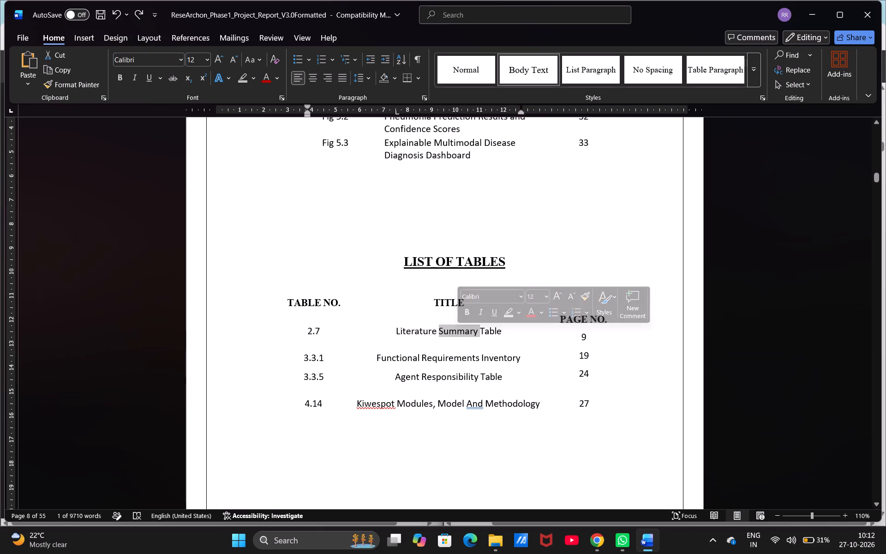
click(415, 335)
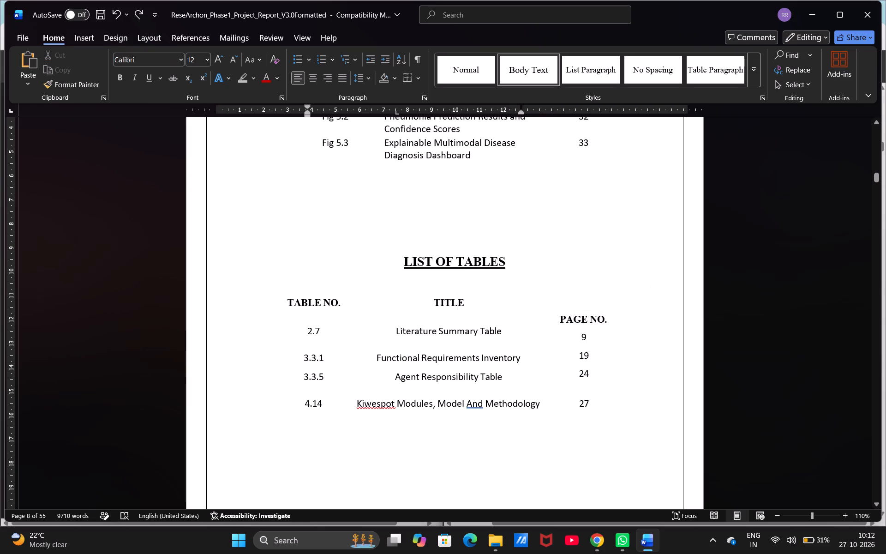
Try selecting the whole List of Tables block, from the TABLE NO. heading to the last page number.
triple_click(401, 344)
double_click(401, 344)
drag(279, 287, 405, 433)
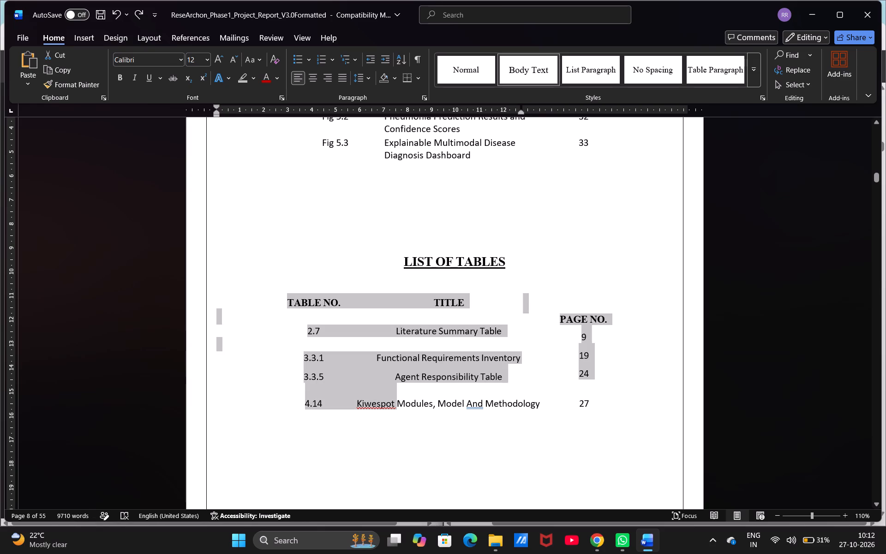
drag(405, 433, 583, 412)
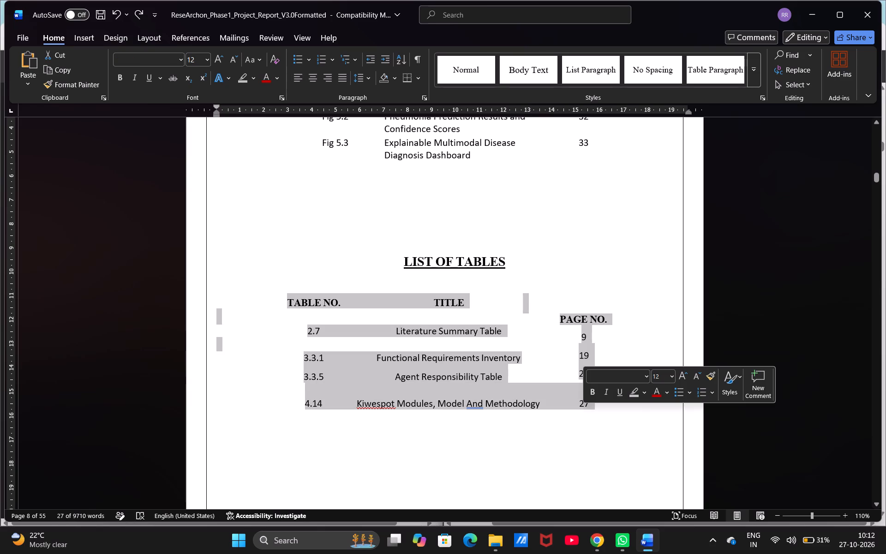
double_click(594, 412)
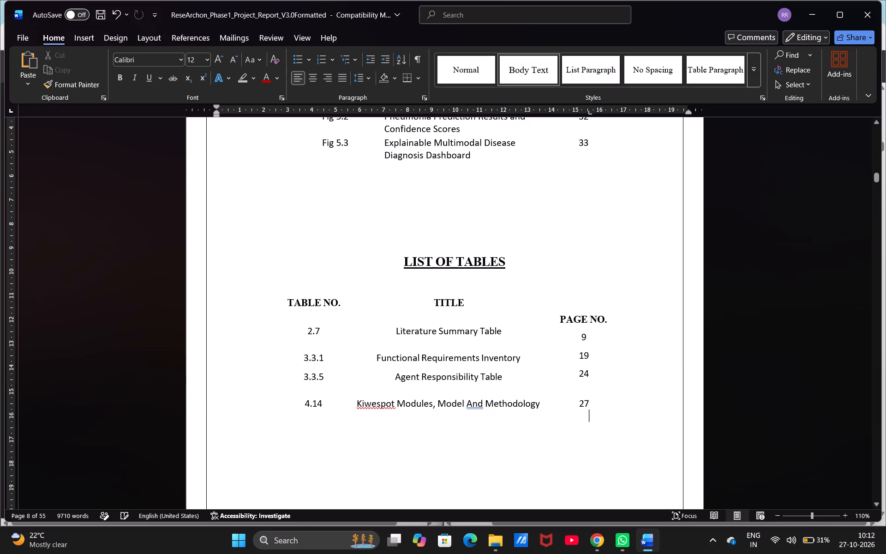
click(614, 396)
Check the List of Tables header row against the PDFs and step through the Word text following the TITLE heading.
key(alt+Tab)
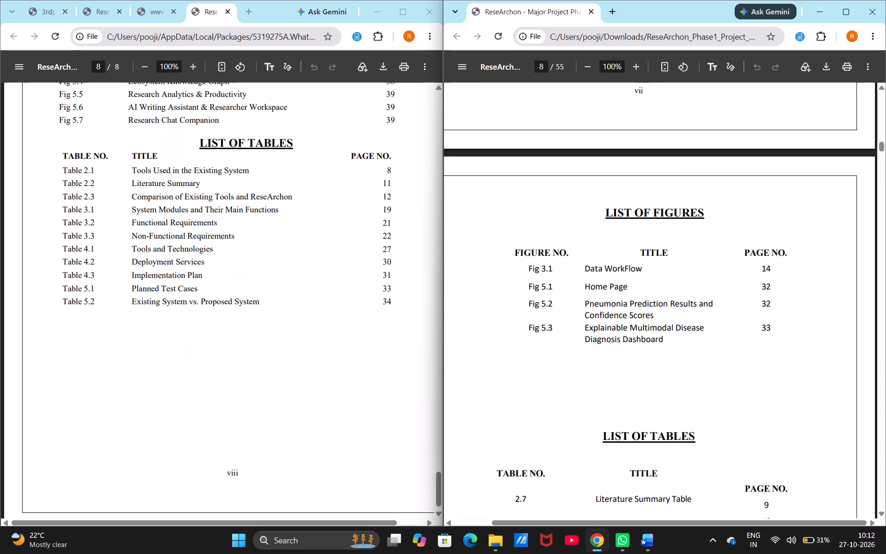
key(alt+Tab)
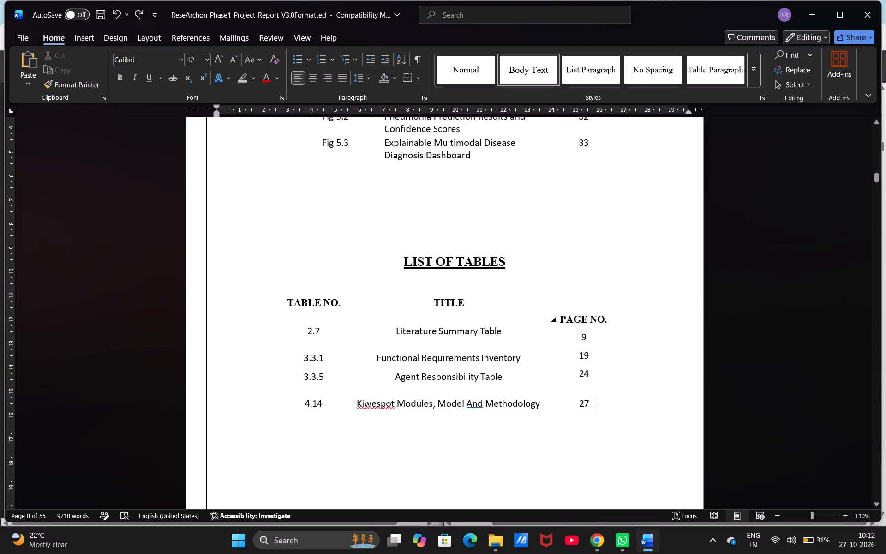
click(504, 299)
key(Right)
key(Right)
key(Right)
key(Right)
key(Right)
key(Right)
key(Right)
key(Right)
key(Right)
key(Right)
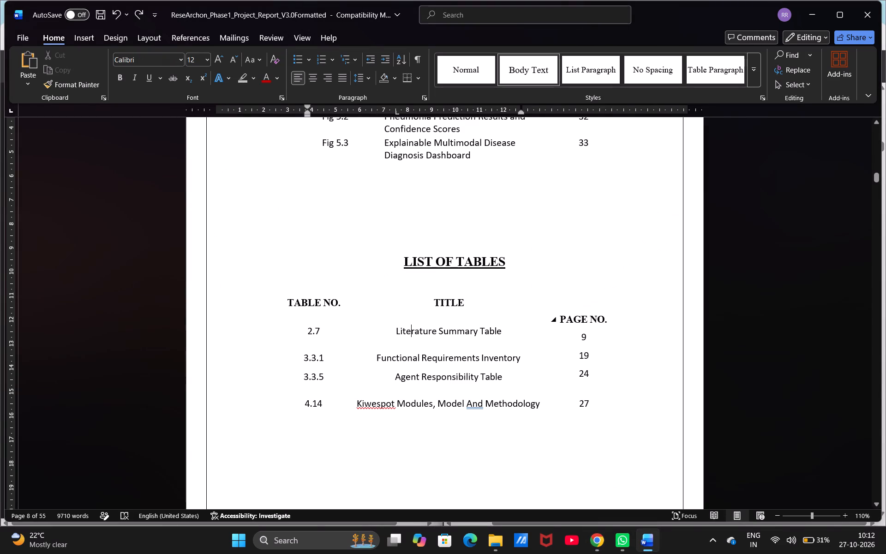
Copy the PAGE NO. heading in the List of Tables and pad the blank line above it with spaces.
drag(609, 314, 563, 320)
key(ctrl+c)
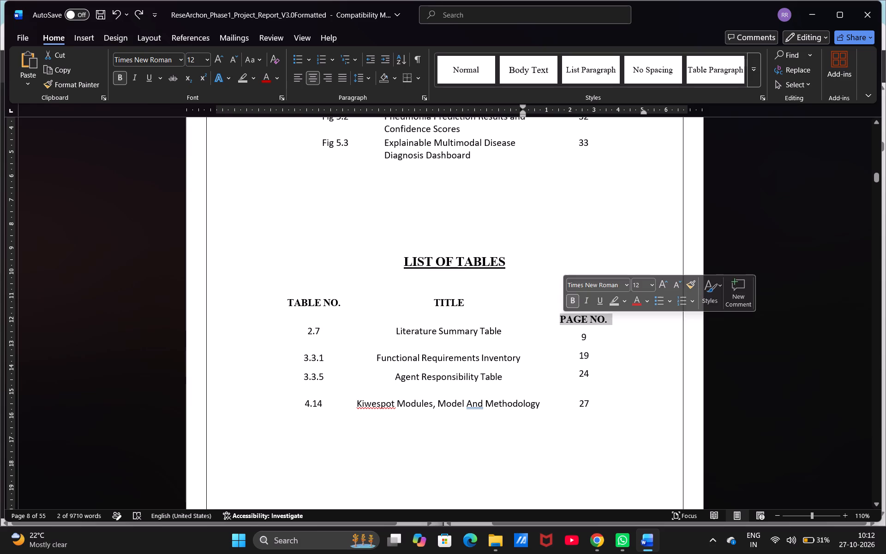
click(547, 305)
key(space)
key(space)
key(space)
key(space)
key(space)
key(space)
key(space)
key(space)
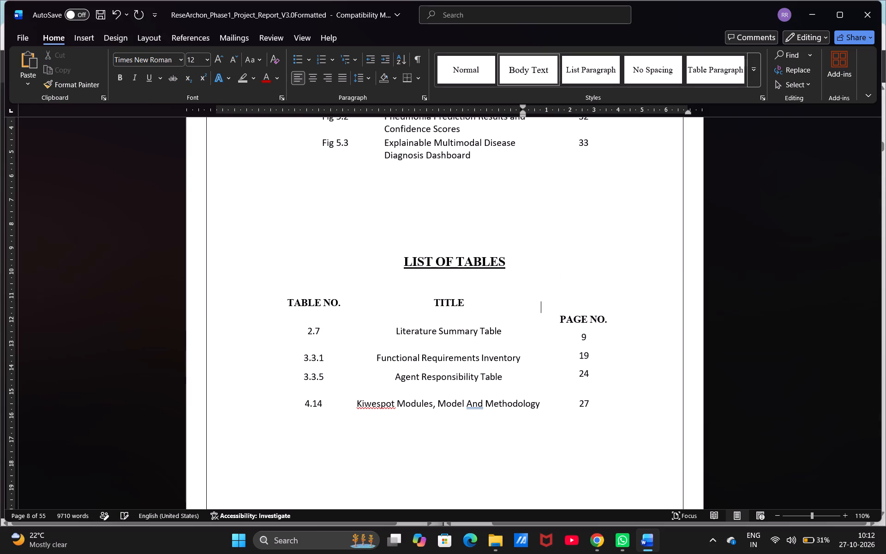
key(space)
key(space)
key(space)
key(space)
key(space)
key(space)
key(Up)
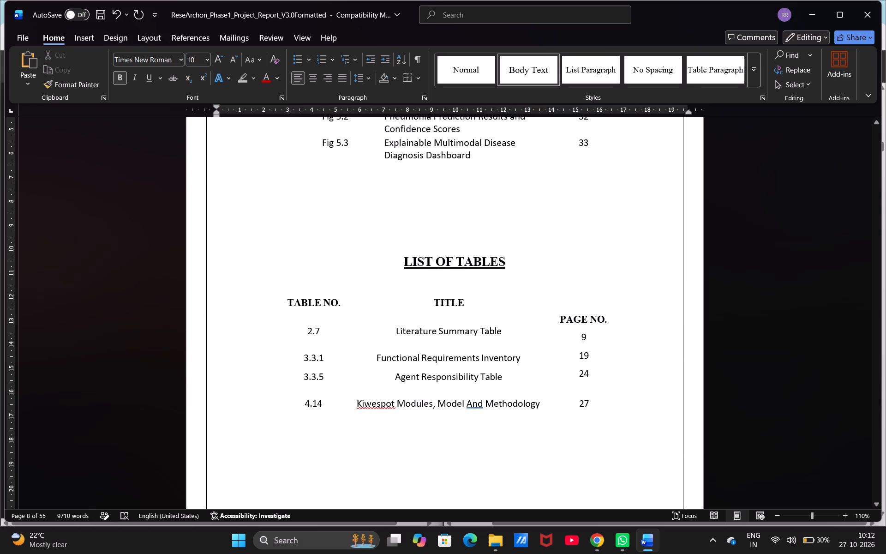
Try to align the List of Tables header row by adding a run of spaces after the TITLE heading.
click(472, 303)
key(space)
key(space)
key(space)
key(space)
key(space)
key(space)
key(space)
key(space)
key(space)
key(space)
key(space)
key(space)
key(space)
key(space)
key(space)
key(space)
key(space)
key(space)
key(space)
key(space)
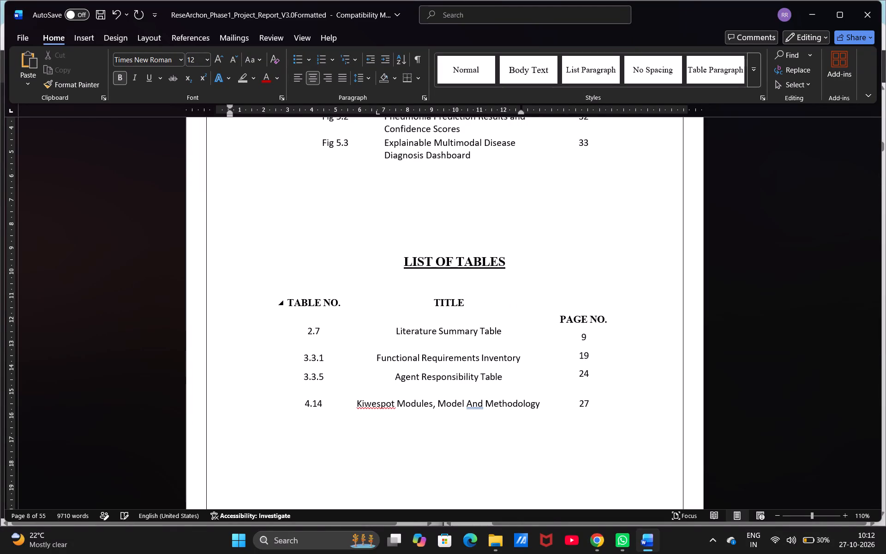
click(473, 302)
click(596, 312)
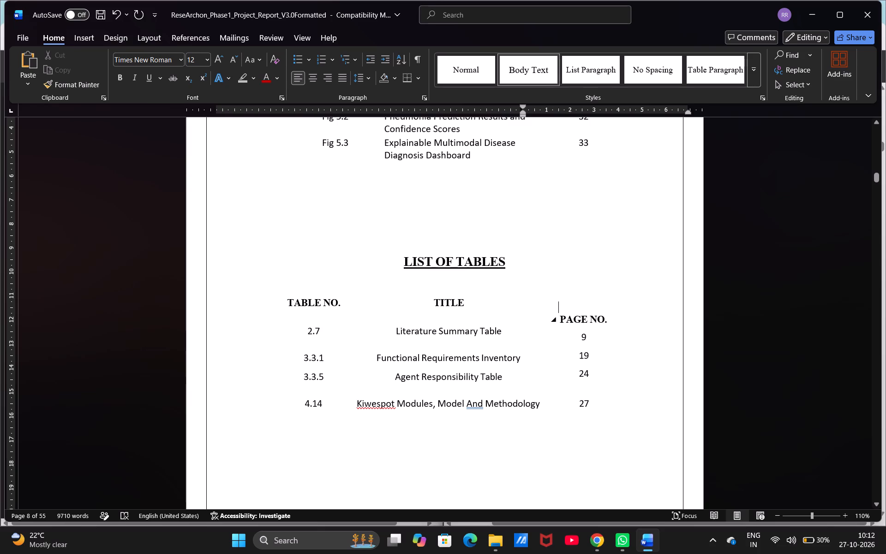
Select the PAGE NO. heading, then examine the report from the List of Figures through the first page of Chapter 1.
drag(611, 317, 559, 320)
scroll(559, 320, right, 1)
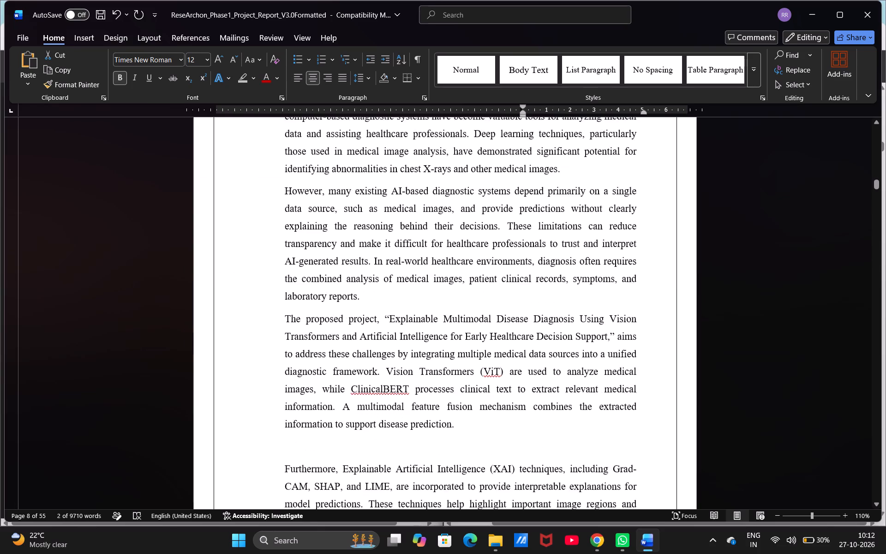
scroll(559, 320, right, 1)
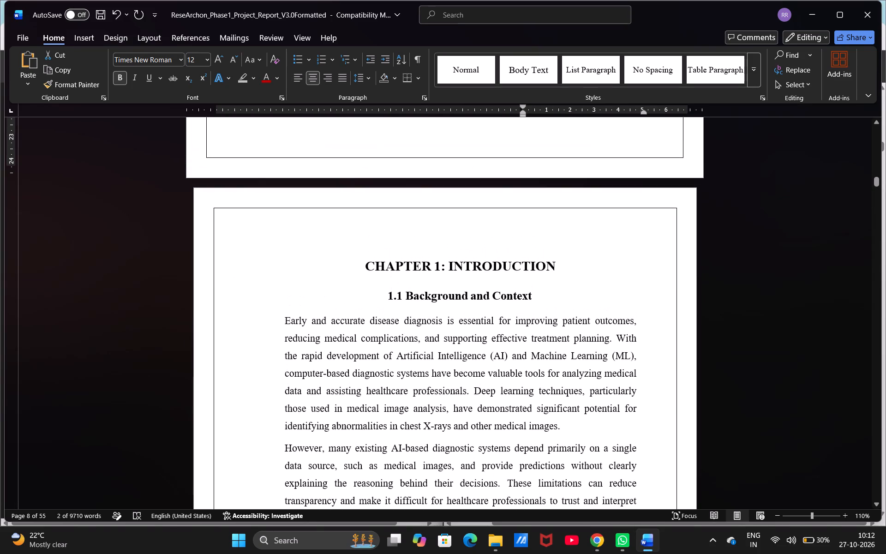
scroll(559, 320, right, 4)
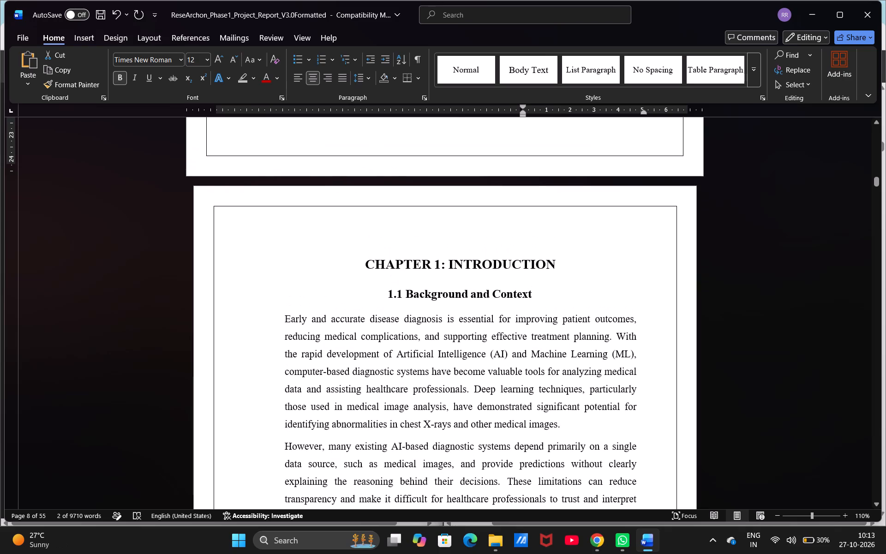
scroll(559, 320, right, 1)
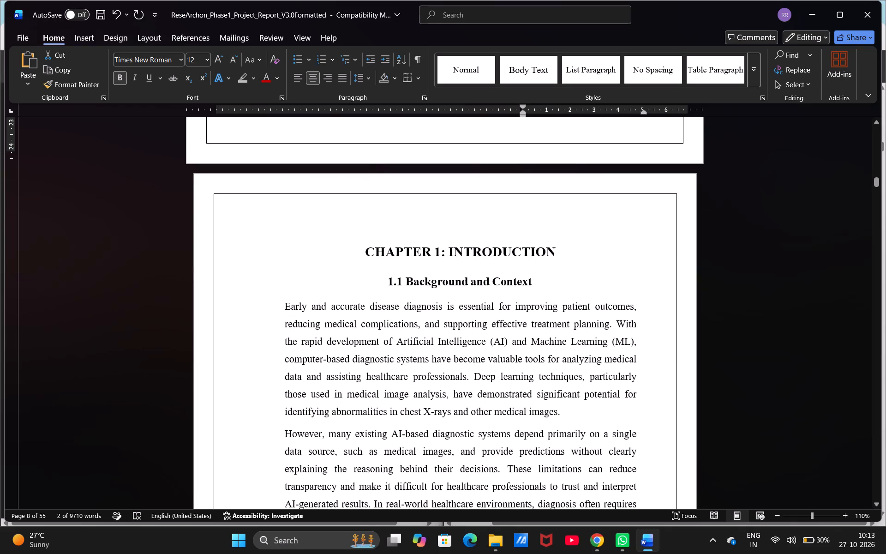
scroll(559, 320, right, 2)
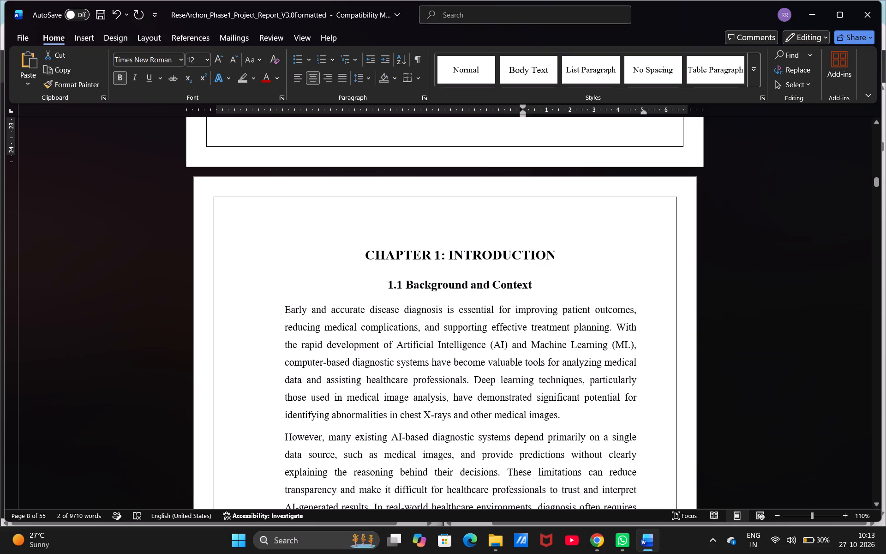
scroll(559, 320, right, 2)
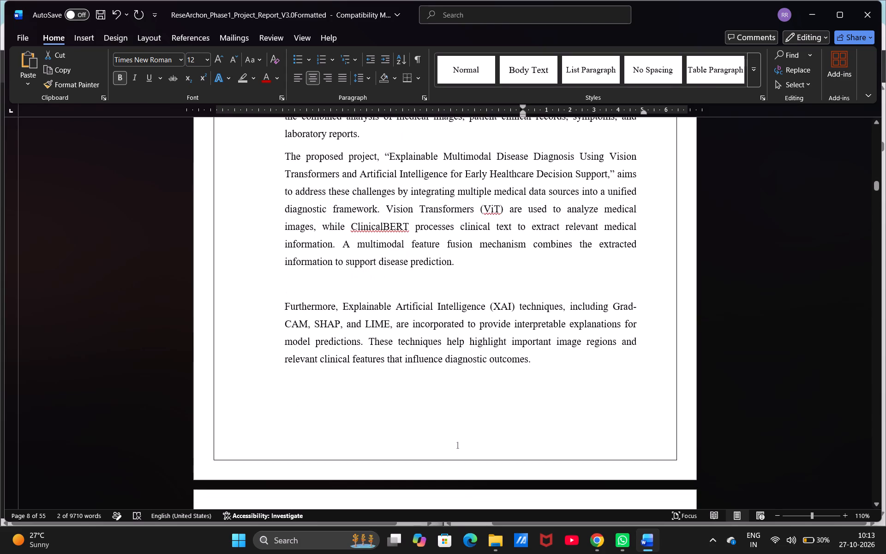
scroll(559, 320, right, 1)
scroll(559, 320, up, 1)
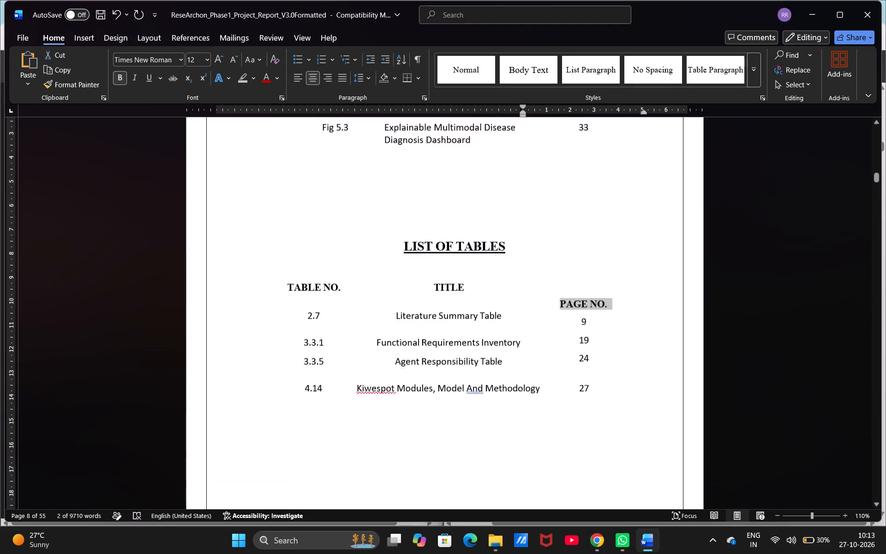
scroll(559, 320, up, 1)
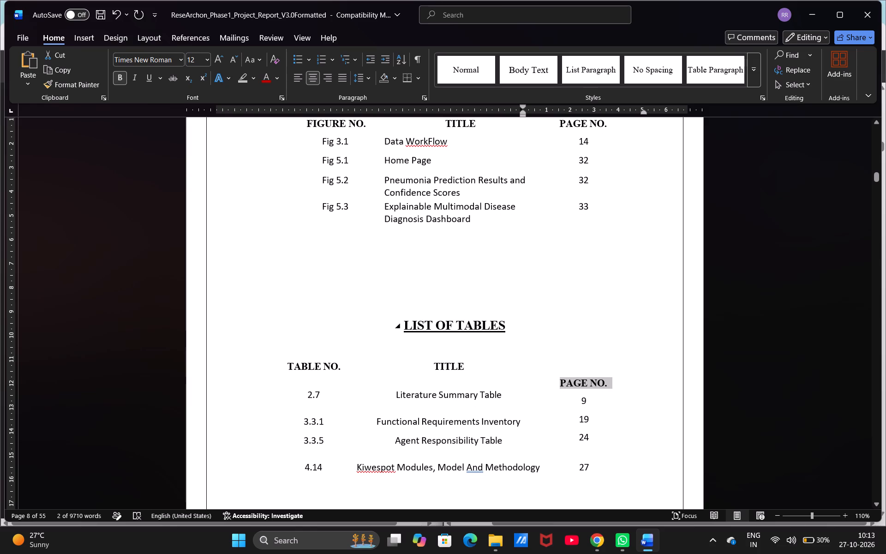
scroll(559, 320, right, 2)
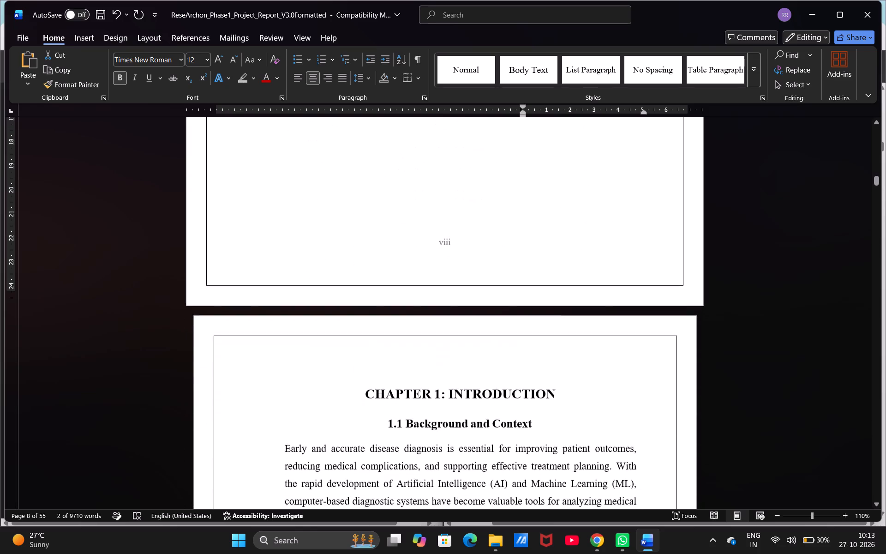
scroll(559, 320, right, 2)
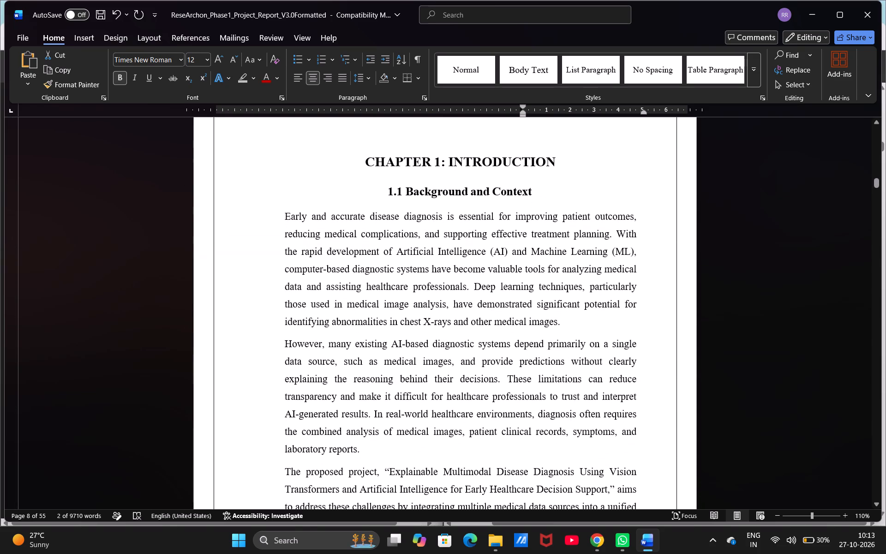
Switch to the ReseArchon_Phase1_Project_Report_V3.0Formatted PDF in Chrome, maximize its window, and review page viii through the end of Chapter 1.
click(601, 543)
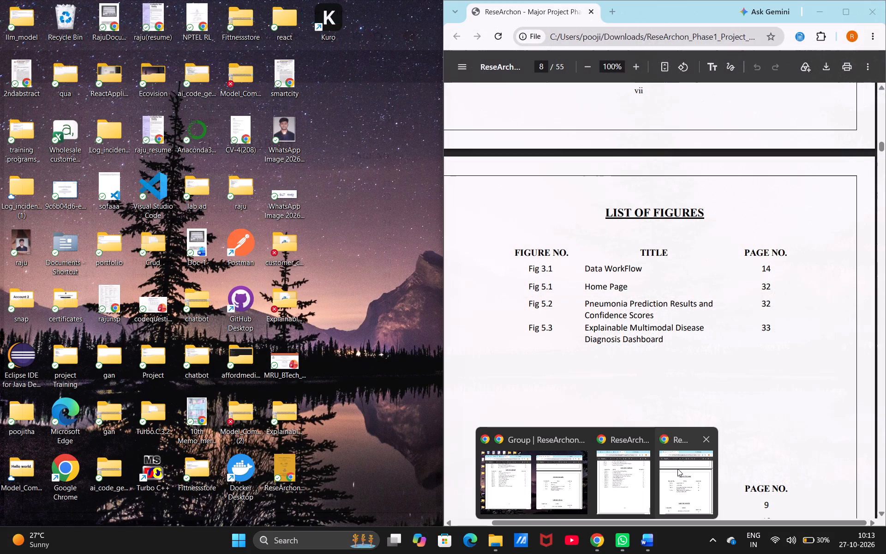
click(677, 469)
click(850, 11)
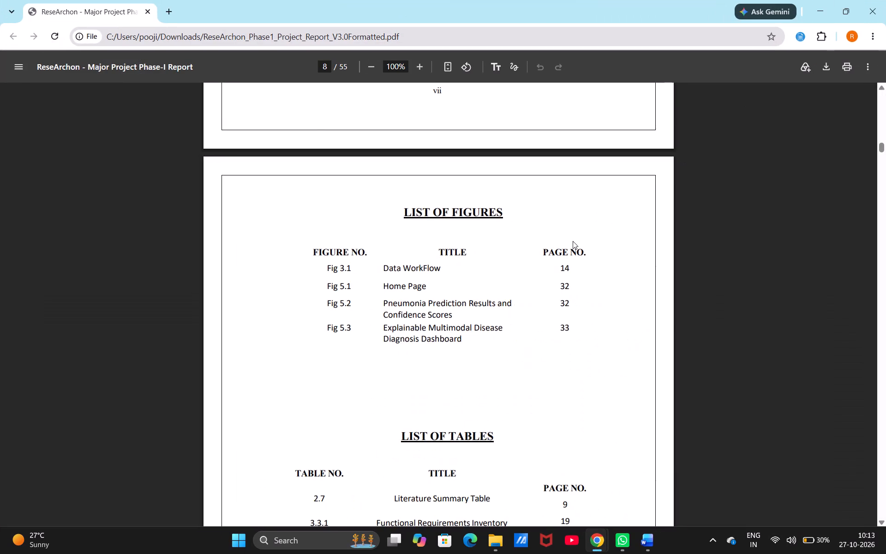
scroll(573, 241, down, 10)
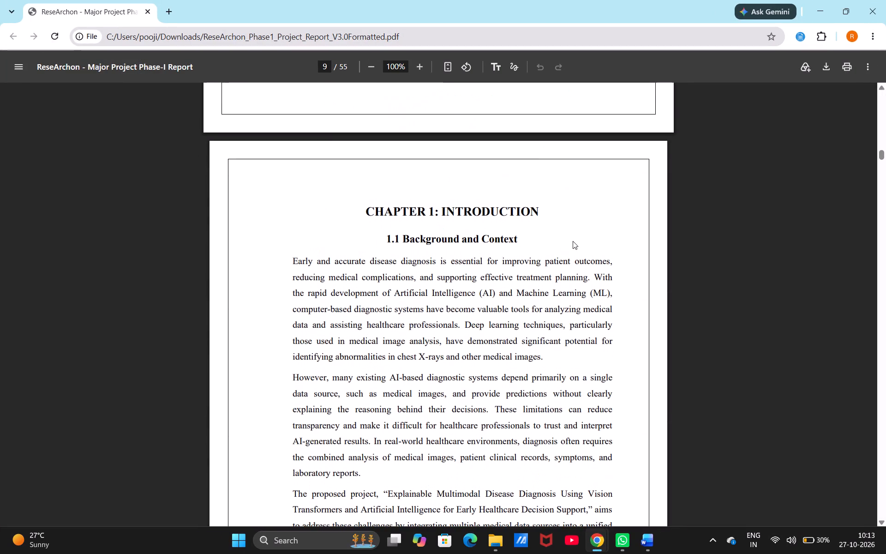
scroll(573, 241, down, 7)
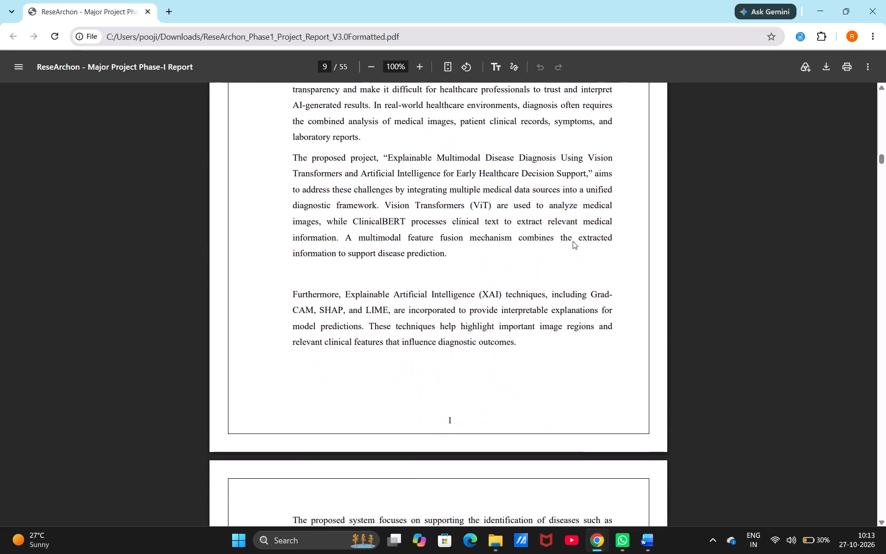
scroll(573, 241, down, 11)
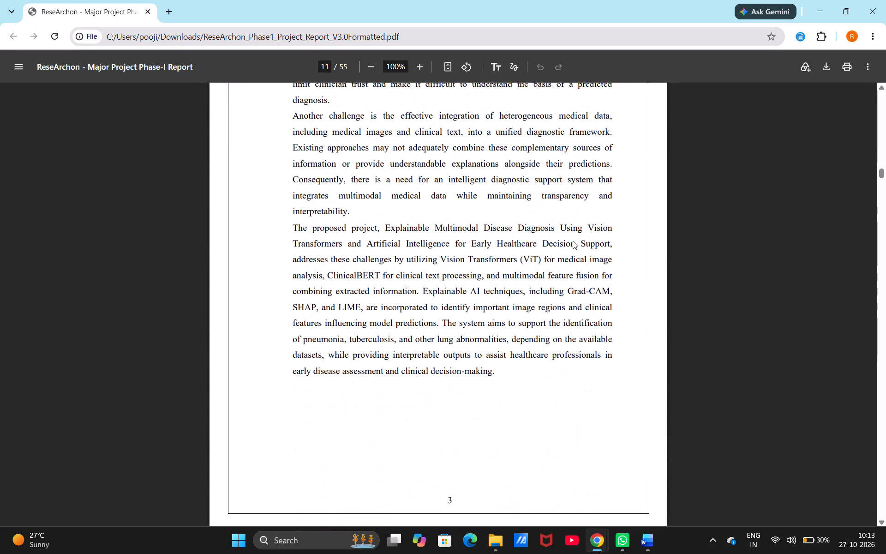
scroll(573, 241, down, 2)
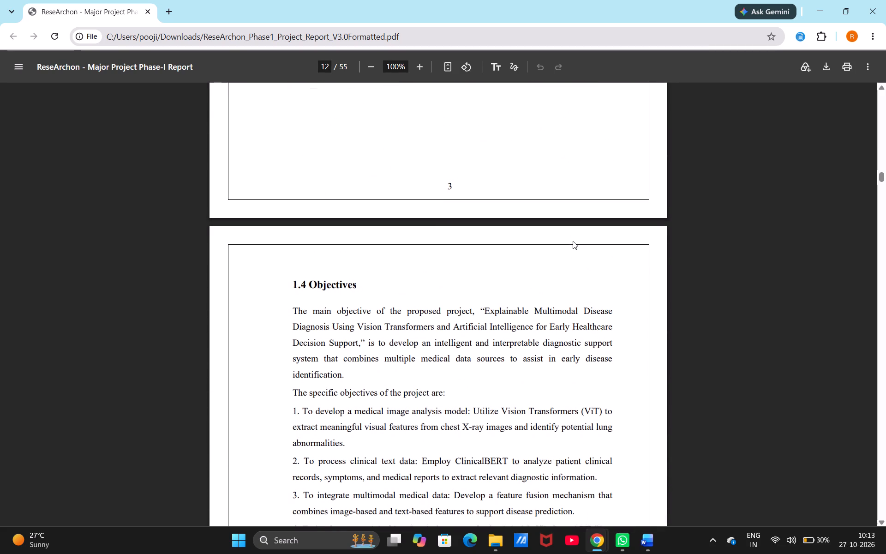
scroll(573, 241, down, 11)
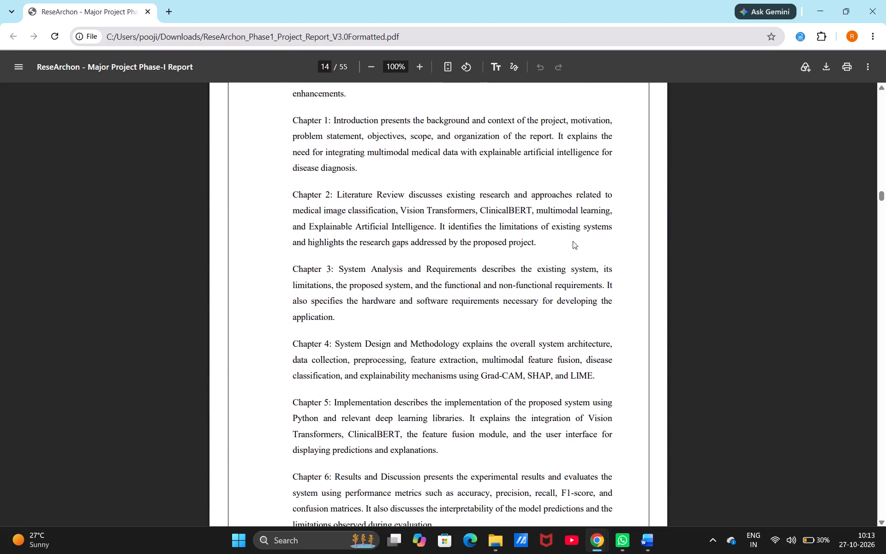
scroll(573, 241, right, 1)
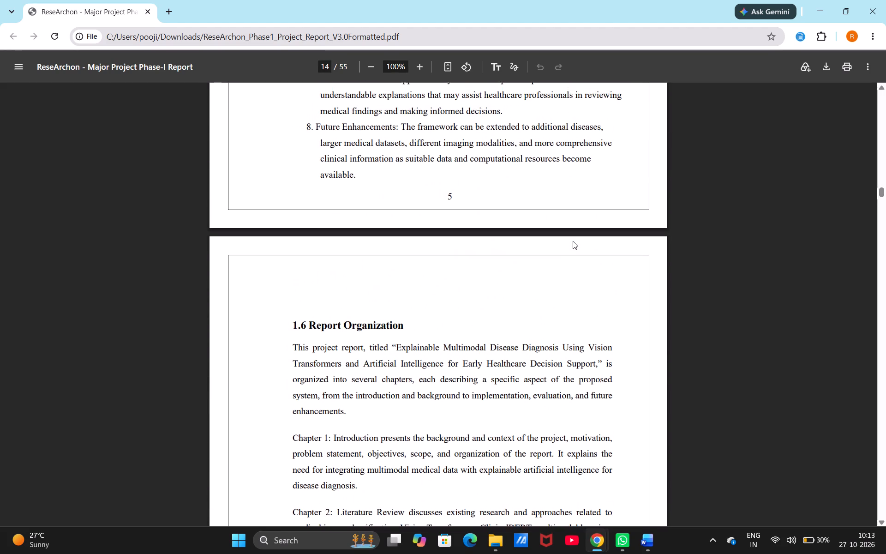
scroll(573, 241, right, 1)
scroll(573, 241, down, 10)
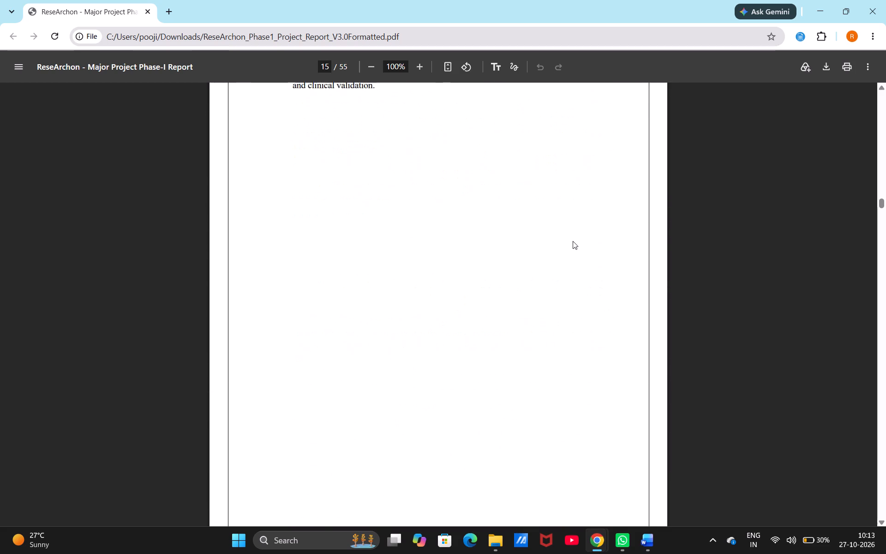
Review the reference PDF from Chapter 2 through the user roles table (Table 3.1) in Chapter 3.
scroll(573, 241, up, 1)
scroll(573, 241, down, 5)
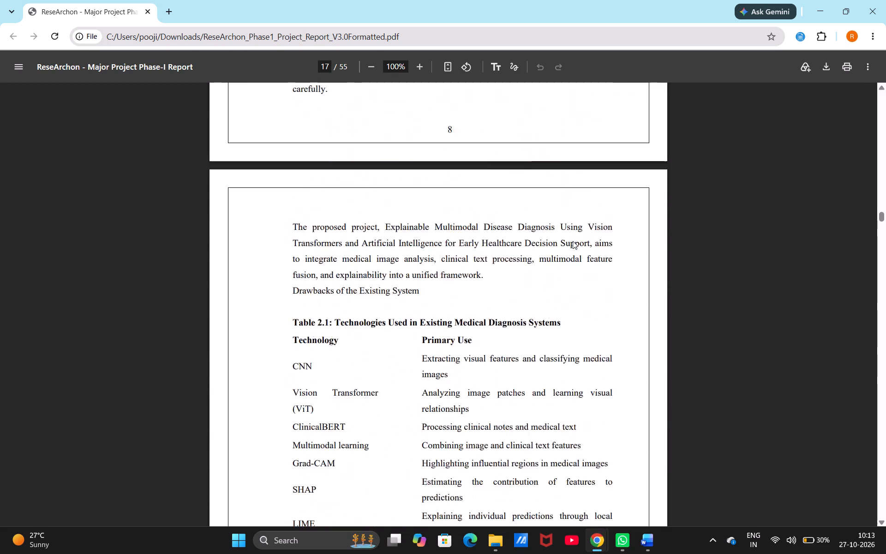
scroll(573, 241, down, 7)
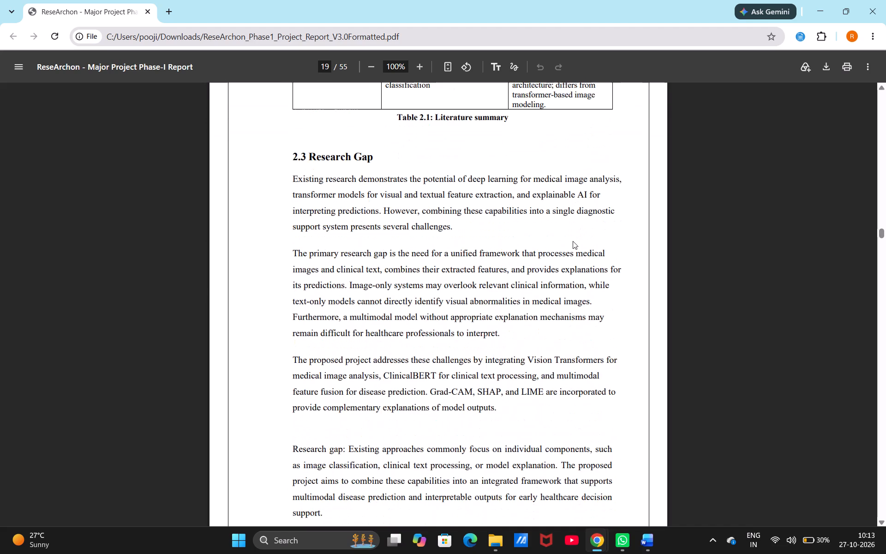
scroll(573, 241, down, 8)
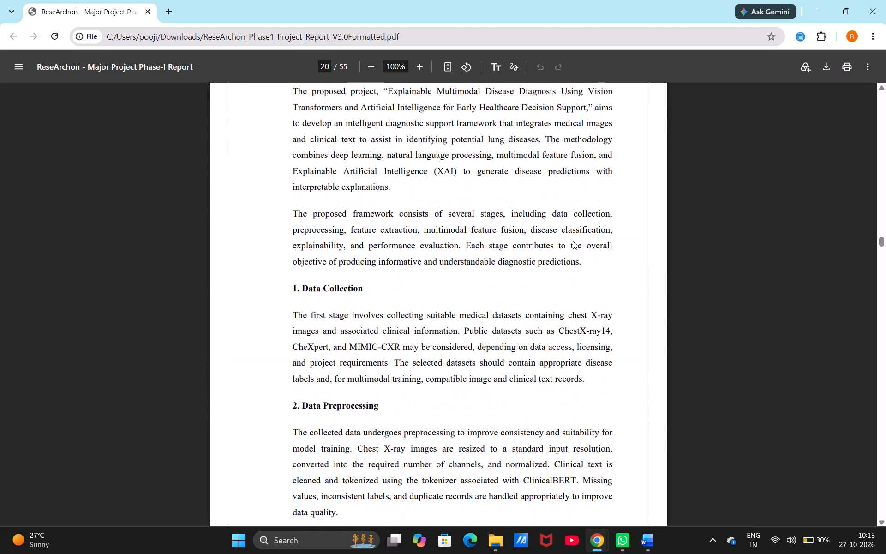
scroll(573, 241, down, 12)
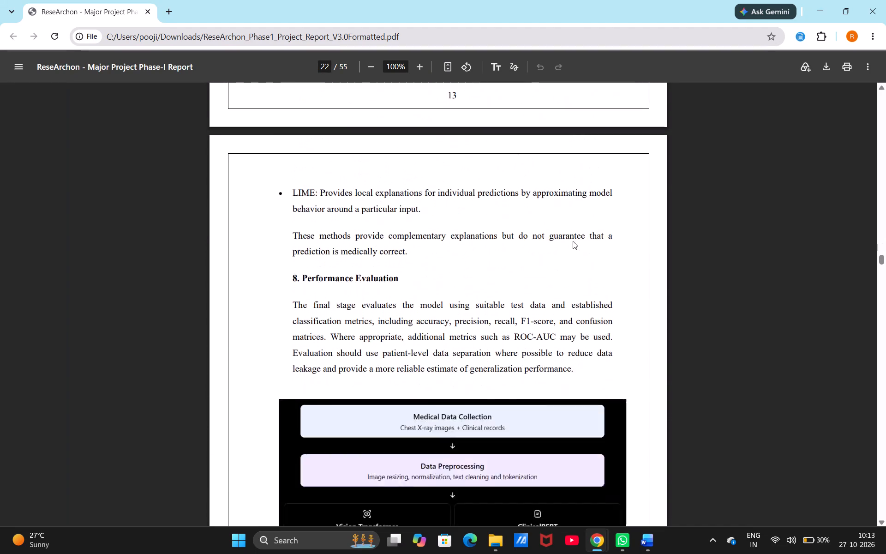
scroll(573, 241, down, 1)
scroll(573, 241, right, 1)
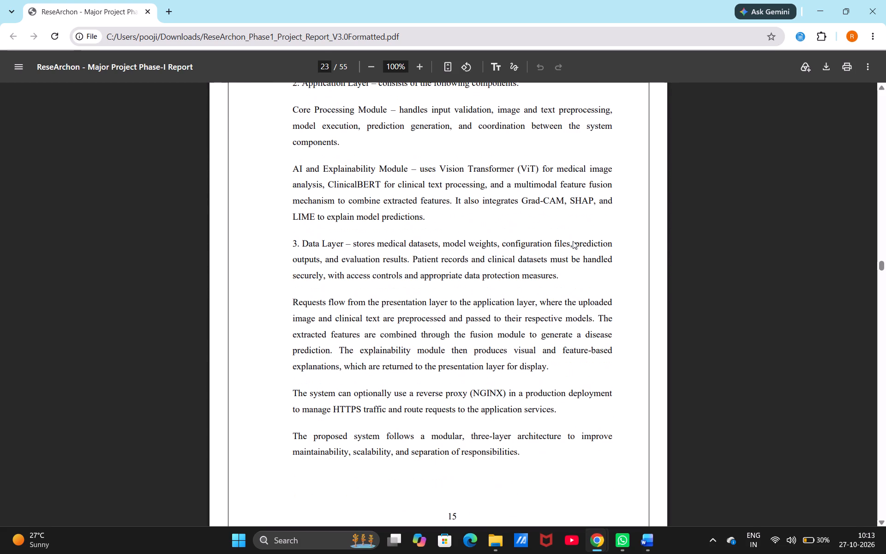
scroll(573, 241, down, 7)
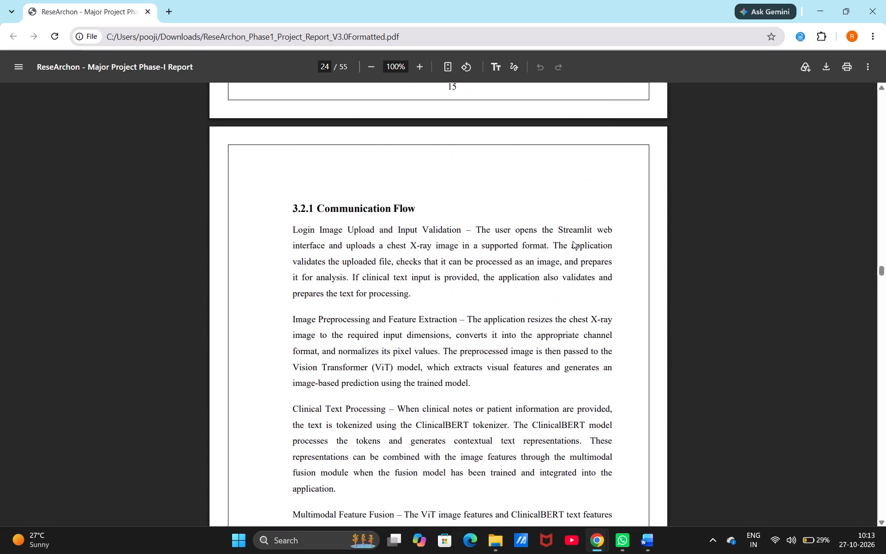
scroll(573, 241, down, 9)
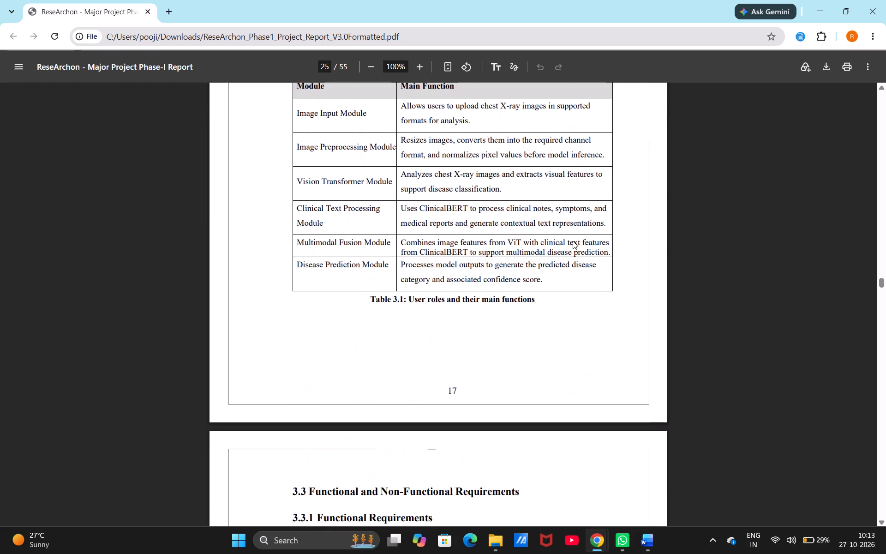
Review the reference PDF from section 3.3 Functional and Non-Functional Requirements through the planned test cases in Chapter 5.
scroll(573, 241, down, 9)
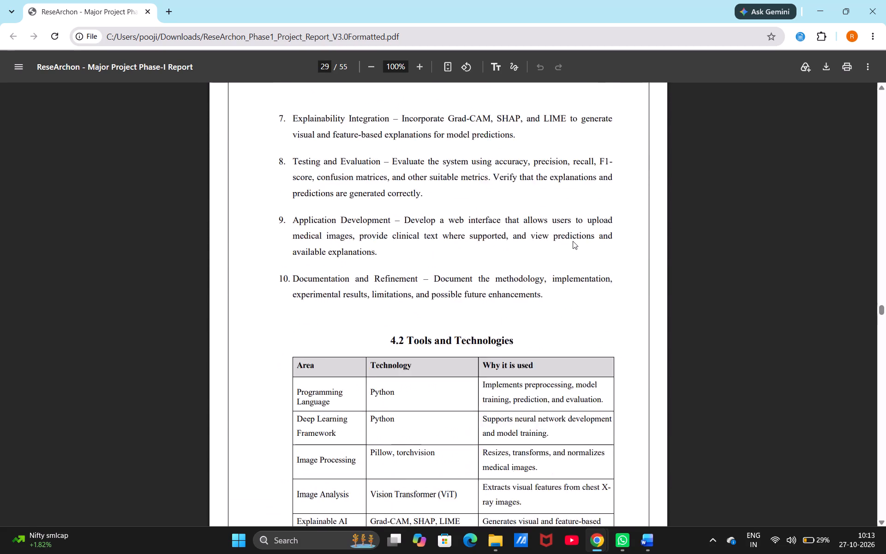
scroll(573, 241, down, 7)
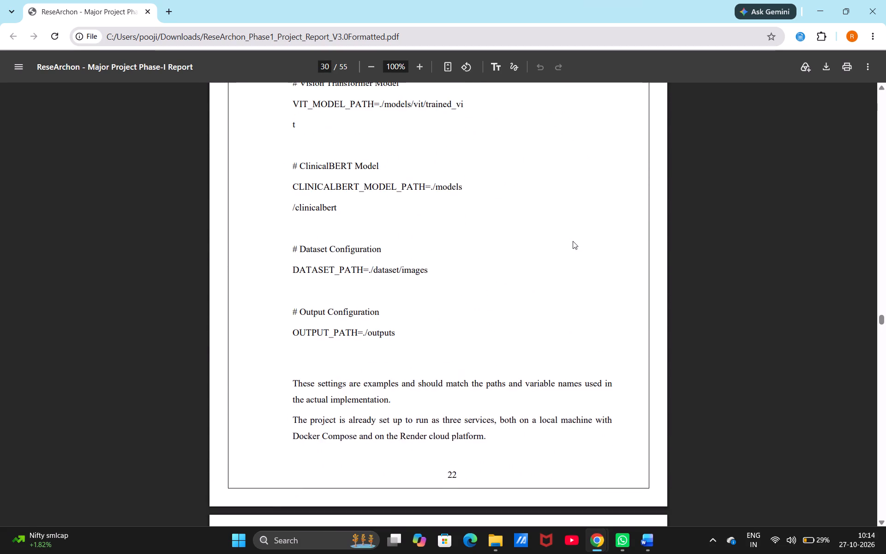
scroll(573, 241, down, 7)
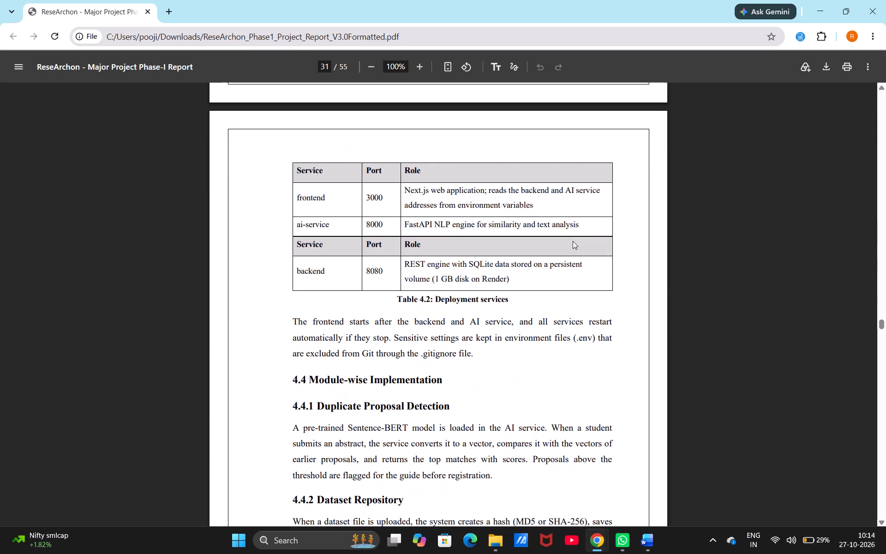
scroll(573, 241, down, 8)
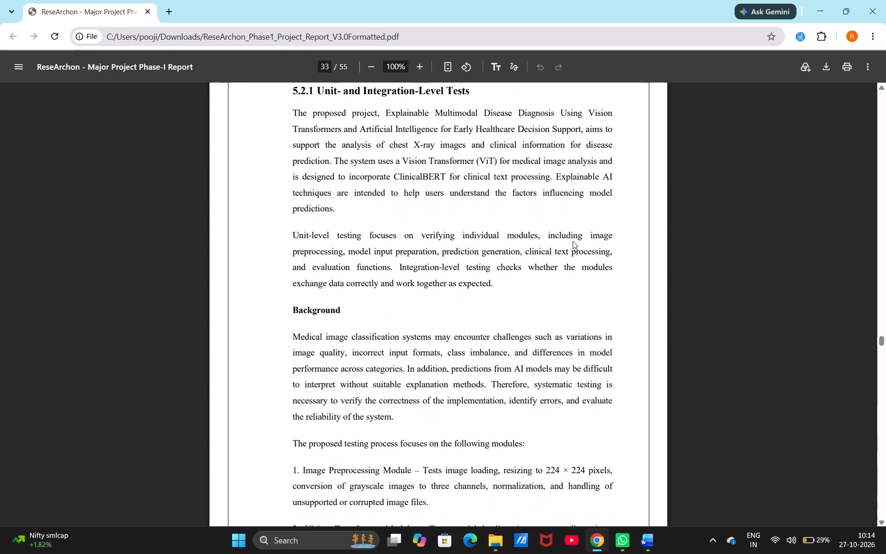
scroll(573, 241, down, 12)
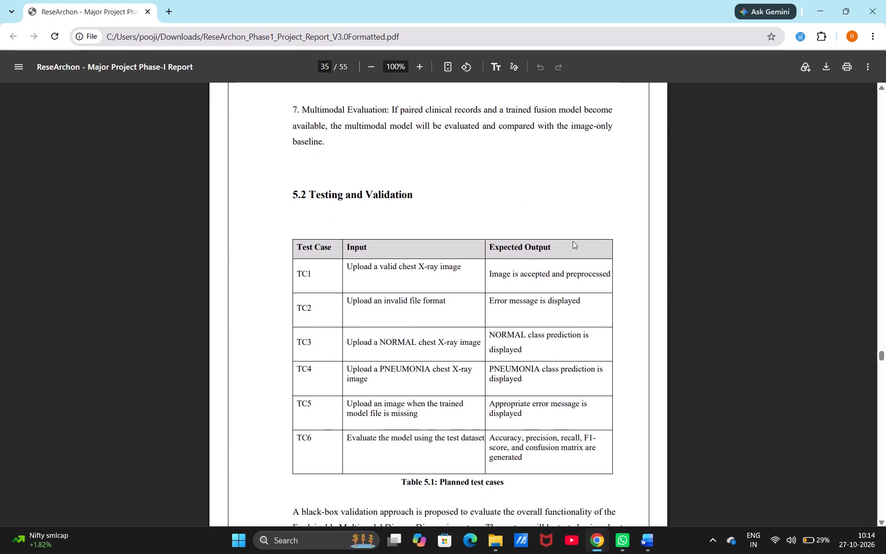
scroll(573, 241, down, 4)
Go back through the reference PDF's chapters to its cover page.
scroll(573, 241, up, 12)
scroll(573, 241, up, 11)
scroll(573, 241, up, 20)
scroll(573, 241, up, 2)
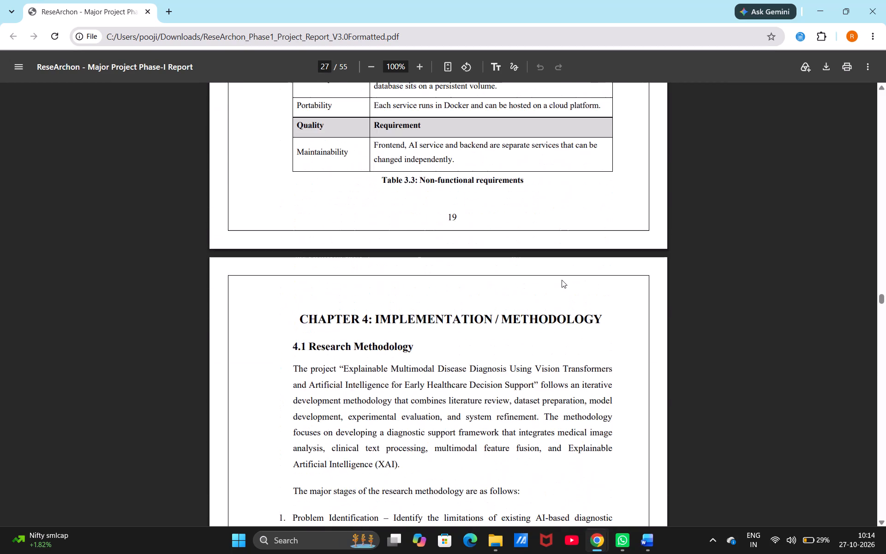
scroll(562, 280, up, 13)
scroll(562, 280, up, 20)
scroll(562, 280, up, 5)
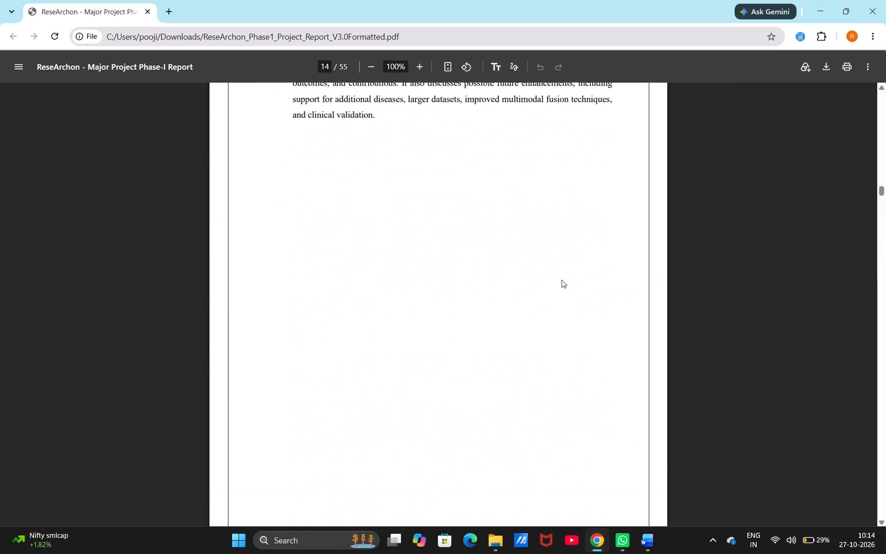
scroll(562, 280, up, 5)
scroll(562, 280, up, 16)
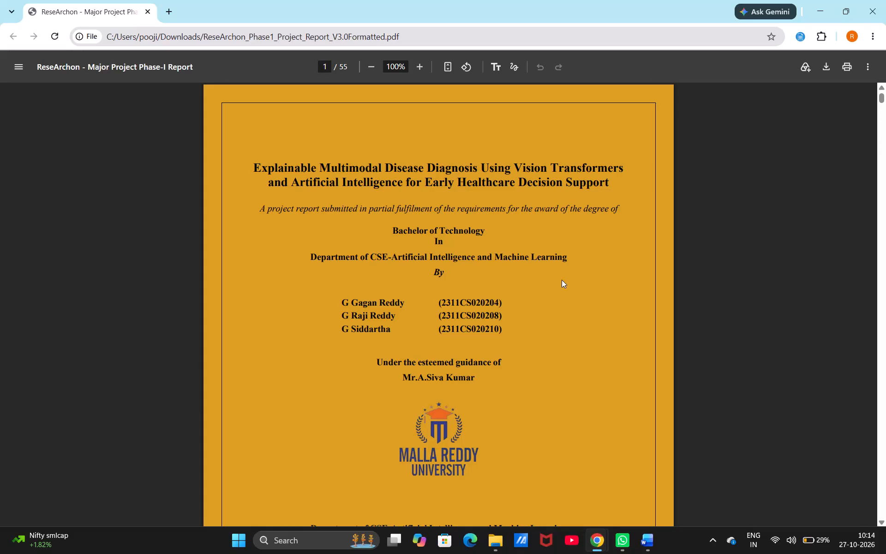
Open the iLovePDF PDF to Word converter (ilovepdf.com/pdf_to_word) in a new browser tab.
click(172, 4)
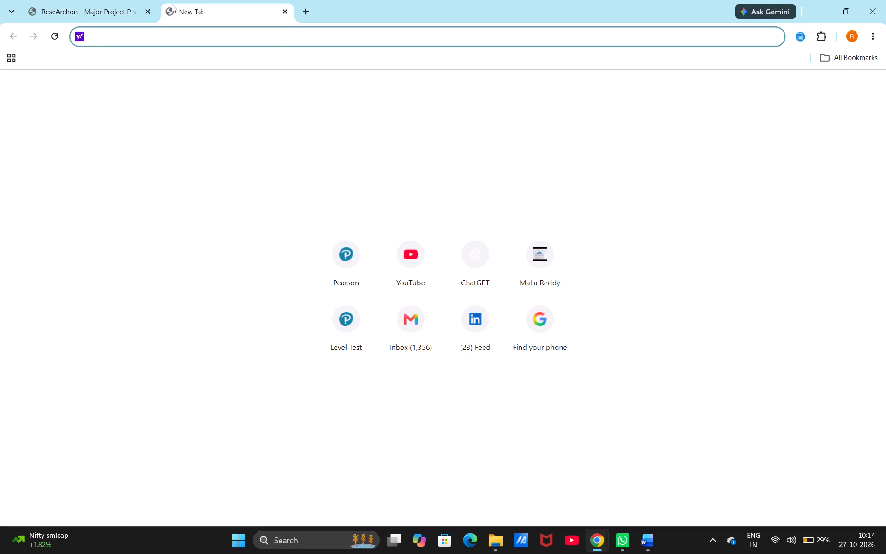
text(pdf)
key(space)
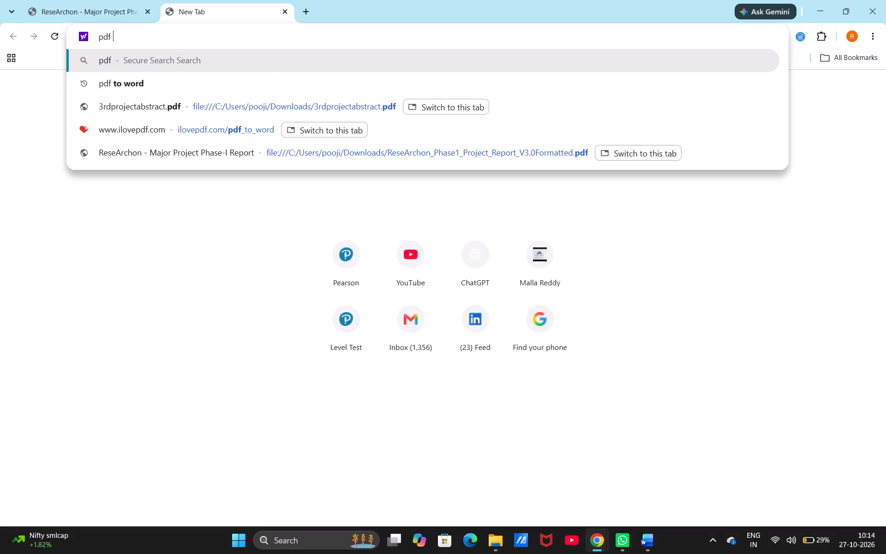
click(129, 126)
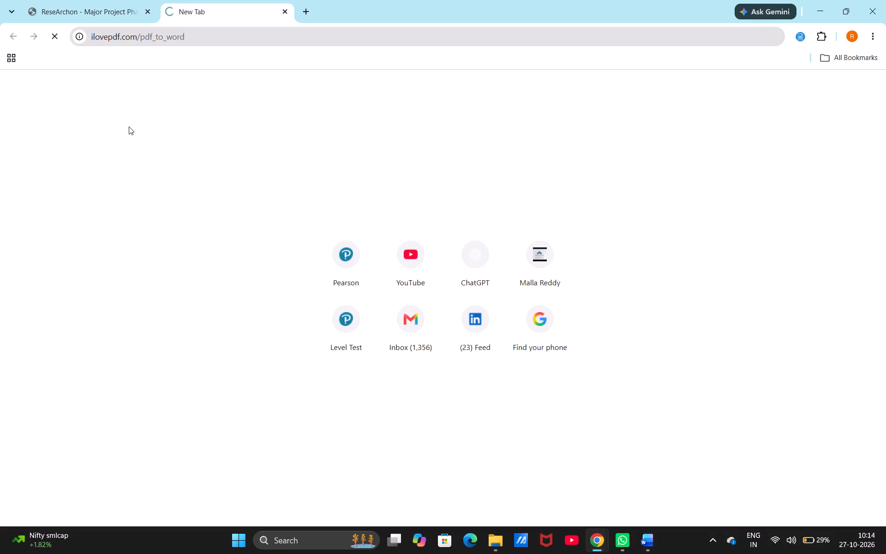
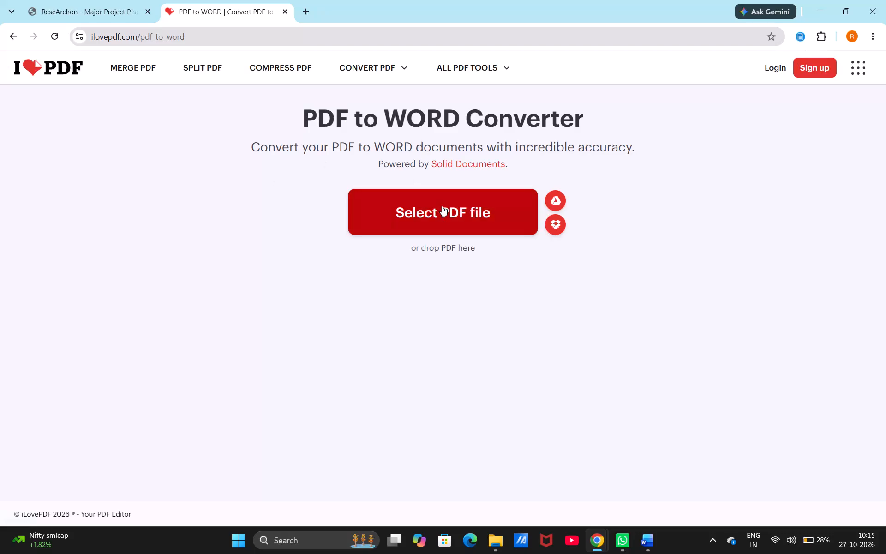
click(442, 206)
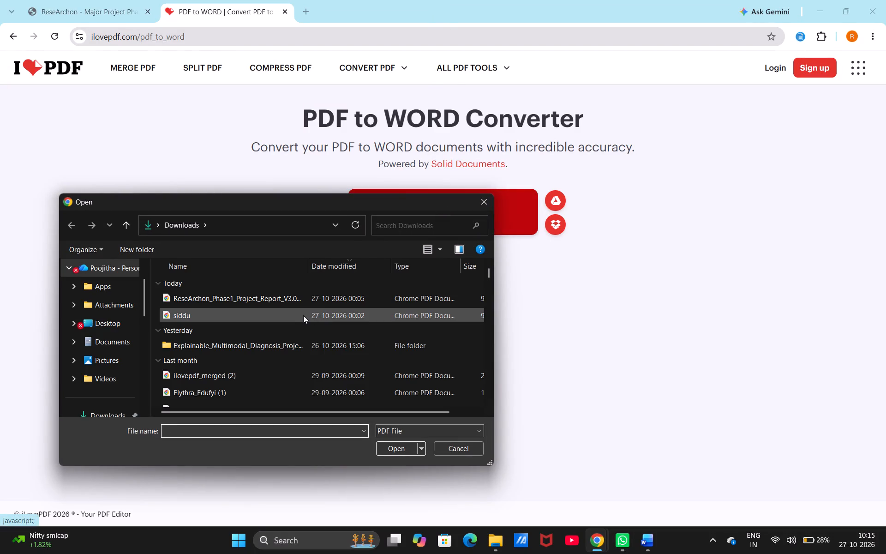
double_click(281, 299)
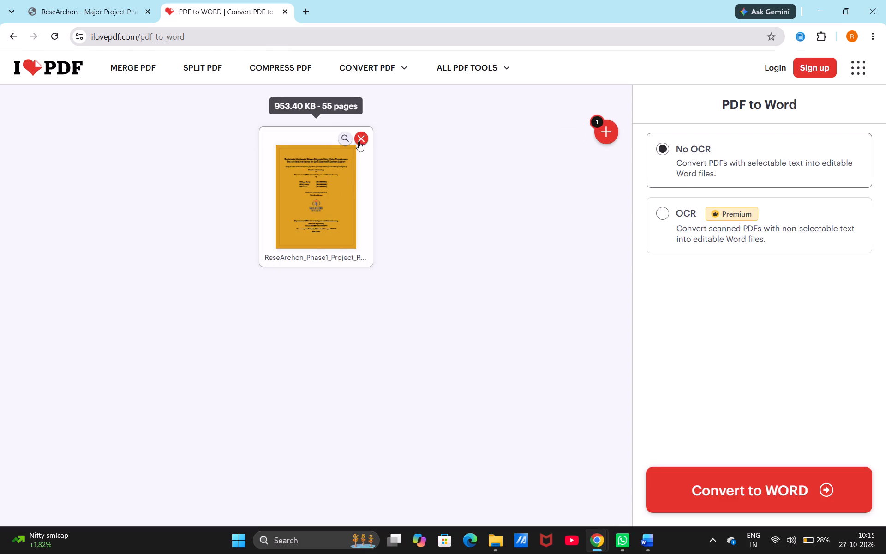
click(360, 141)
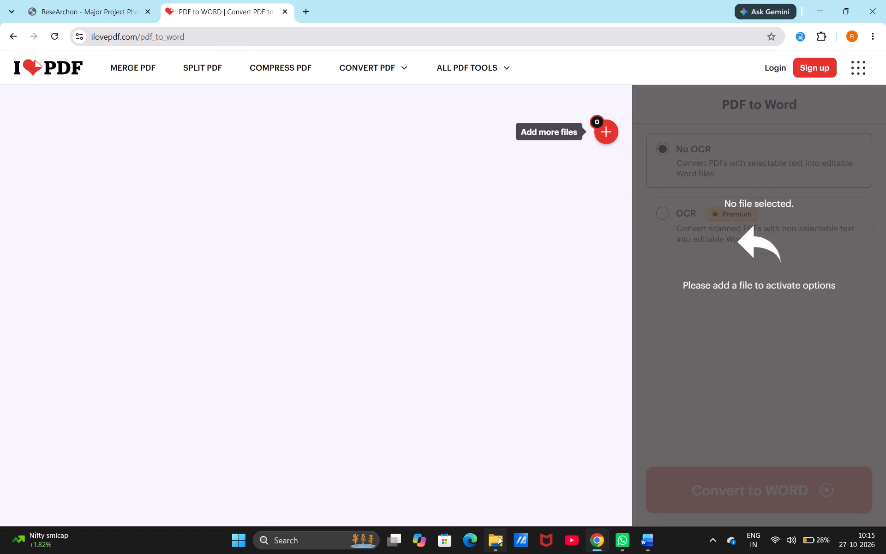
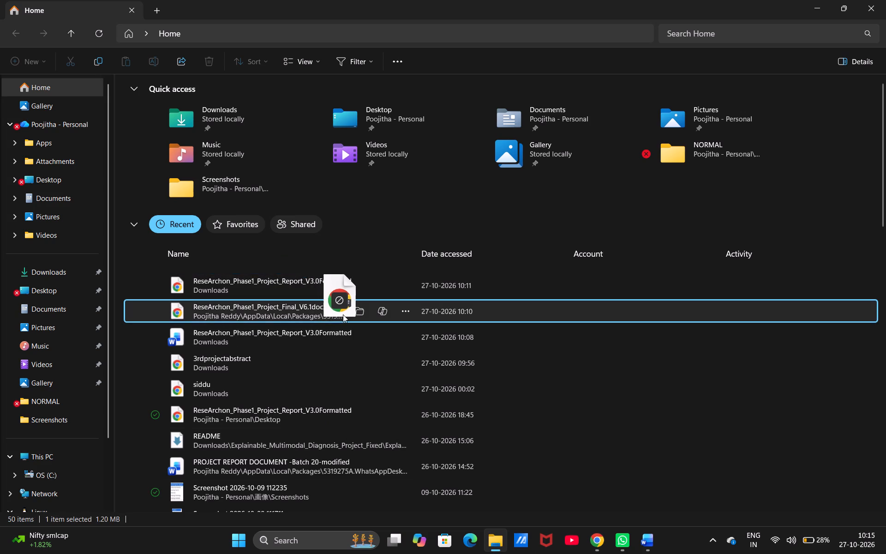
Add ReseArchon_Phase1_Project_Final_V6.1docx.pdf from File Explorer to the iLovePDF PDF to Word page in Chrome and start its conversion to Word.
drag(343, 314, 459, 282)
key(alt+Tab)
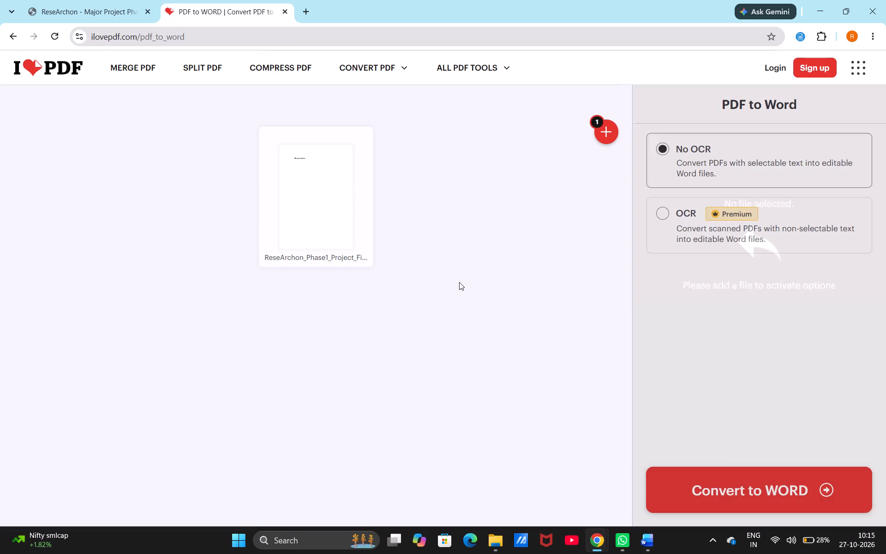
click(740, 486)
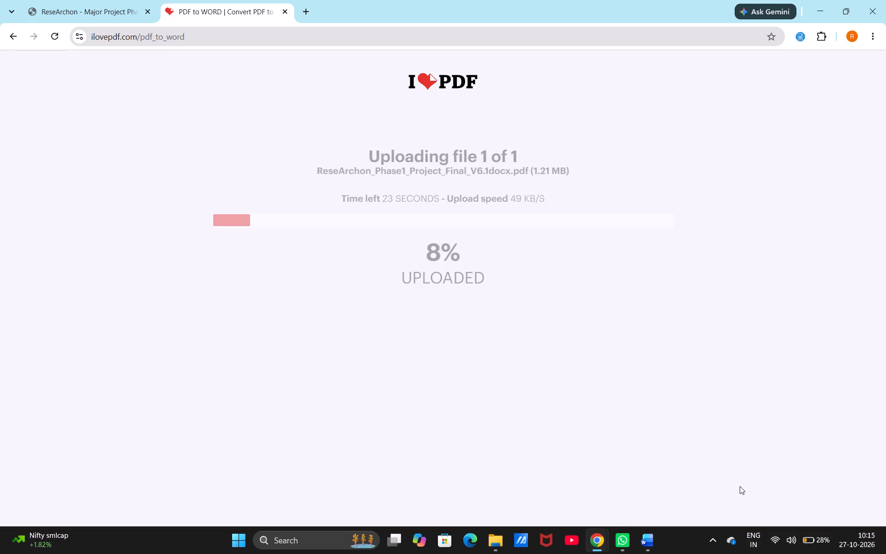
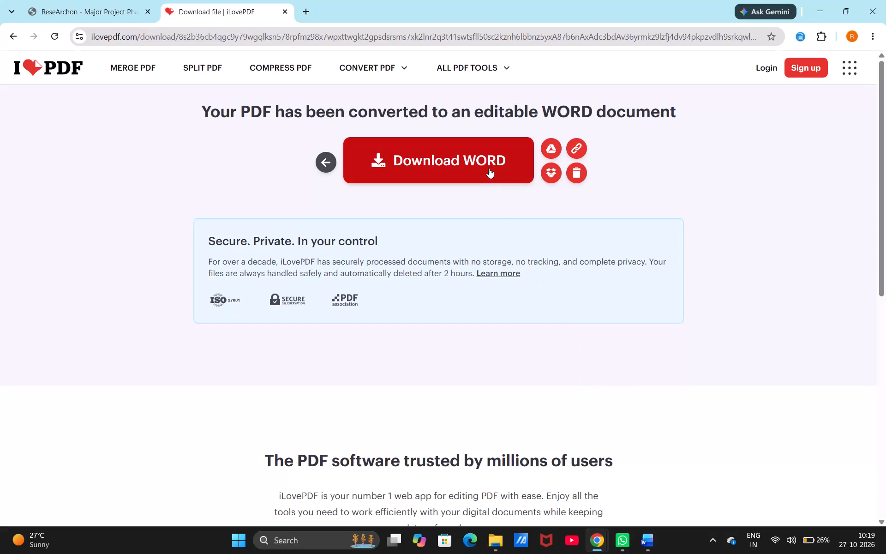
Download the converted Word file of ReseArchon_Phase1_Project_Final_V6.1docx, open it in Word and enable editing.
click(485, 166)
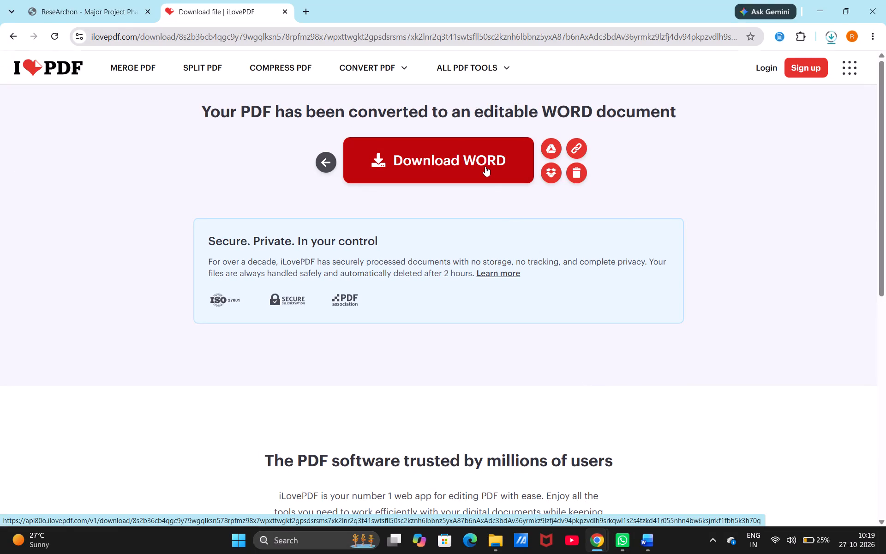
click(834, 43)
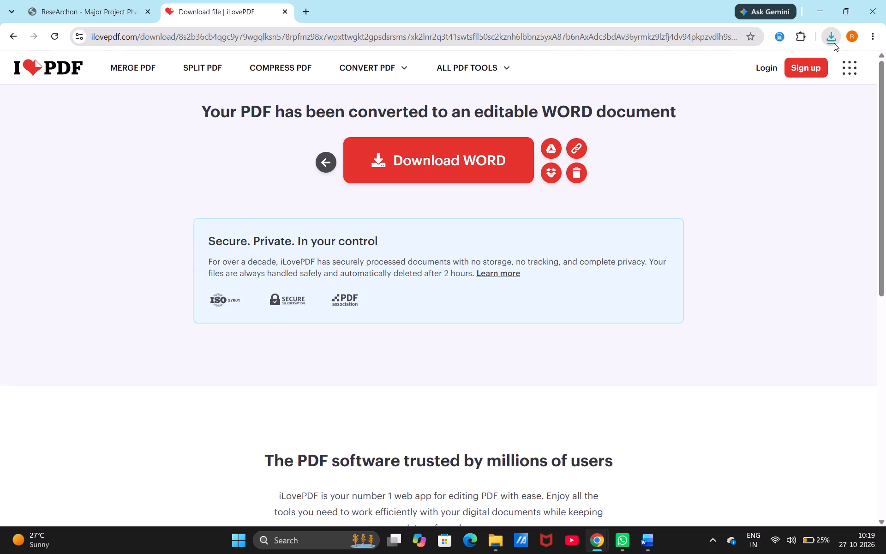
click(833, 41)
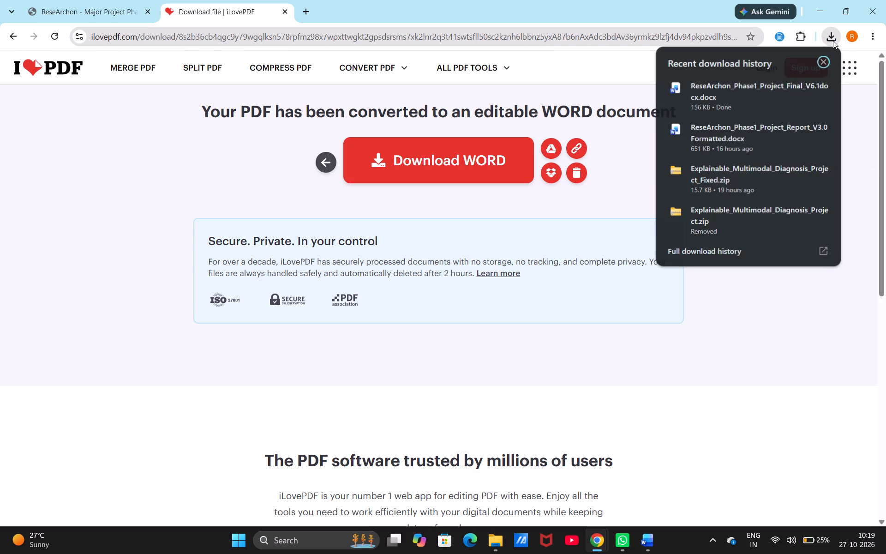
click(752, 96)
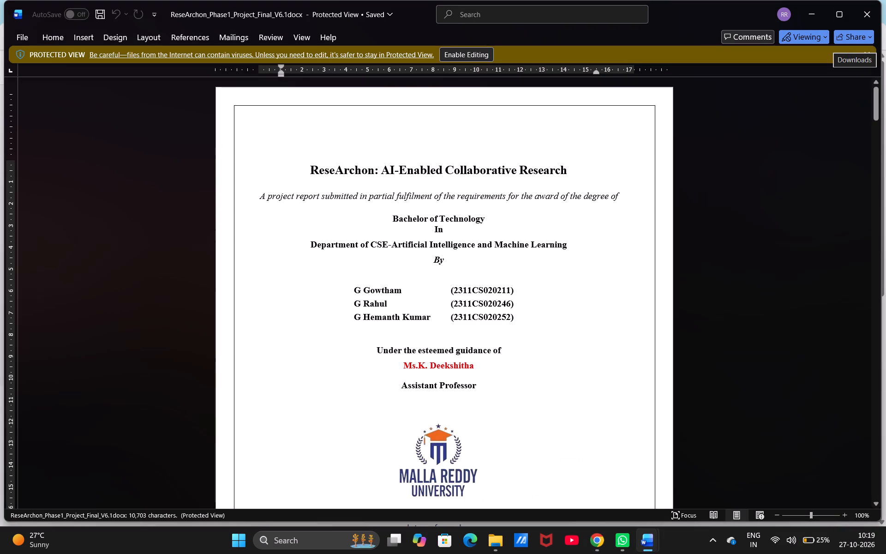
click(454, 60)
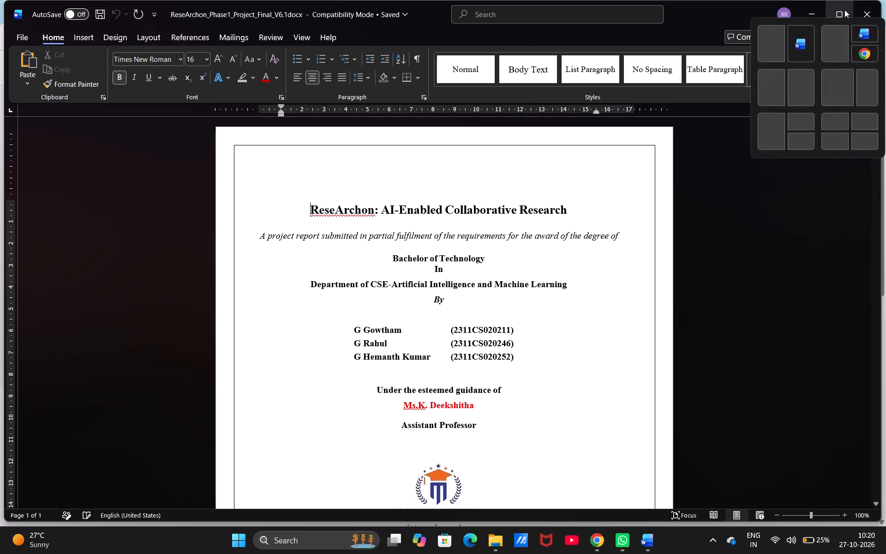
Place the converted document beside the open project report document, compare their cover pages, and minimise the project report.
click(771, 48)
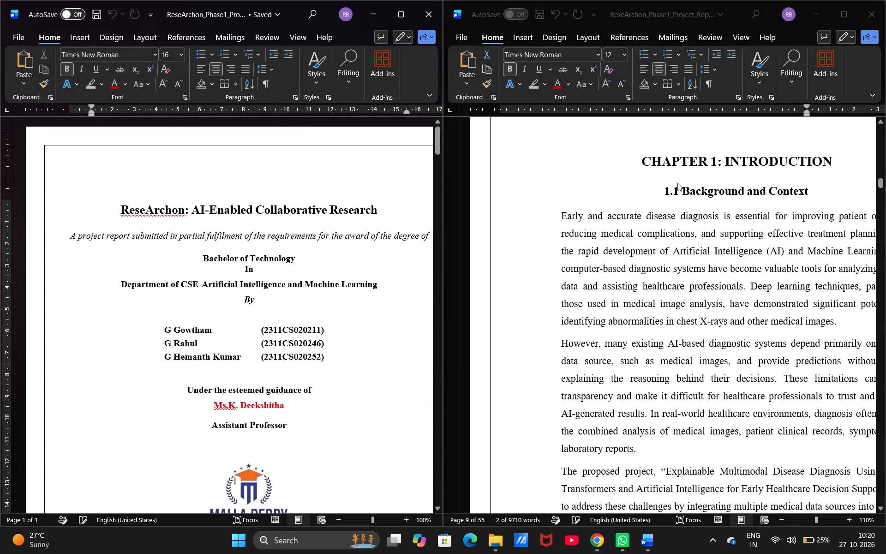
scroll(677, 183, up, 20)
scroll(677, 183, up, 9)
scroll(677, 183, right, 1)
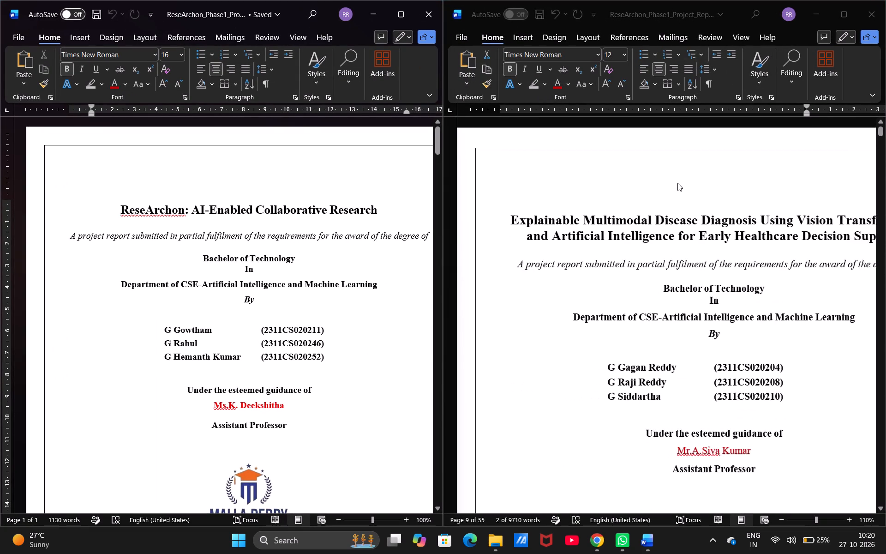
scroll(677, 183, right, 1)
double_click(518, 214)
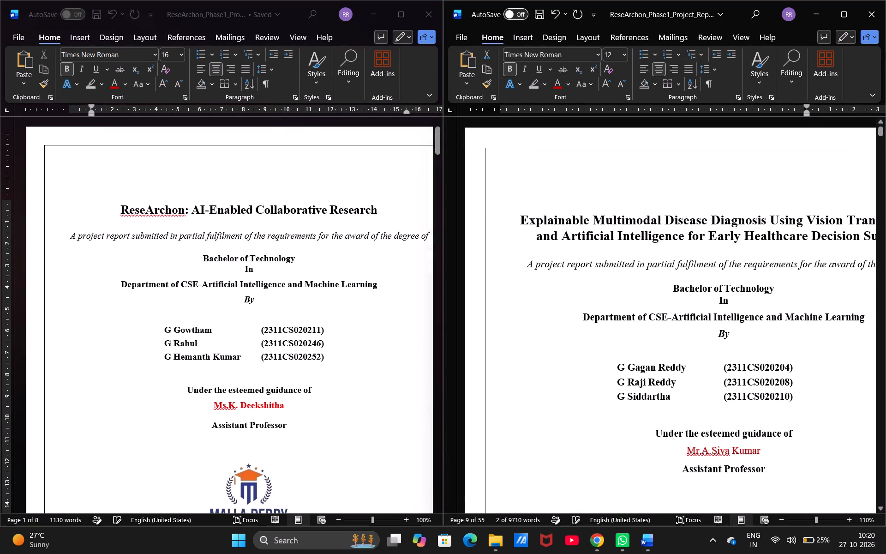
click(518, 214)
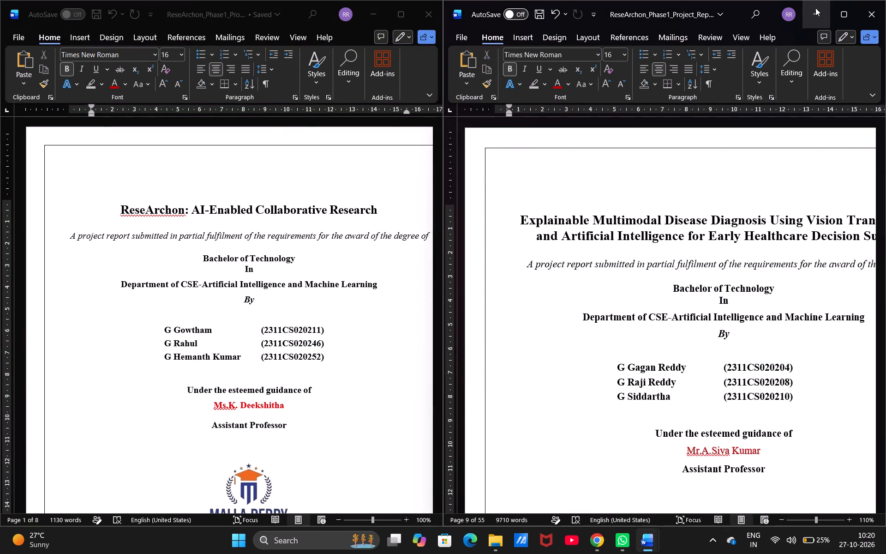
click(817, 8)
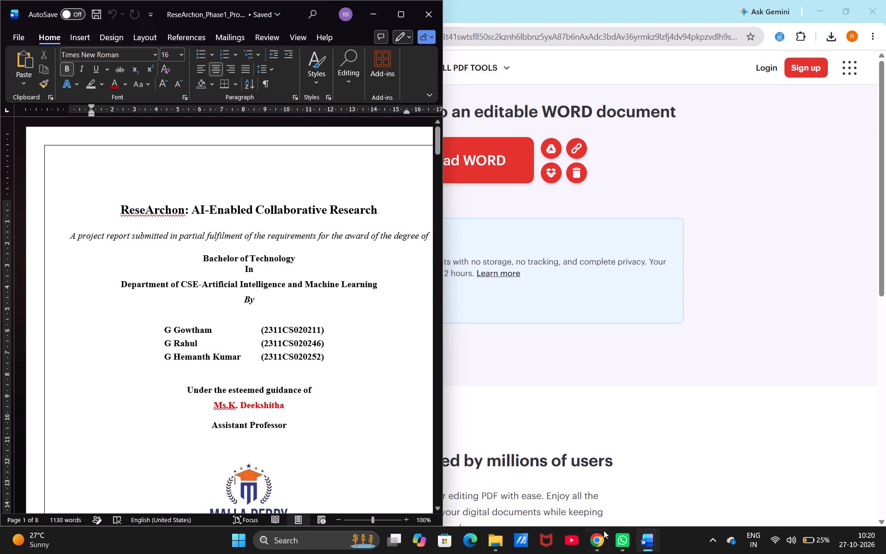
Bring up the Chrome window holding the reference PDFs and arrange it side by side with the converted Word document.
click(598, 533)
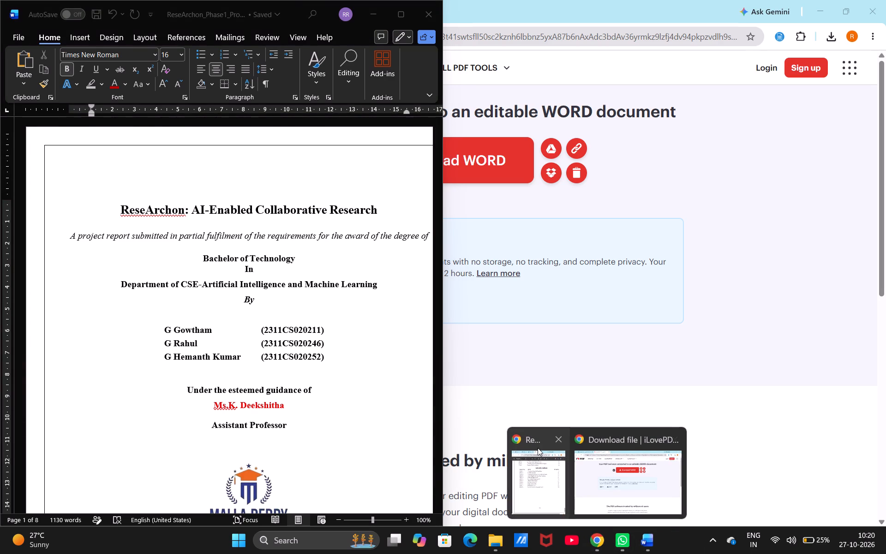
click(538, 448)
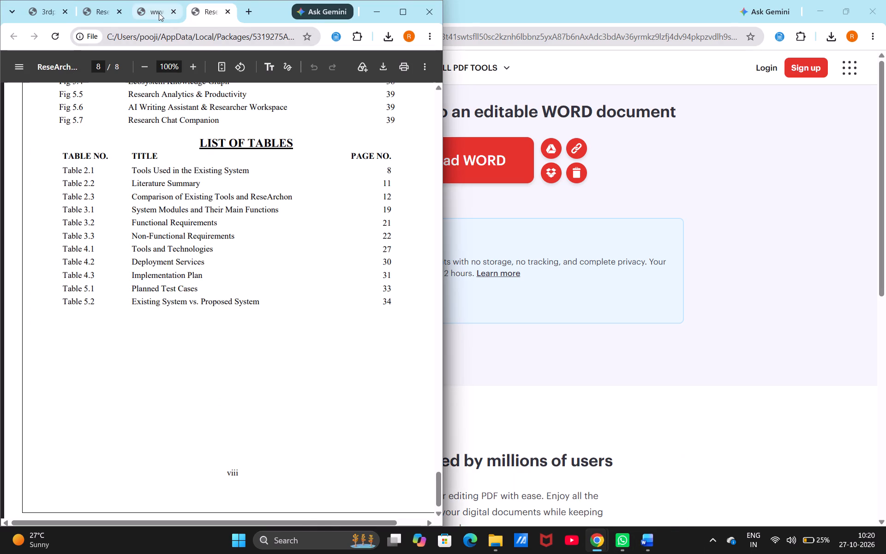
click(159, 13)
click(103, 10)
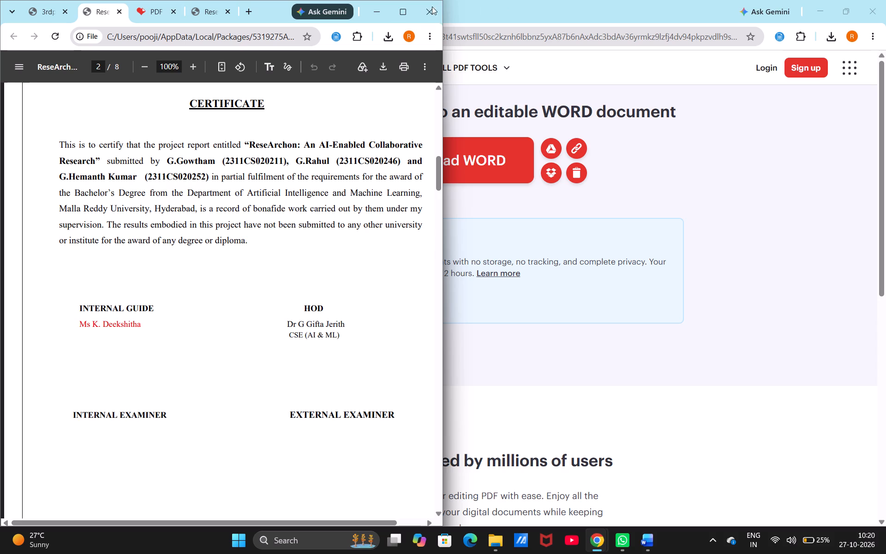
click(335, 48)
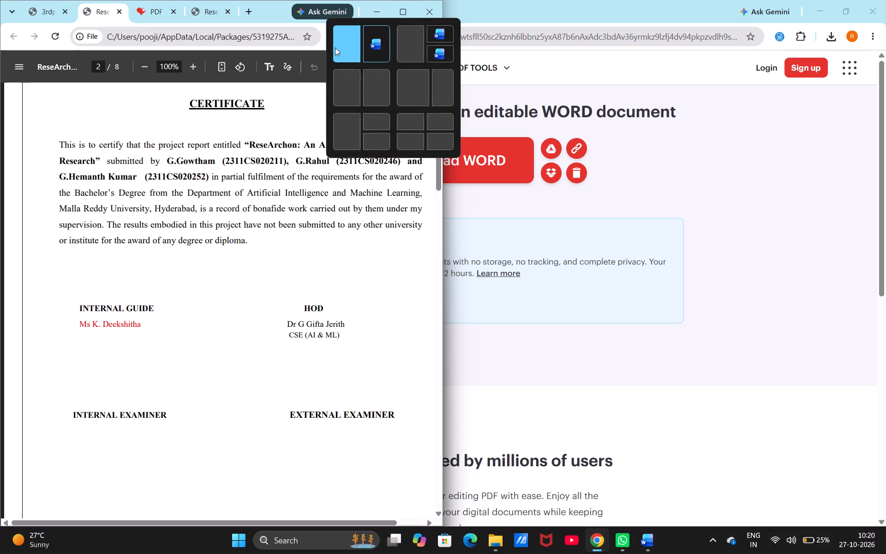
Check the open PDFs for the multimodal diagnosis report and open its 55-page PDF from File Explorer in Chrome.
scroll(287, 199, up, 12)
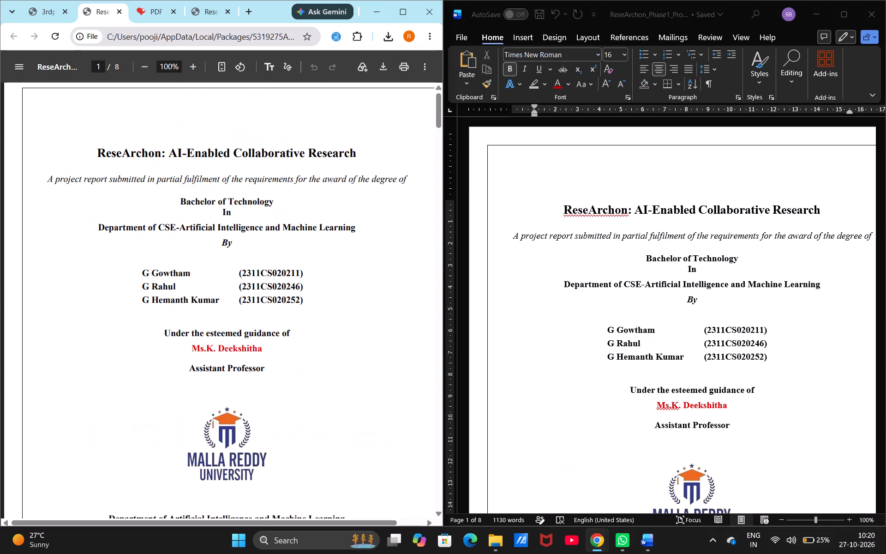
click(198, 9)
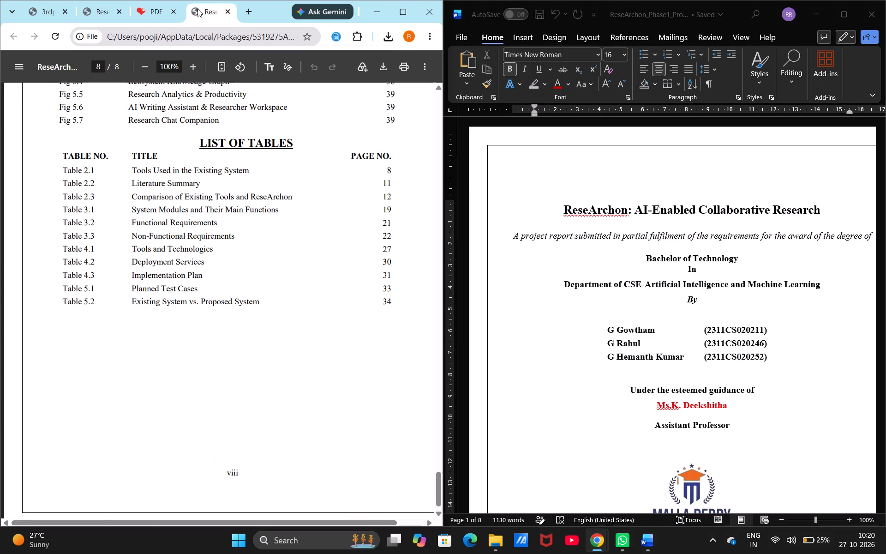
click(47, 4)
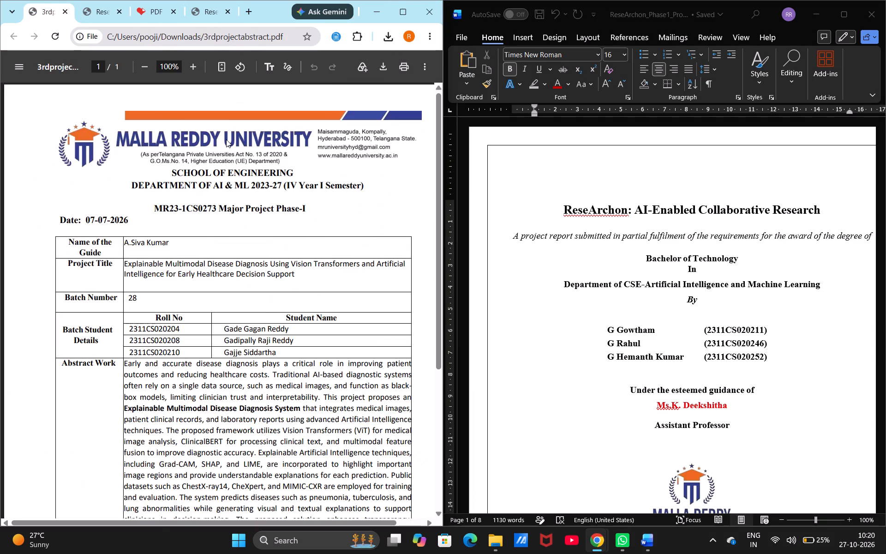
scroll(226, 139, up, 11)
double_click(104, 0)
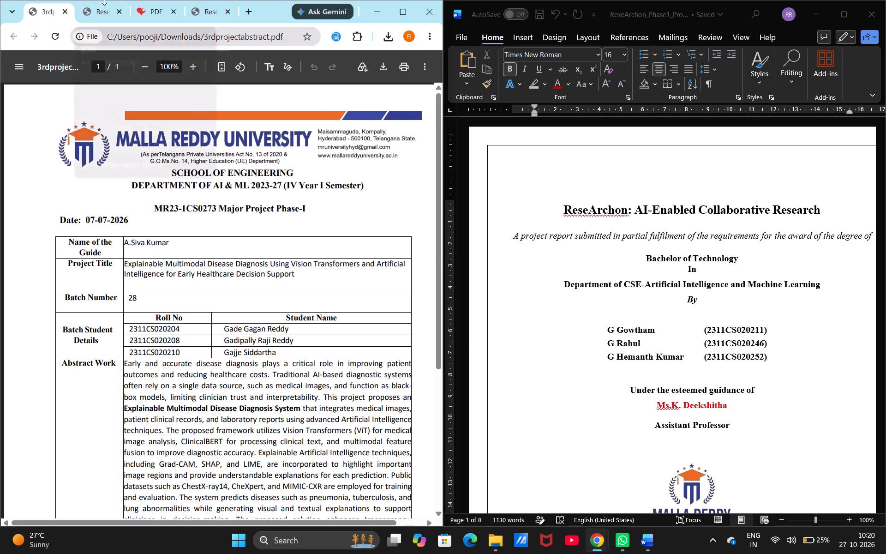
click(493, 541)
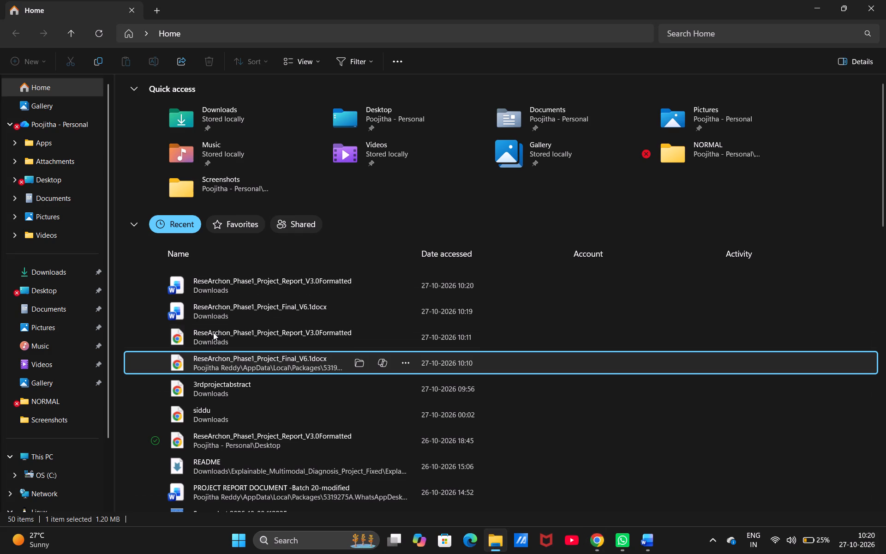
Open the ReseArchon_Phase1_Project_Report_V3.0Formatted PDF from Downloads and arrange it side by side with the ReseArchon_Phase1_Project_Final_V6.1docx Word document.
double_click(241, 343)
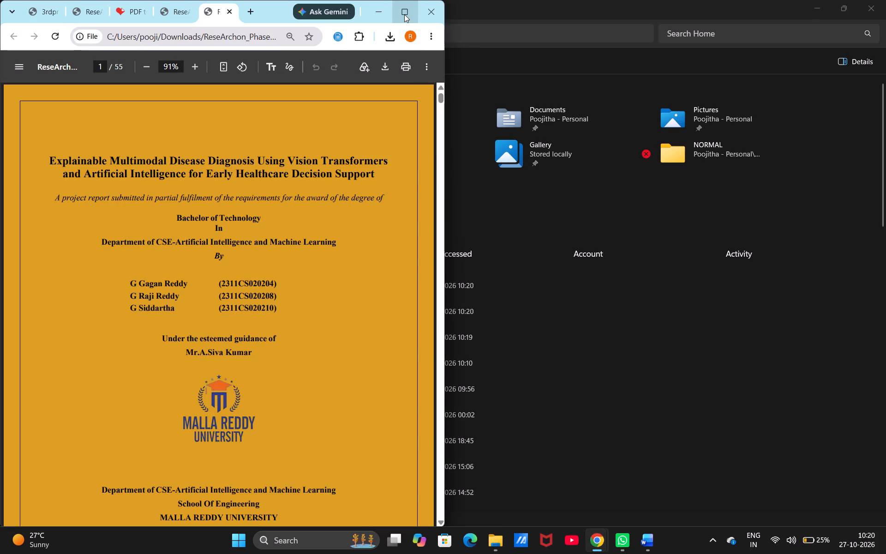
click(358, 84)
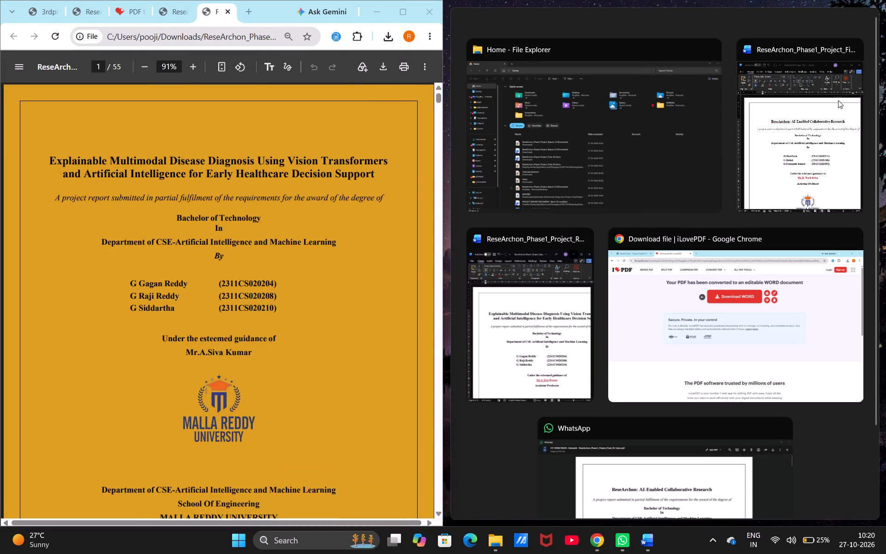
click(793, 165)
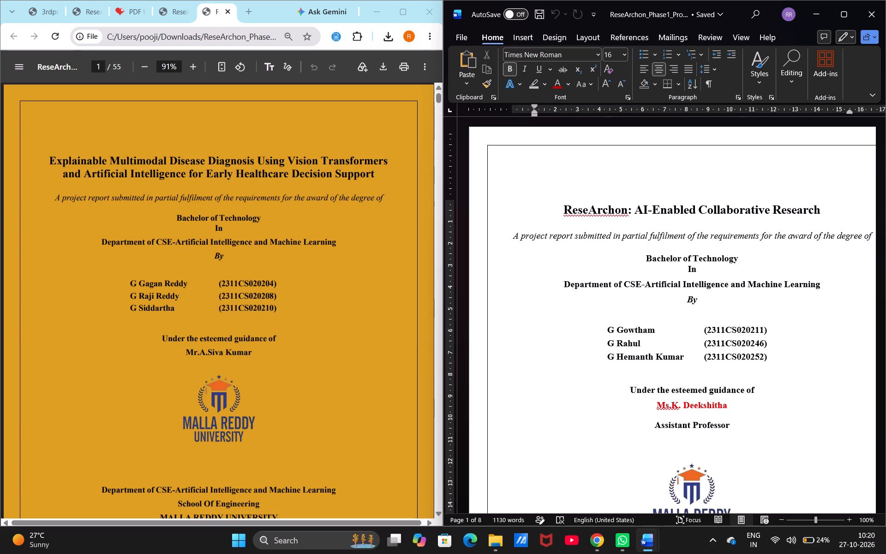
Select the two-line project title, Explainable Multimodal Disease Diagnosis, on the PDF's cover page.
drag(45, 157, 375, 180)
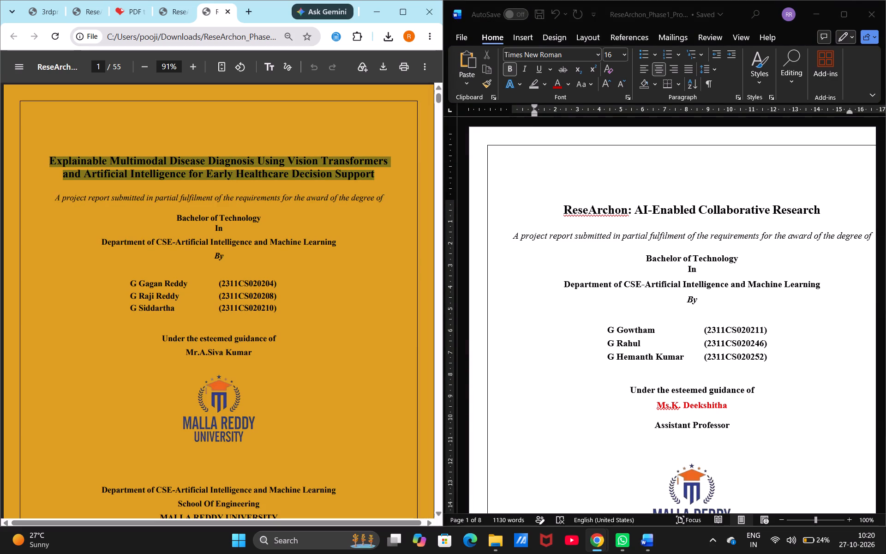
Replace the Word cover title with "Explainable Multimodal Disease Diagnosis Using Vision Transformers and Artificial Intelligence for Early Healthcare Decision Support", copied from the PDF.
key(ctrl+c)
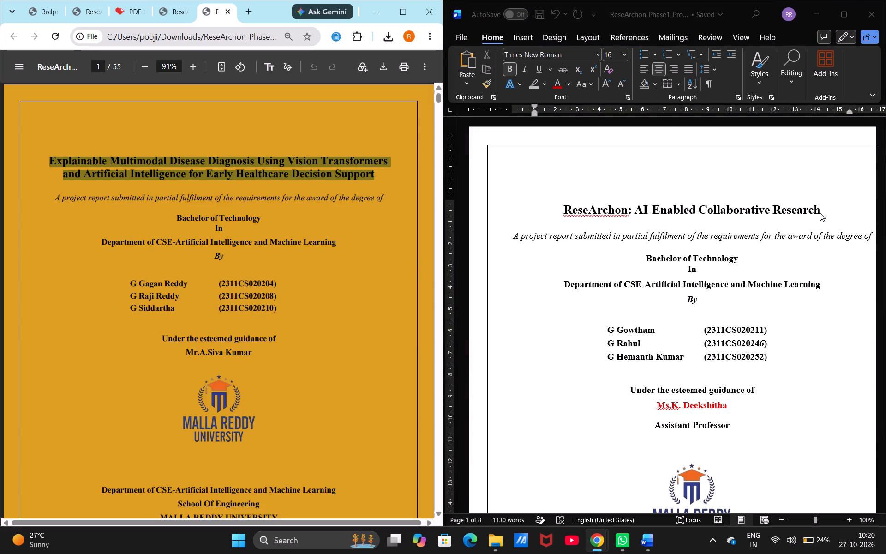
click(820, 213)
scroll(820, 213, left, 1)
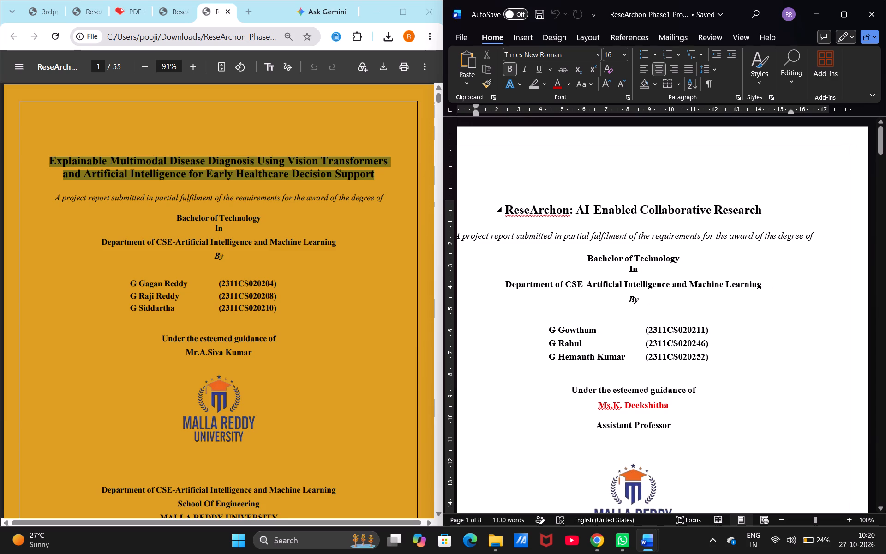
click(782, 211)
key(BackSpace)
key(BackSpace)
key(BackSpace)
key(BackSpace)
key(BackSpace)
key(BackSpace)
key(BackSpace)
key(BackSpace)
key(BackSpace)
key(BackSpace)
key(BackSpace)
key(BackSpace)
key(BackSpace)
key(BackSpace)
key(BackSpace)
key(BackSpace)
key(BackSpace)
key(BackSpace)
key(BackSpace)
key(BackSpace)
key(BackSpace)
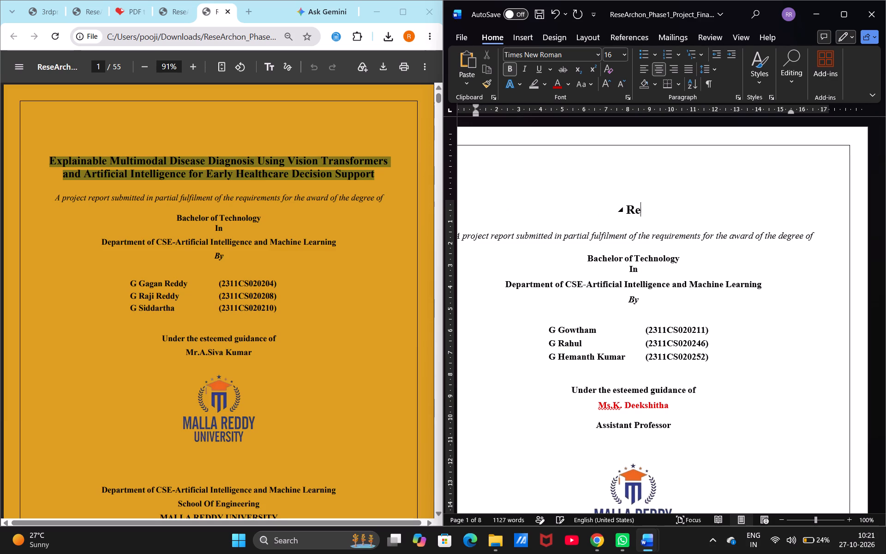
key(BackSpace)
key(ctrl+v)
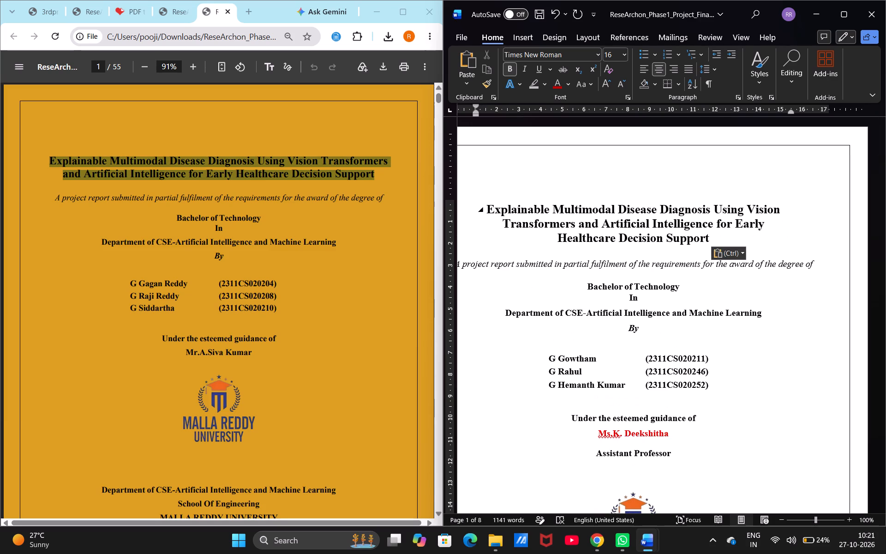
Replace the first student's name on the Word cover page with the first student's name from the 55-page PDF.
scroll(648, 249, right, 1)
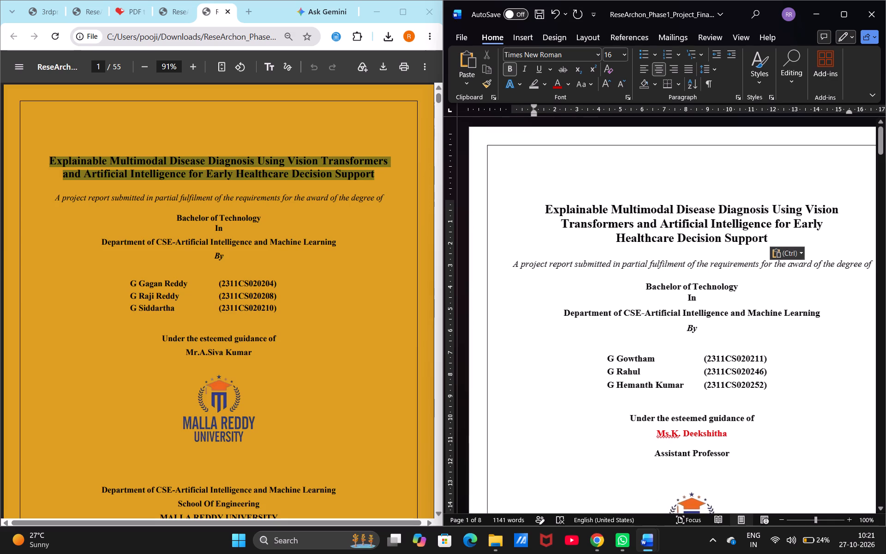
scroll(648, 249, right, 2)
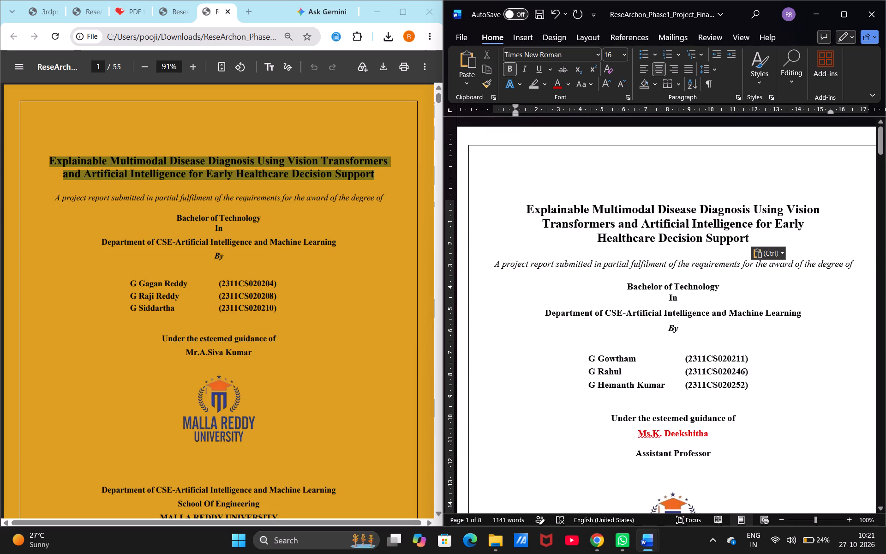
scroll(648, 249, right, 1)
scroll(648, 249, down, 1)
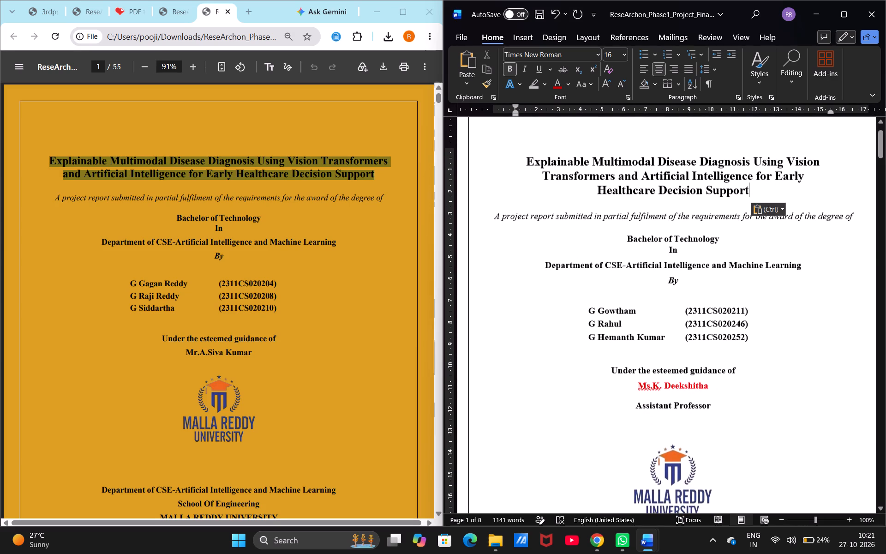
scroll(277, 301, right, 1)
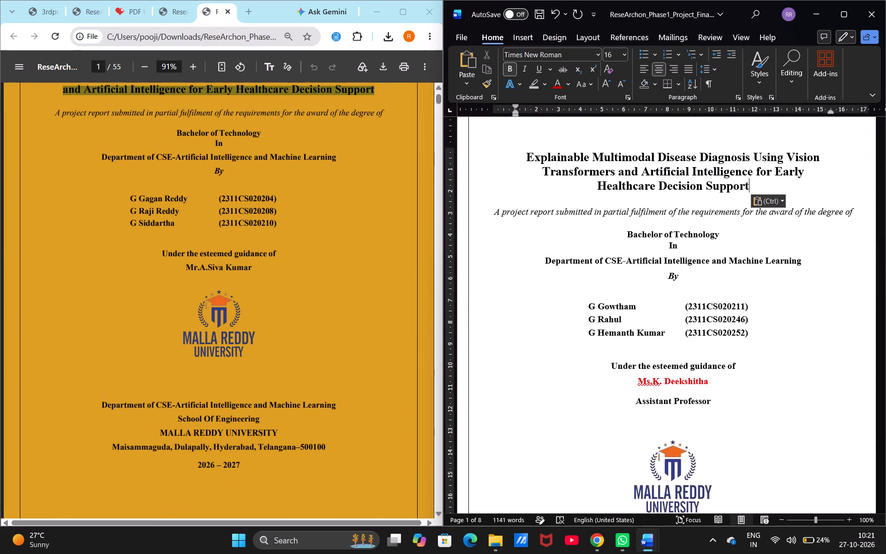
scroll(277, 301, right, 1)
click(705, 264)
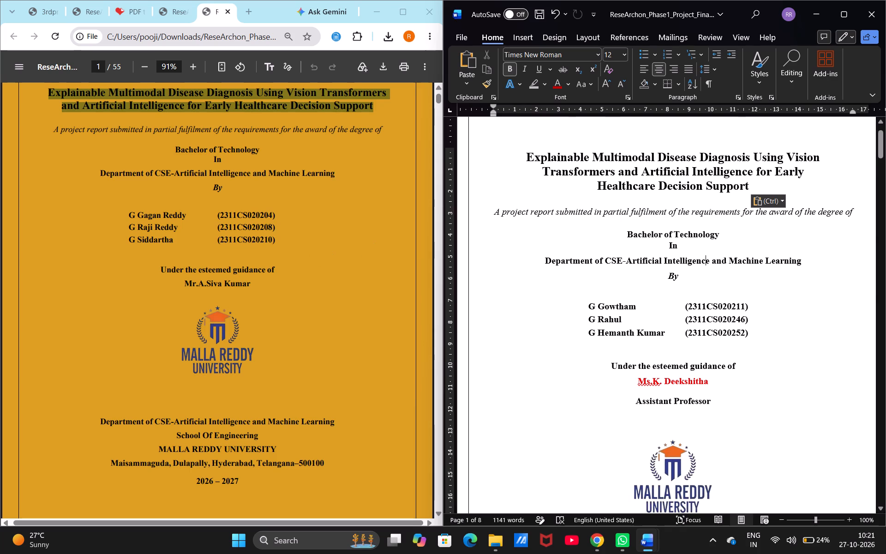
click(638, 310)
key(BackSpace)
key(BackSpace)
key(BackSpace)
key(BackSpace)
key(BackSpace)
key(BackSpace)
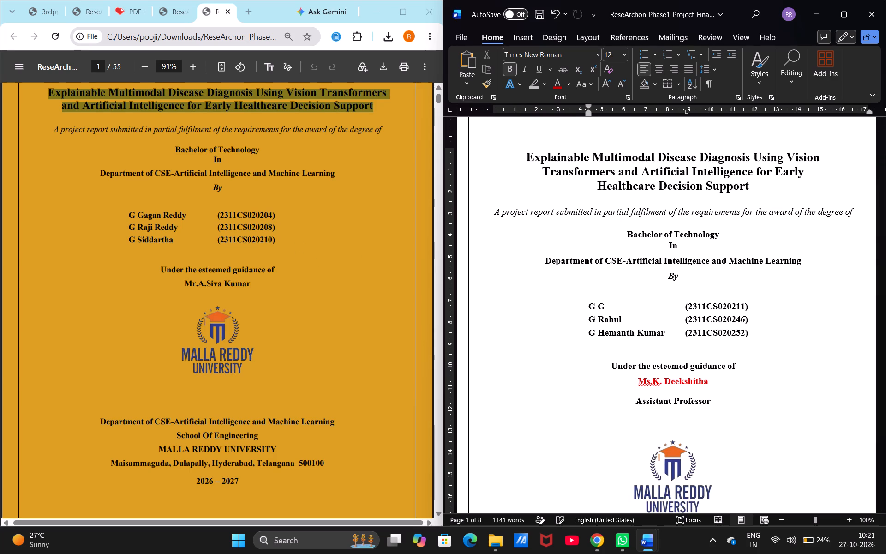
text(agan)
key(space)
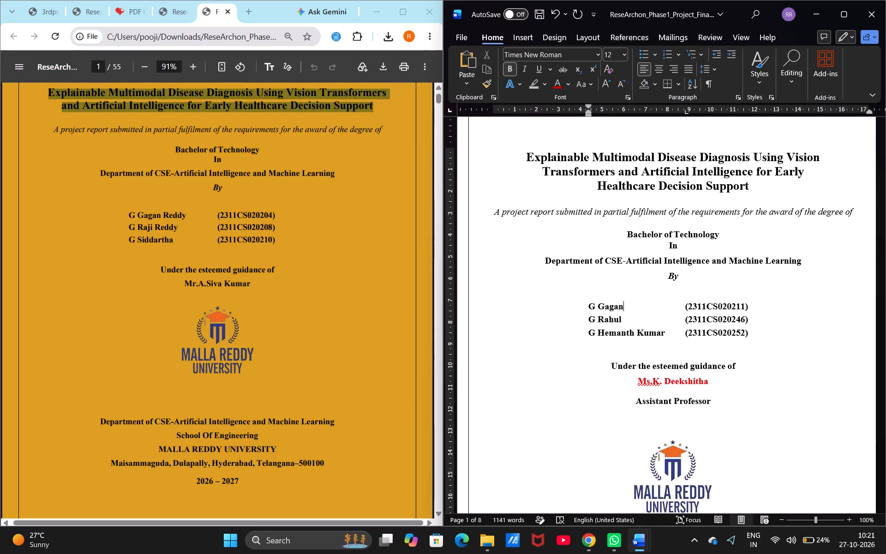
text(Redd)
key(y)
Replace the second student's name on the Word cover page with the second student's name from the PDF.
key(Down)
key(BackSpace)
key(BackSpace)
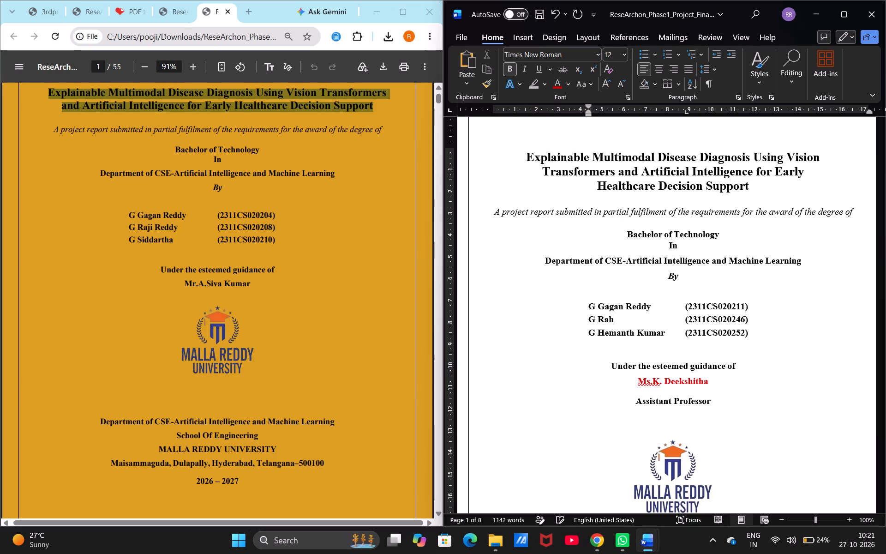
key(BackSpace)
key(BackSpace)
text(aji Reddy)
Replace the third student's name on the Word cover page with the third student's name from the PDF cover.
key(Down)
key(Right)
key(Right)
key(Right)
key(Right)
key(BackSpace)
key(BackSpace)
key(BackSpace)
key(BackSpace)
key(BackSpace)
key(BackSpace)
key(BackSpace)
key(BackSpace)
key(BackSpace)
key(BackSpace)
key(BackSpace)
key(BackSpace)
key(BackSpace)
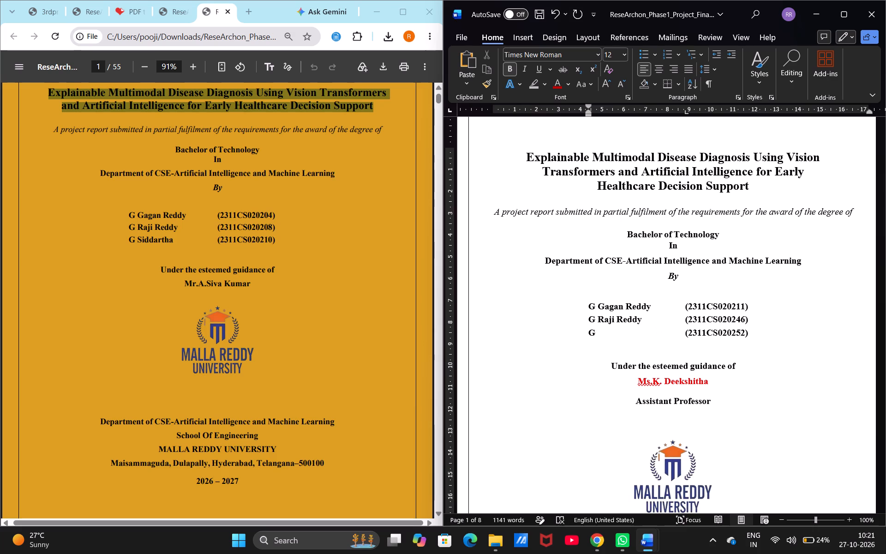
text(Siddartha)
Correct the last two digits of the first student's roll number on the Word cover page to match the PDF.
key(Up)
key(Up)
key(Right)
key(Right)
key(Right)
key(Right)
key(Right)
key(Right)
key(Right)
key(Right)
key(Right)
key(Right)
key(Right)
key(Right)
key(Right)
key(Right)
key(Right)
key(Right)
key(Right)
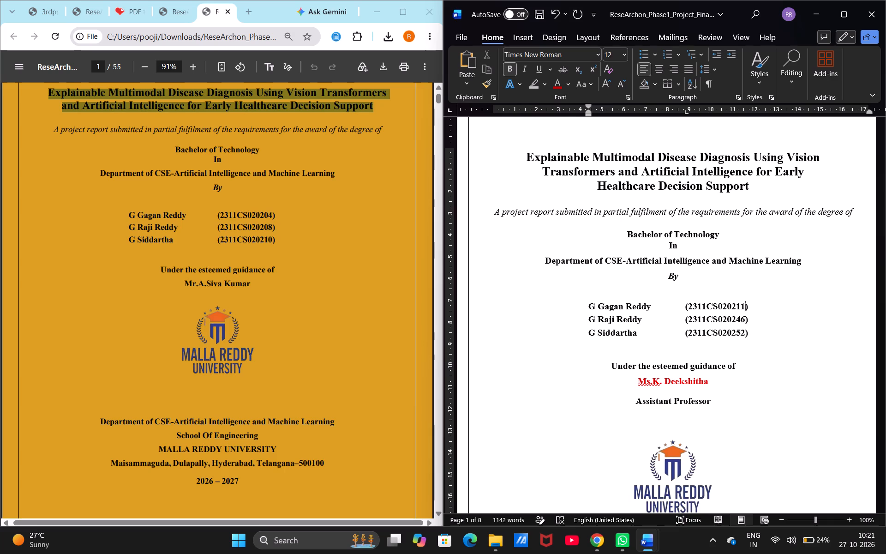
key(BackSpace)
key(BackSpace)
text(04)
Correct the last two digits of the second and third students' roll numbers on the Word cover page to match the PDF.
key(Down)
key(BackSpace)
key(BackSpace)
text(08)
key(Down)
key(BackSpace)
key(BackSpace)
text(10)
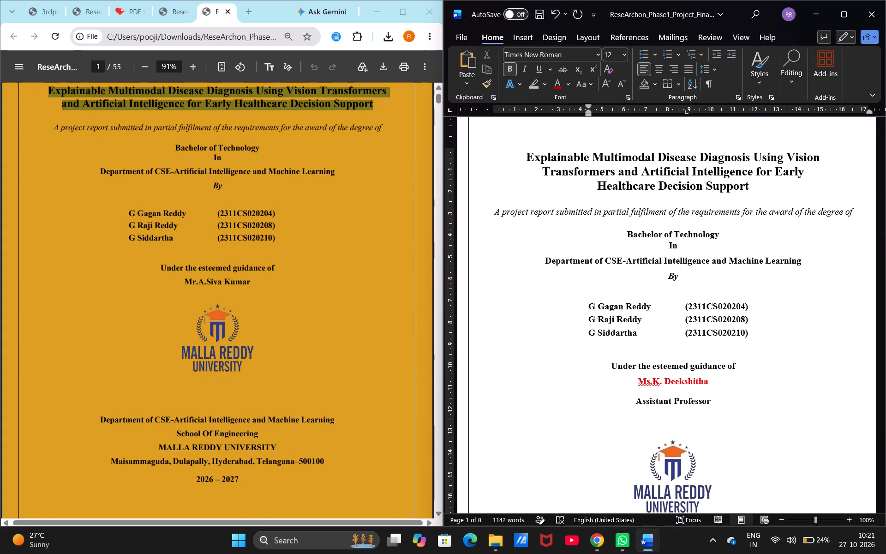
Replace the guide's name above "Assistant Professor" on the Word cover page with the guide's name copied from the PDF cover.
drag(181, 283, 259, 290)
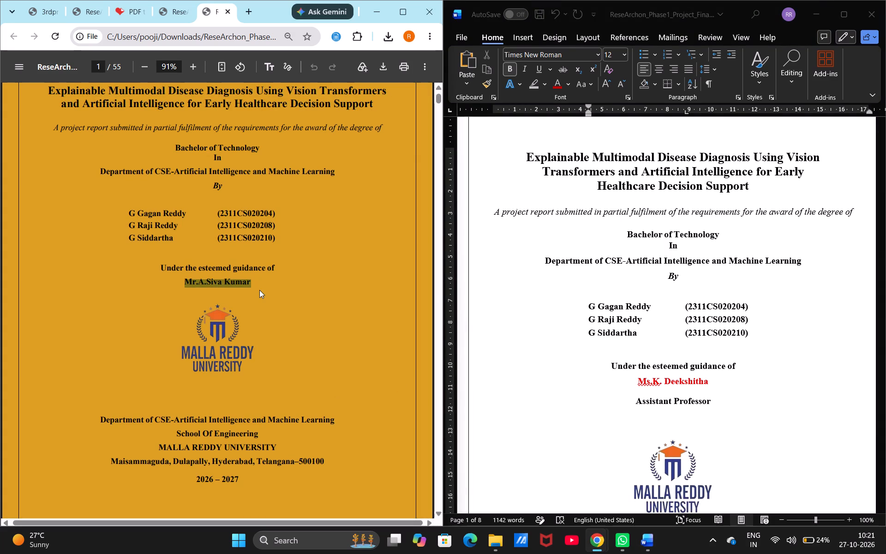
key(ctrl+c)
click(706, 377)
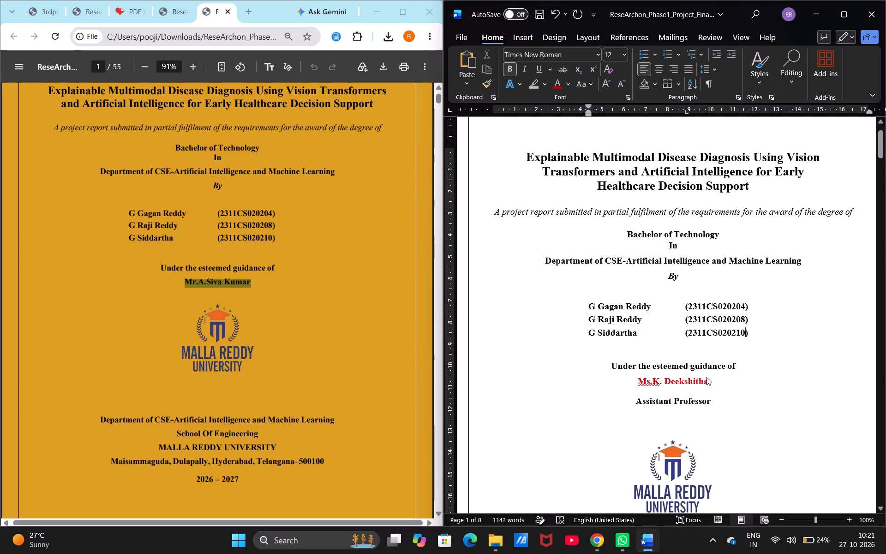
click(708, 383)
key(BackSpace)
key(BackSpace)
key(BackSpace)
key(BackSpace)
key(BackSpace)
key(BackSpace)
key(BackSpace)
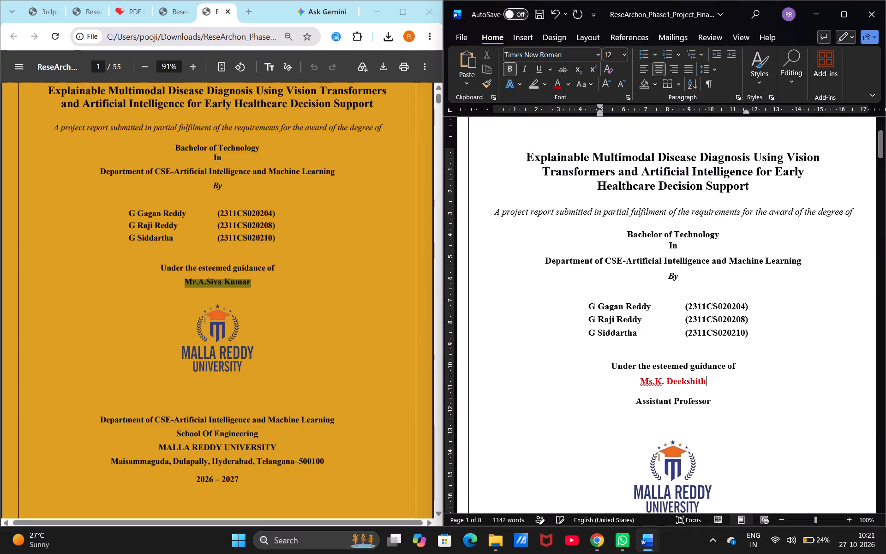
key(BackSpace)
key(BackSpace)
key(BackSpace)
key(BackSpace)
key(BackSpace)
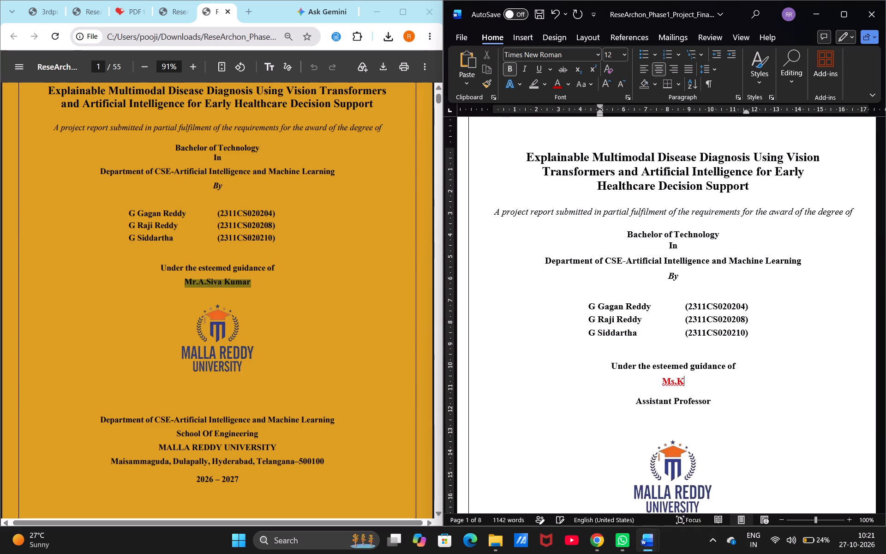
key(BackSpace)
key(BackSpace)
key(BackSpace)
key(BackSpace)
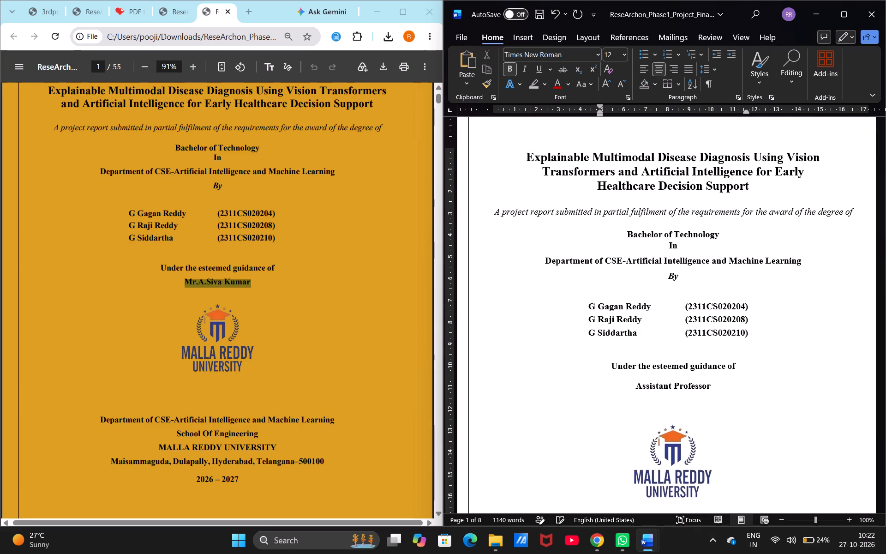
key(ctrl+v)
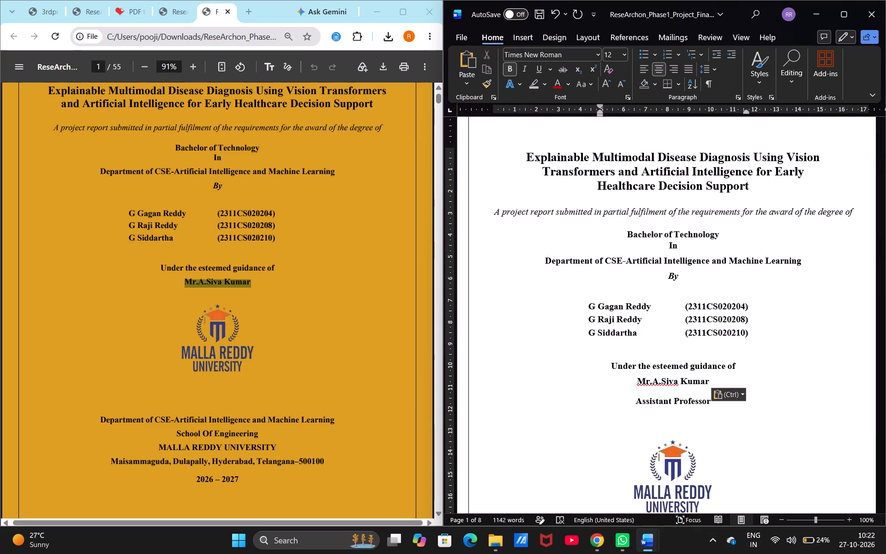
Undo the guide name's paste, insert the name again in the original red bold formatting, and remove the leftover letter M before it.
key(ctrl+z)
key(ctrl+z)
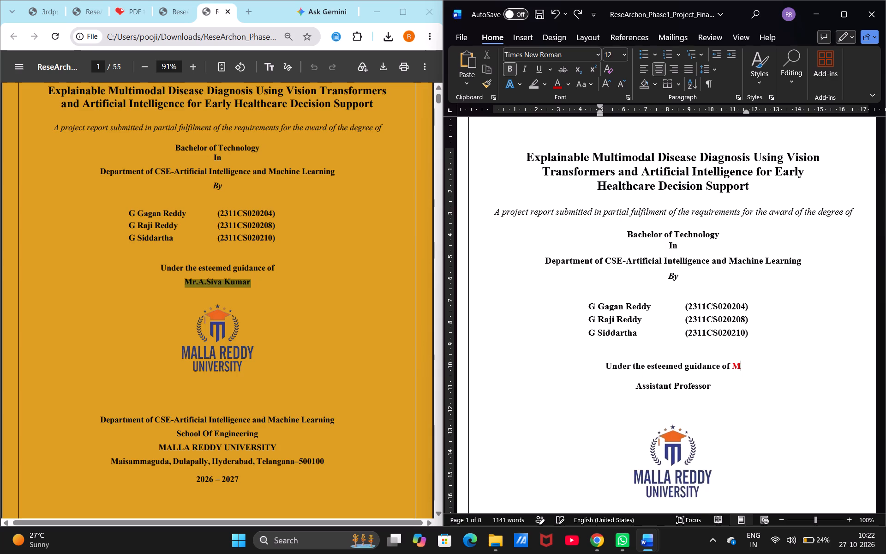
key(ctrl+v)
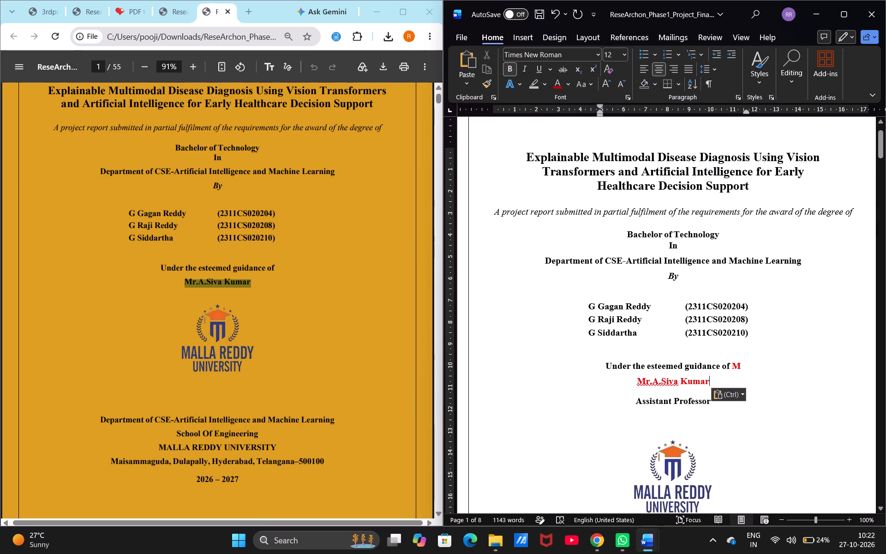
click(744, 368)
key(BackSpace)
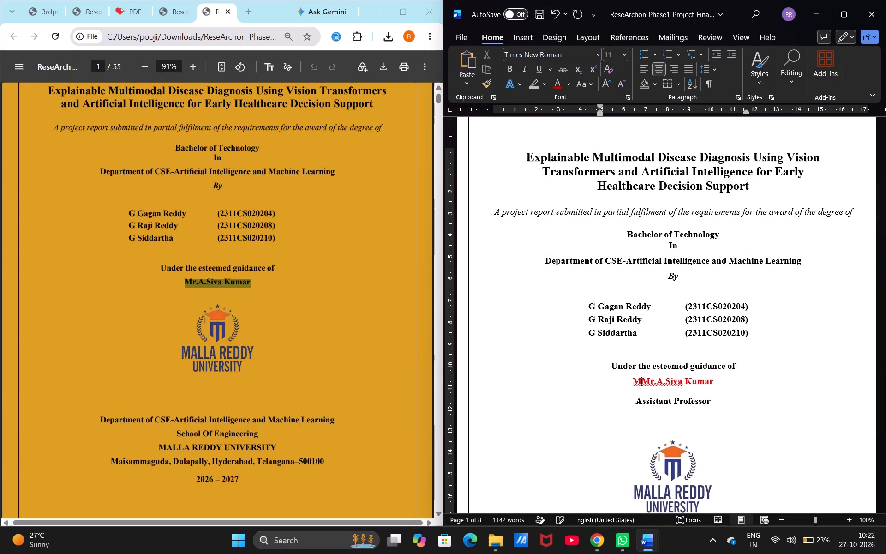
key(BackSpace)
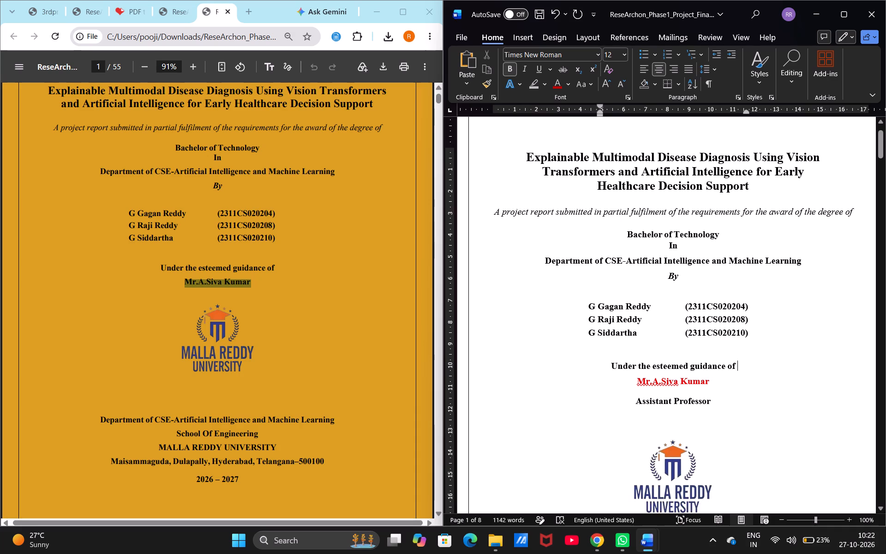
Compare the Word cover and certificate pages with the matching pages of the PDF for remaining differences.
scroll(698, 379, right, 1)
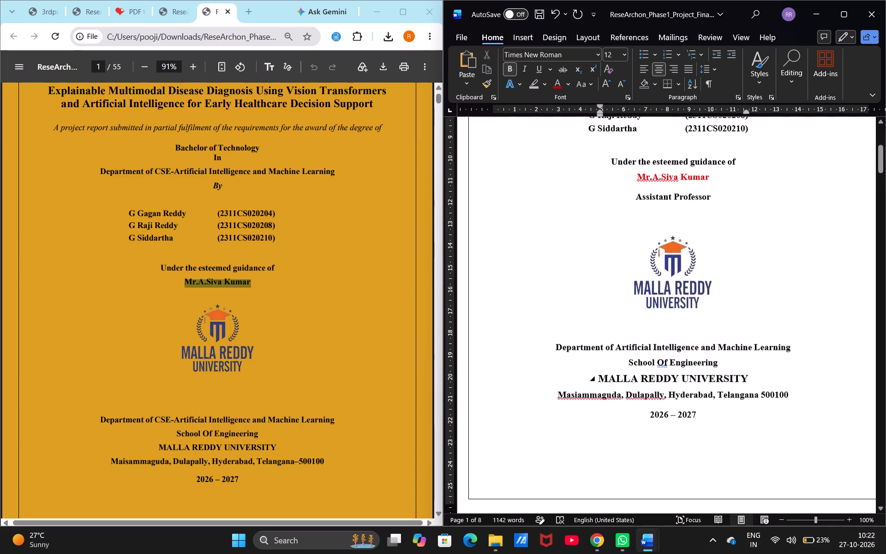
scroll(698, 379, right, 1)
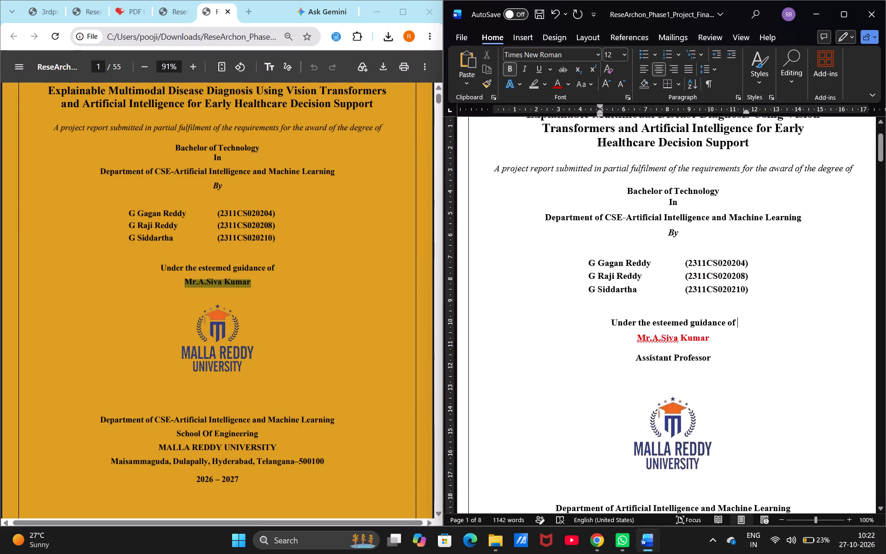
scroll(741, 379, down, 2)
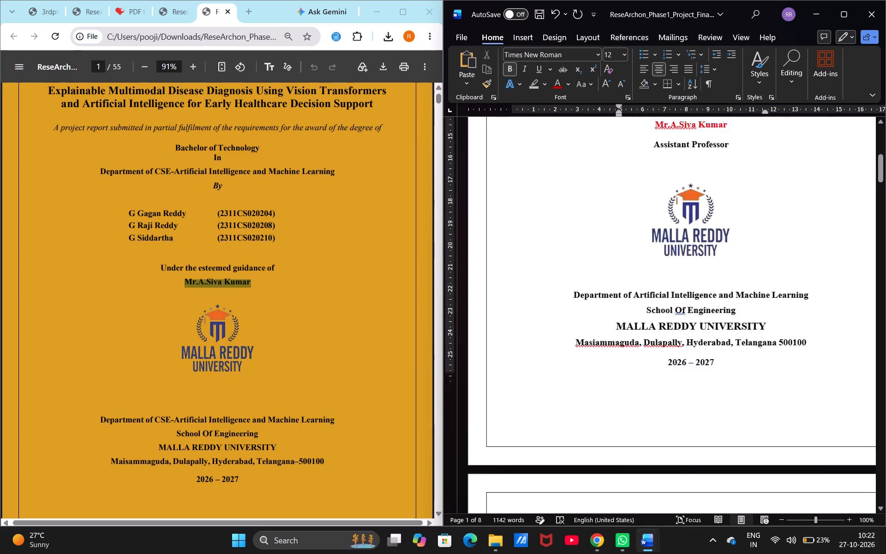
scroll(741, 379, down, 1)
scroll(741, 379, left, 1)
scroll(741, 379, down, 1)
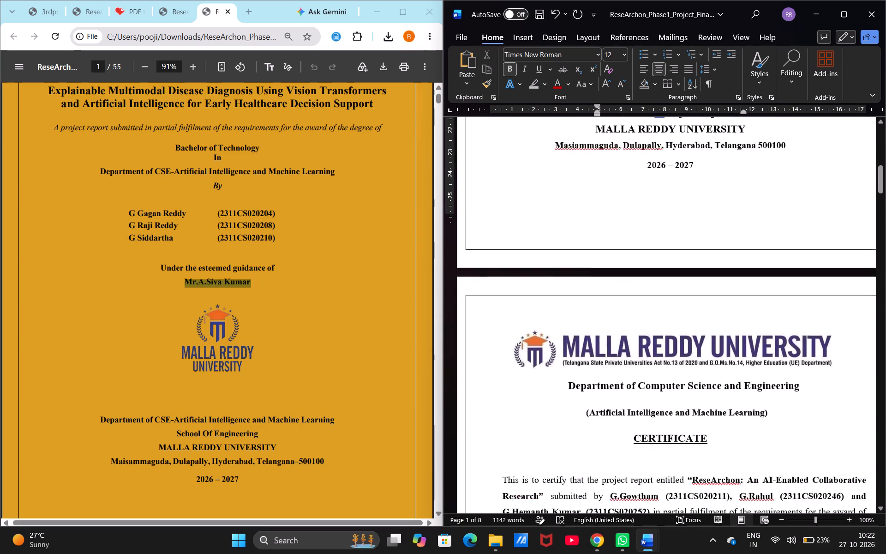
scroll(741, 379, down, 1)
scroll(206, 446, down, 5)
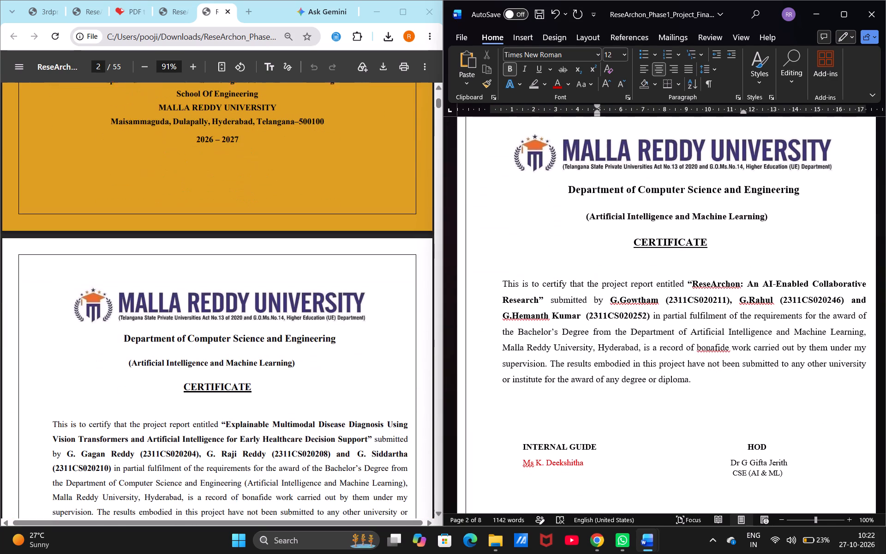
scroll(206, 446, down, 4)
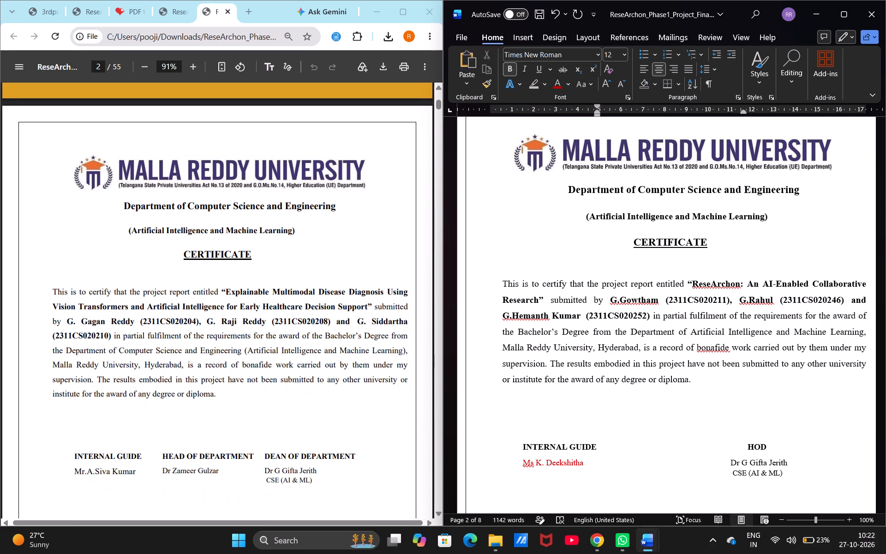
scroll(593, 290, up, 5)
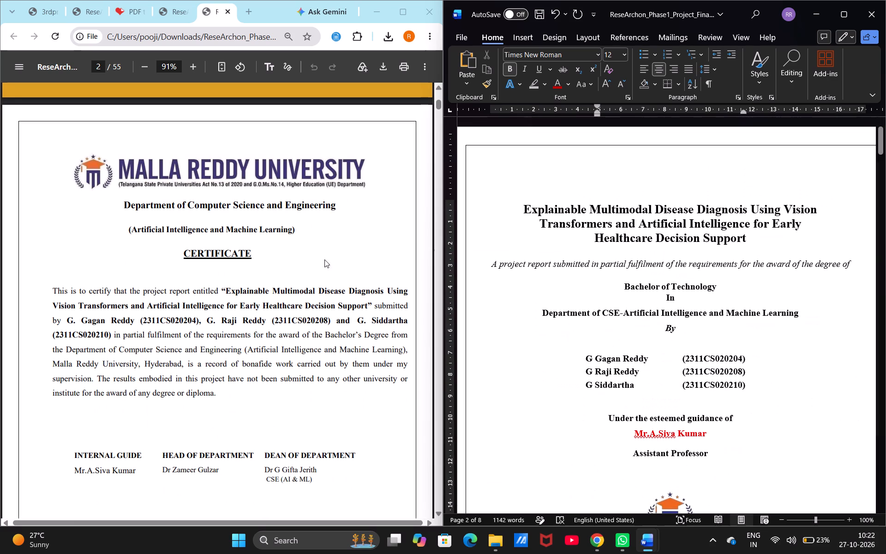
scroll(280, 232, right, 2)
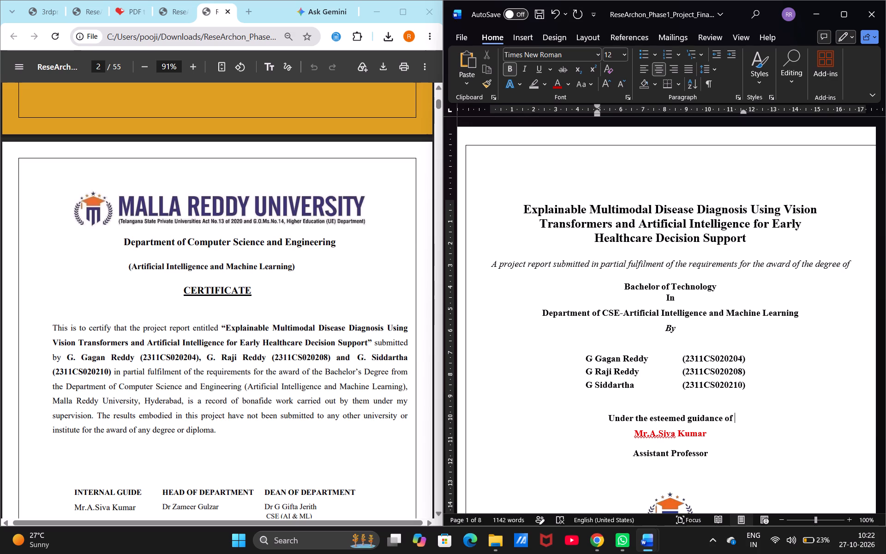
Replace the certificate's quoted project title in Word with "Explainable Multimodal Disease Diagnosis Using Vision Transformers and Artificial Intelligence for Early Healthcare Decision Support" from the PDF.
scroll(280, 232, down, 2)
scroll(649, 271, down, 1)
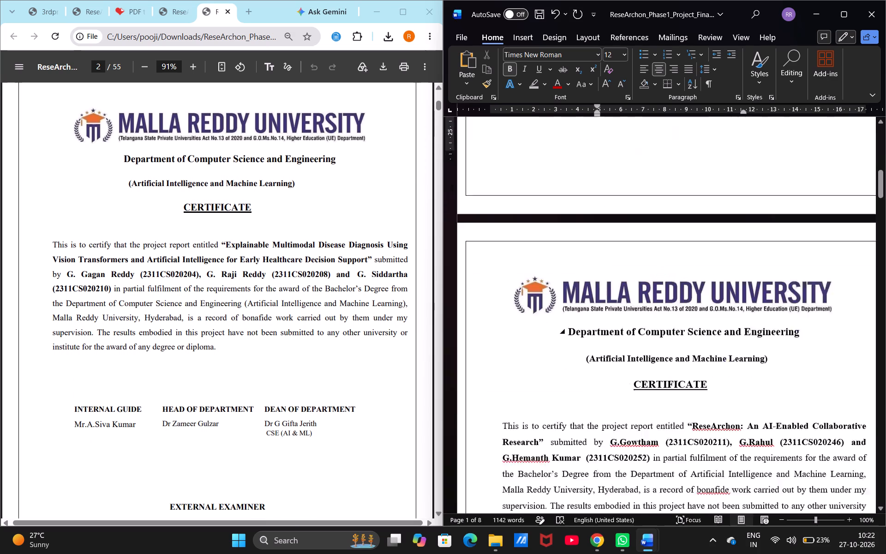
scroll(649, 271, down, 2)
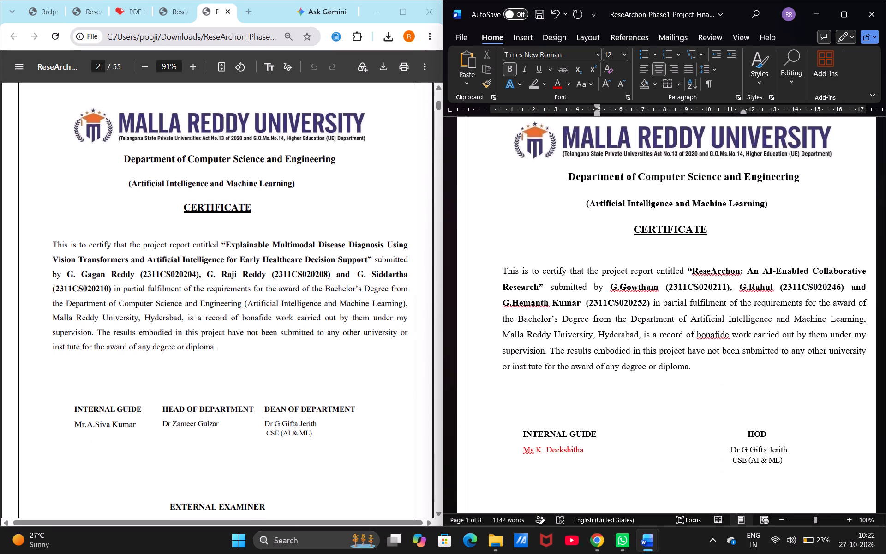
drag(227, 244, 345, 249)
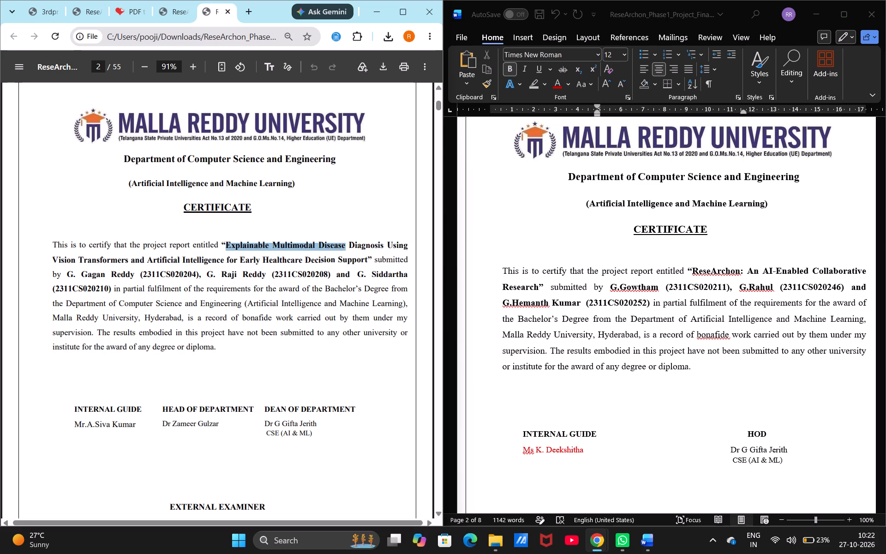
drag(345, 249, 366, 259)
key(ctrl+c)
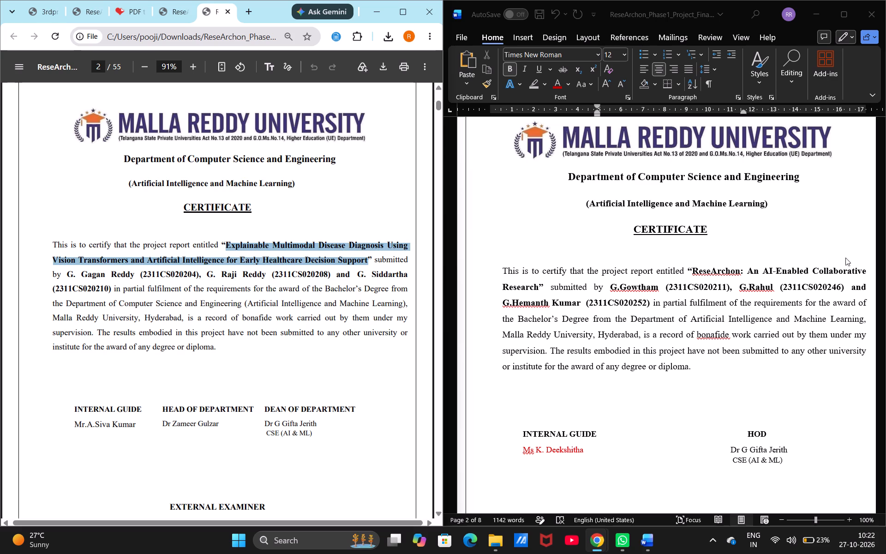
click(693, 269)
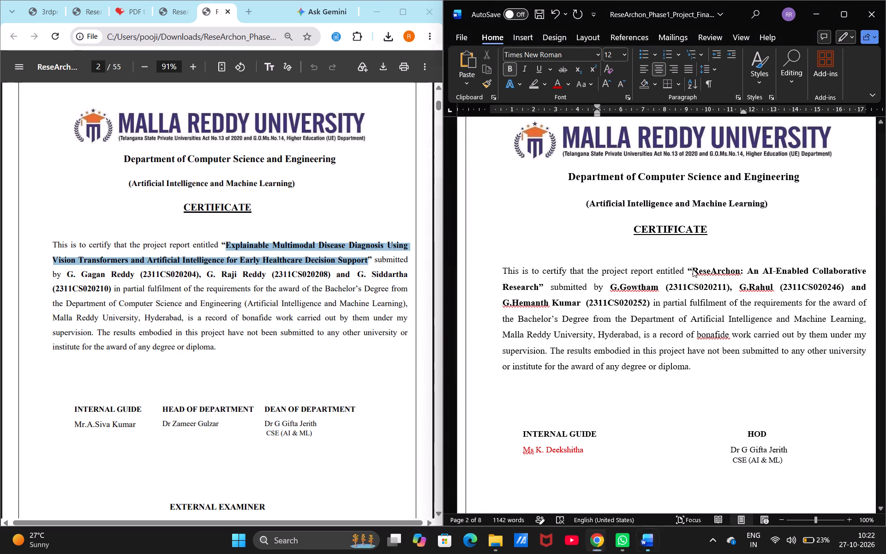
drag(693, 269, 542, 289)
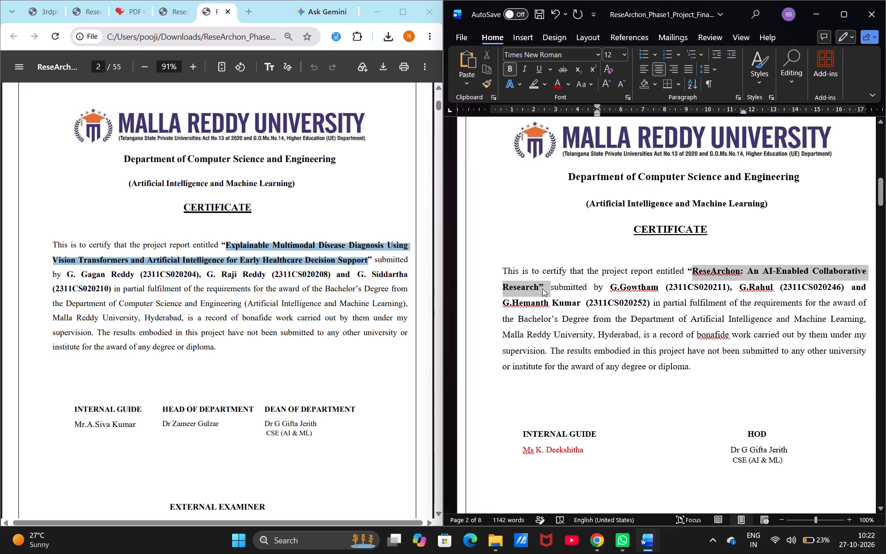
drag(542, 289, 538, 286)
key(ctrl+v)
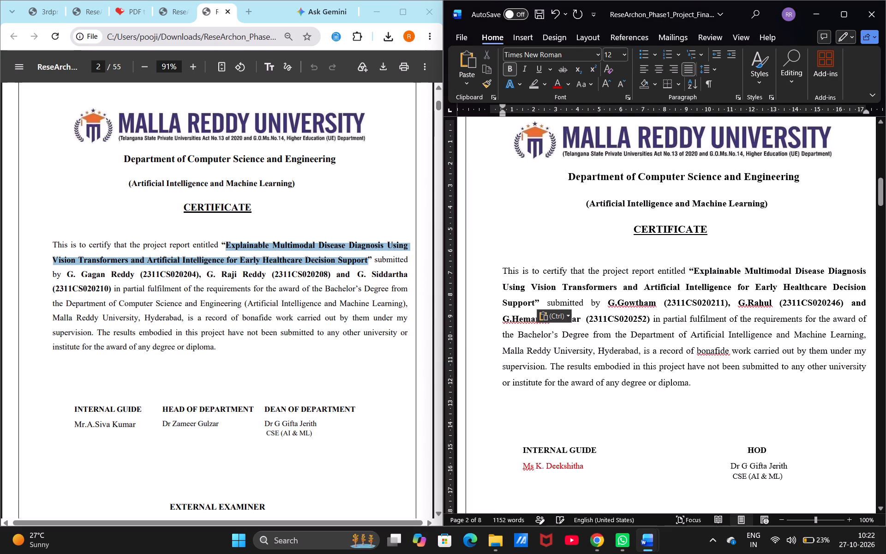
Replace the first student's name in the Word certificate paragraph with the first student's name shown in the PDF certificate.
click(685, 430)
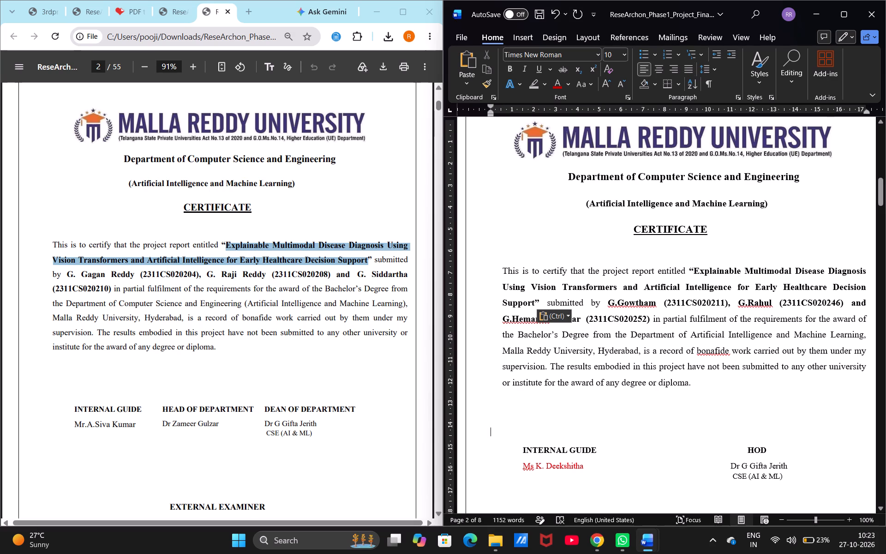
click(646, 337)
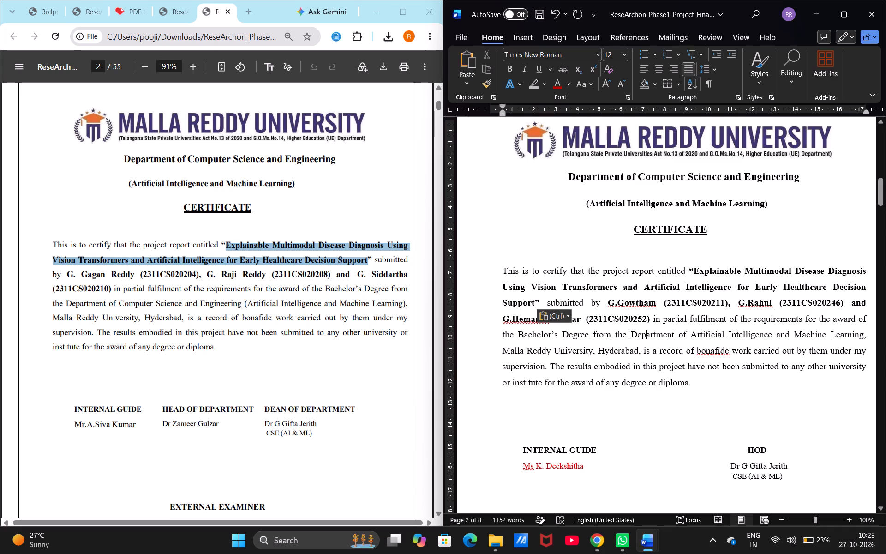
click(657, 305)
key(BackSpace)
key(BackSpace)
key(BackSpace)
key(BackSpace)
key(BackSpace)
key(BackSpace)
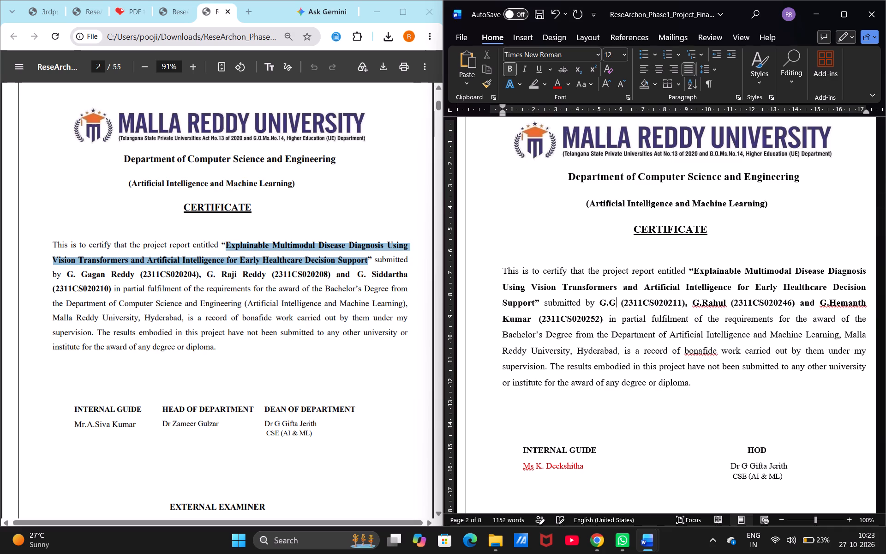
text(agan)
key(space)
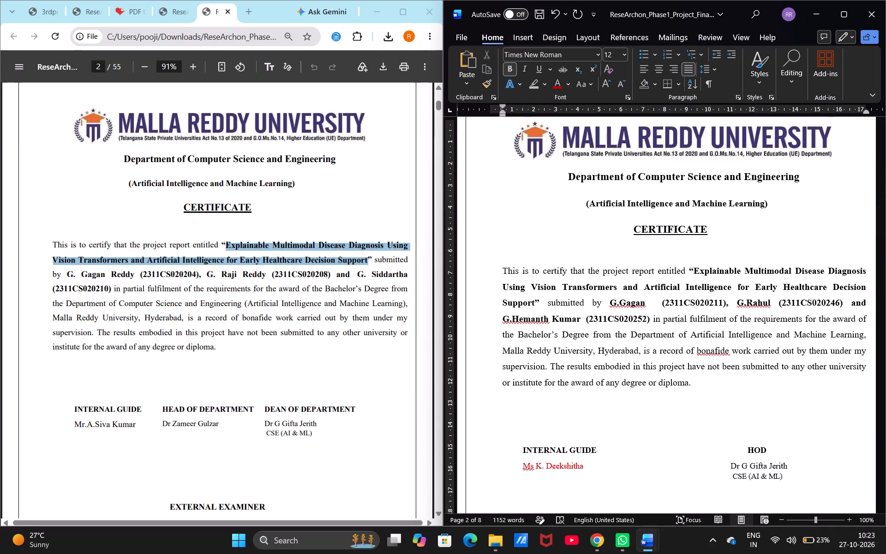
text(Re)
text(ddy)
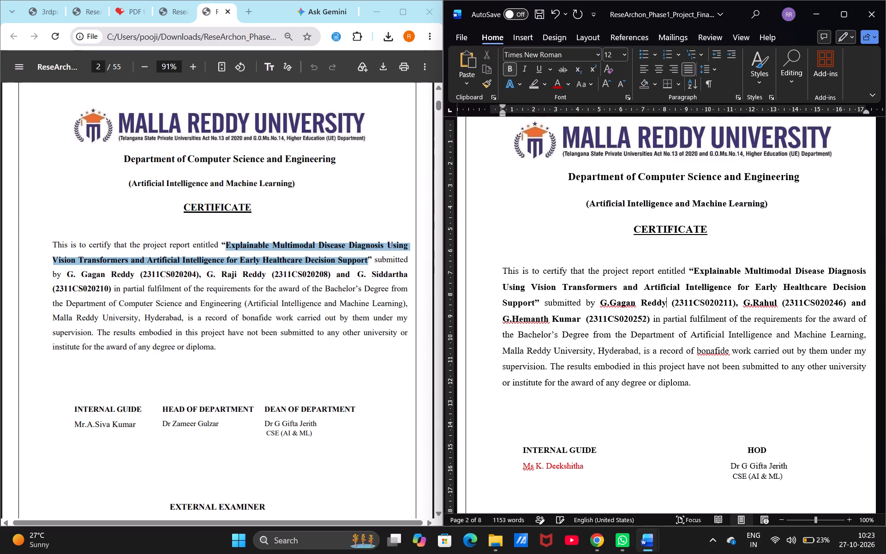
Change the last two digits of the first student's roll number in the Word certificate to match the PDF.
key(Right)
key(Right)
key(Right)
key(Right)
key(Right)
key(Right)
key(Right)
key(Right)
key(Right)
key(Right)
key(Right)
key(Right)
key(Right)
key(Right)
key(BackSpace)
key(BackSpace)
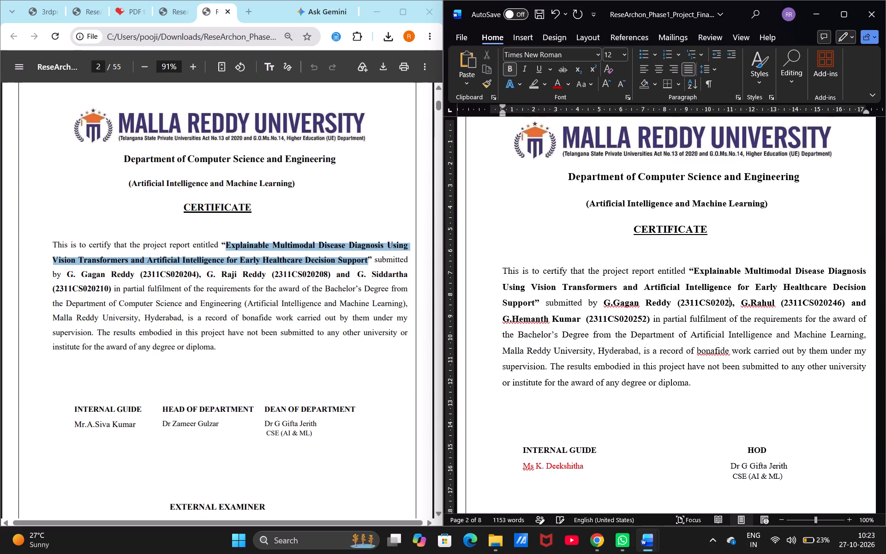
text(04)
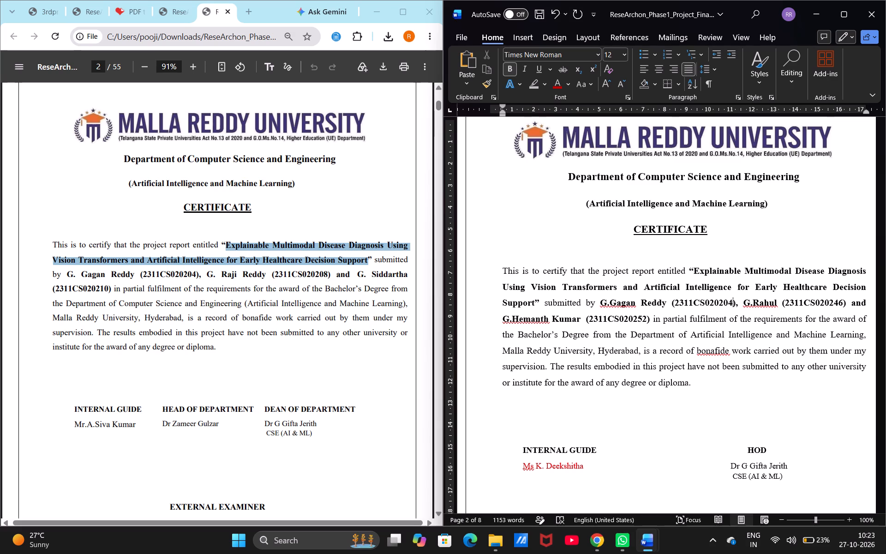
Insert a space after the initial in the first student's name on the Word certificate.
click(608, 303)
key(Right)
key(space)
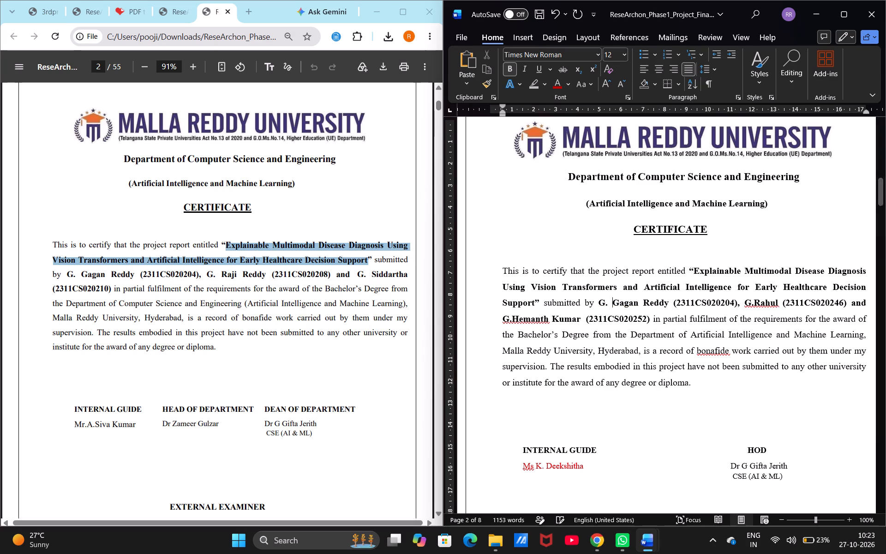
Replace the second student's name in the Word certificate with the one in the PDF, adding a space after the initial.
click(753, 302)
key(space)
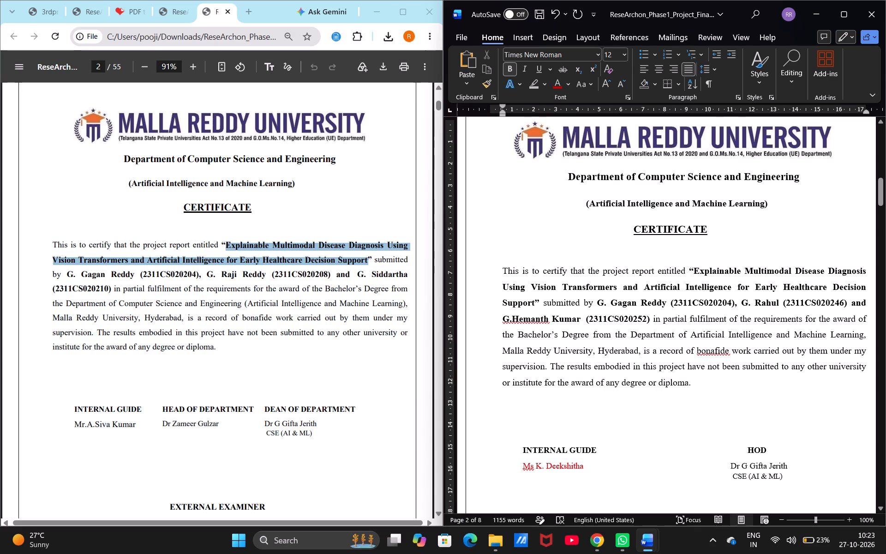
click(781, 301)
key(Left)
key(BackSpace)
key(BackSpace)
key(BackSpace)
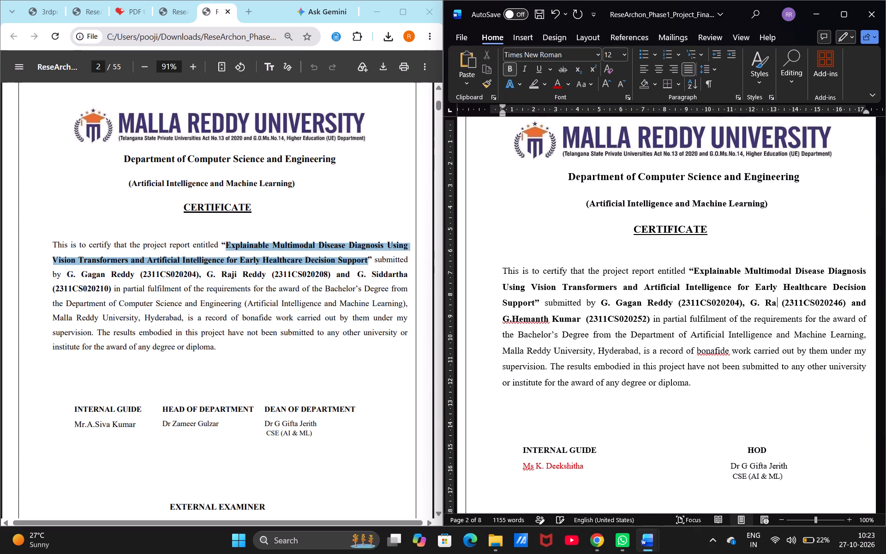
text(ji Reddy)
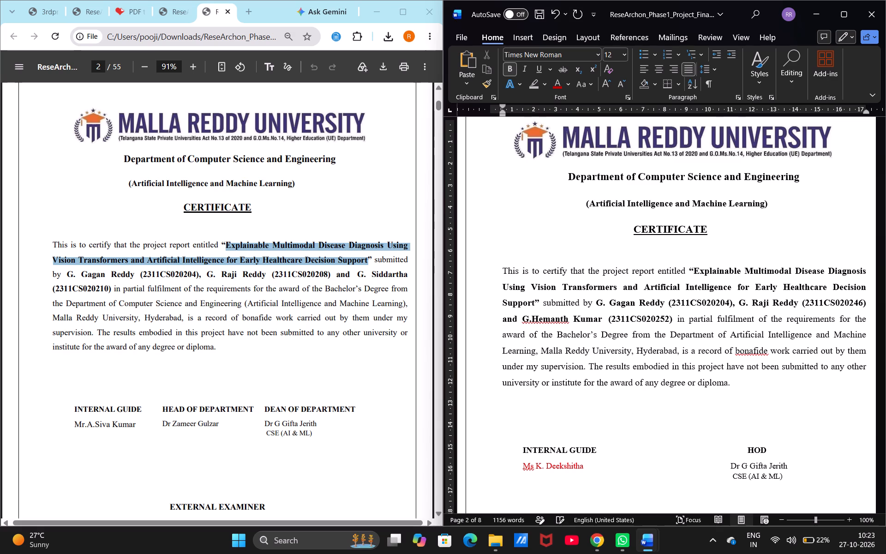
Change the last two digits of the second student's roll number in the Word certificate to match the PDF.
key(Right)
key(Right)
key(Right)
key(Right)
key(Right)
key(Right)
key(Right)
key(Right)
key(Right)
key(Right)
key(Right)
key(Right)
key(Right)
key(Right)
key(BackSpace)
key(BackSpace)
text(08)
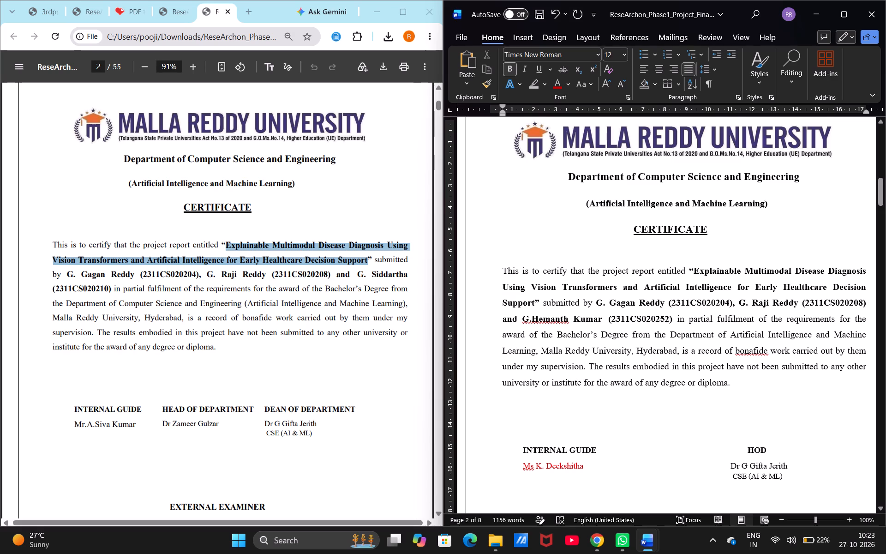
Replace the third student's name after the initial in the Word certificate with the name shown in the PDF.
click(603, 322)
key(BackSpace)
key(BackSpace)
key(BackSpace)
key(BackSpace)
key(BackSpace)
key(BackSpace)
key(BackSpace)
key(BackSpace)
key(BackSpace)
key(BackSpace)
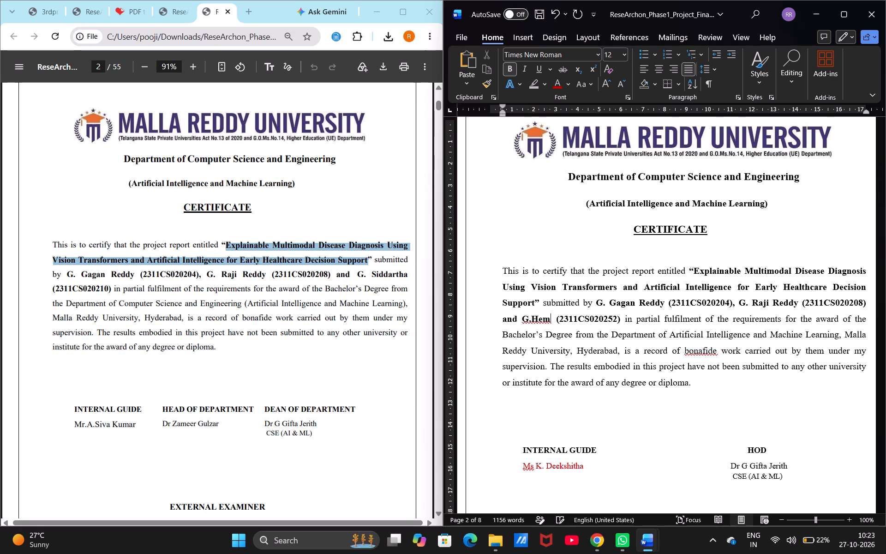
key(BackSpace)
key(BackSpace)
key(BackSpace)
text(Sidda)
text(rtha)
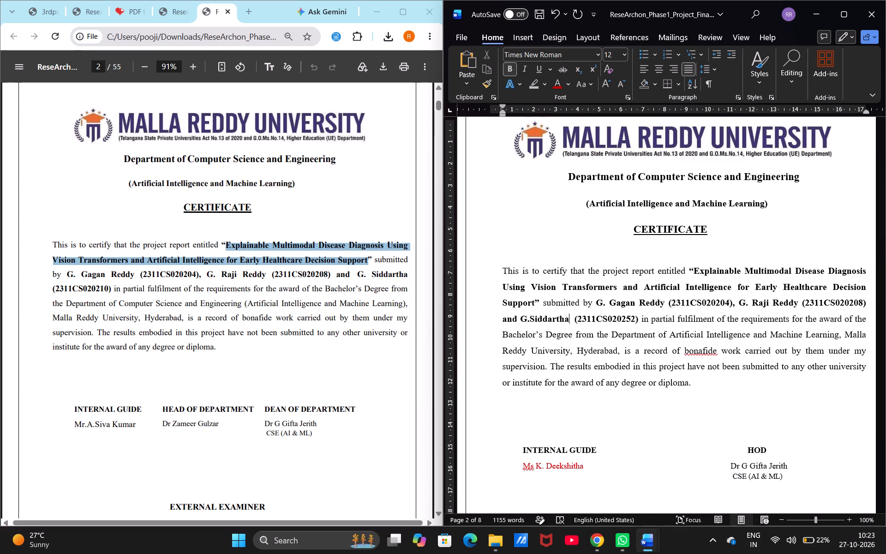
Change the last two digits of the third student's roll number in the Word certificate to match the PDF.
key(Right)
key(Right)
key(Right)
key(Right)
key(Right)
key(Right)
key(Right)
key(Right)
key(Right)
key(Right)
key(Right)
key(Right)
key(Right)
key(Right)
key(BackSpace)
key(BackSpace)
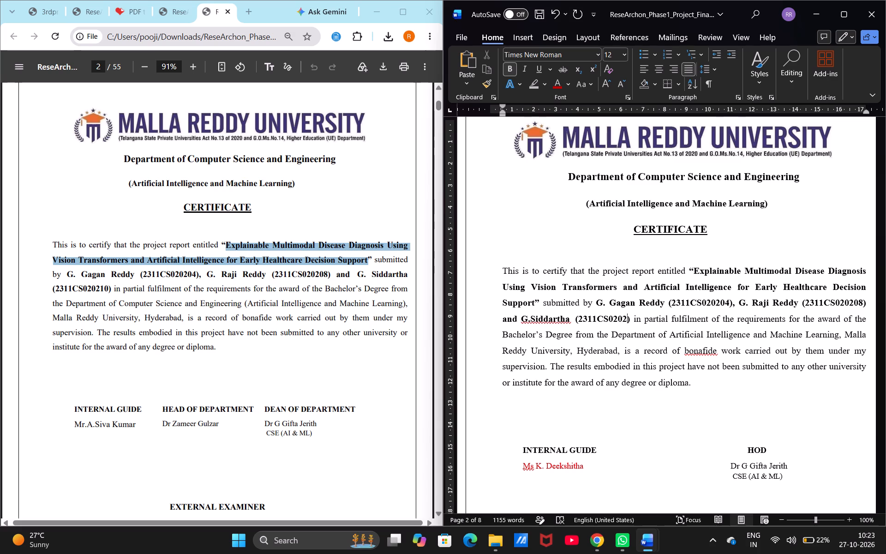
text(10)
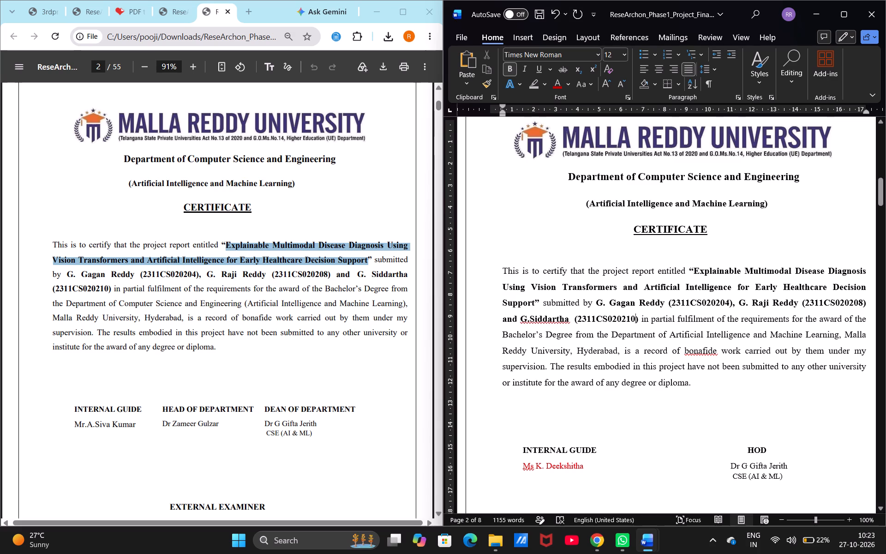
Insert a space after the initial in the third student's name on the Word certificate.
click(530, 319)
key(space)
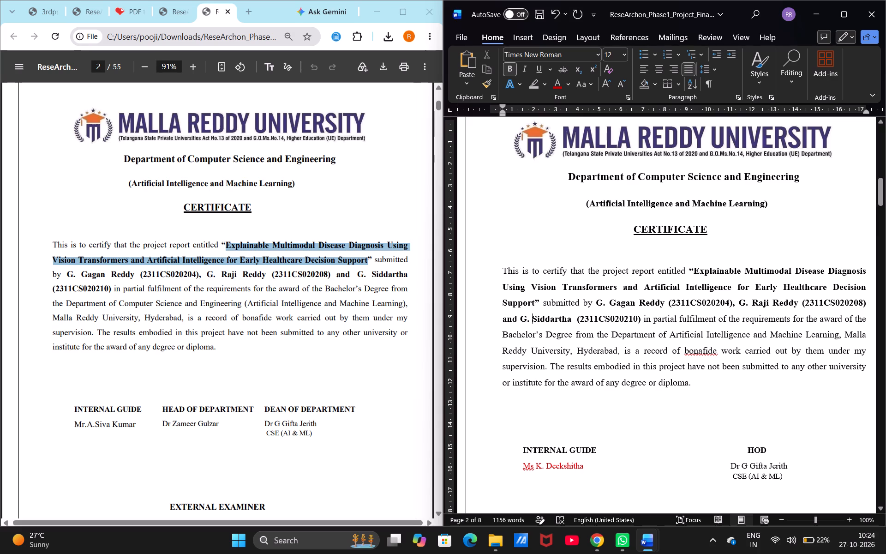
Replace the name under "INTERNAL GUIDE" on the Word certificate with the internal guide's name copied from the PDF certificate.
scroll(674, 386, down, 1)
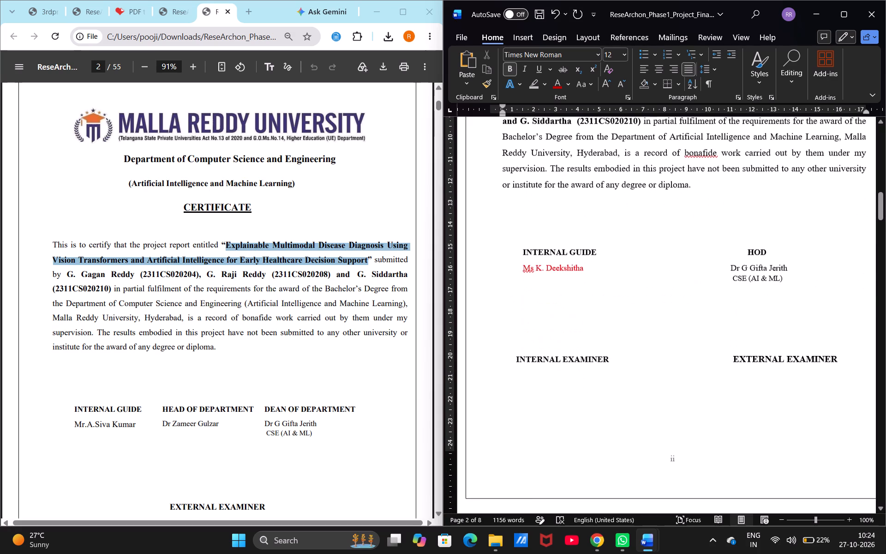
scroll(674, 386, down, 1)
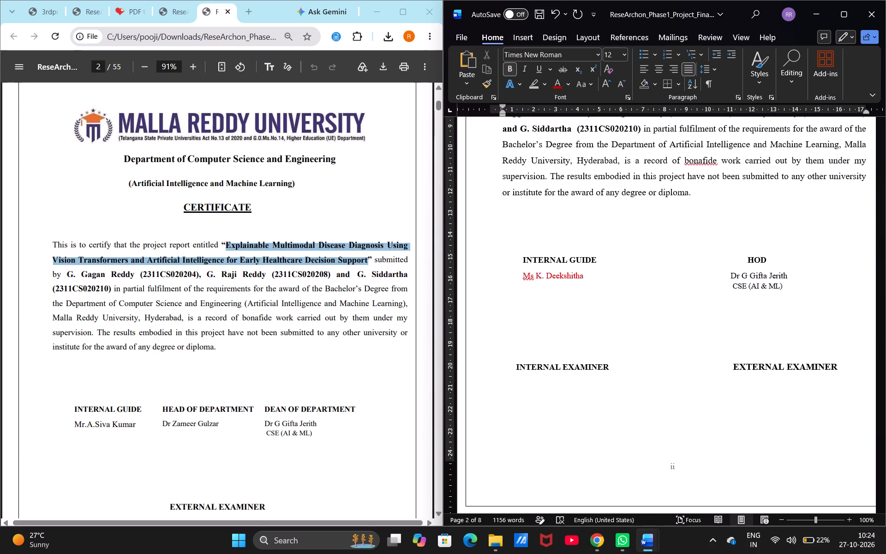
drag(140, 425, 71, 426)
key(ctrl+c)
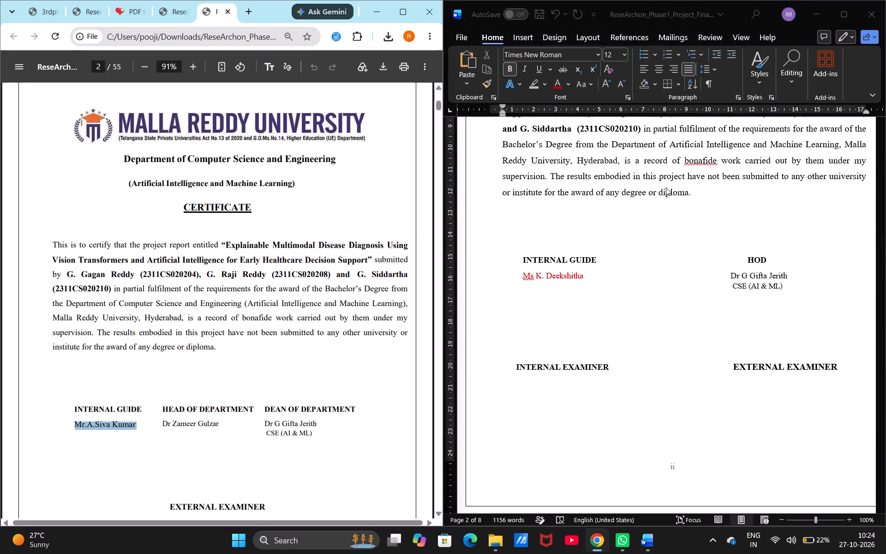
click(584, 275)
drag(584, 275, 581, 275)
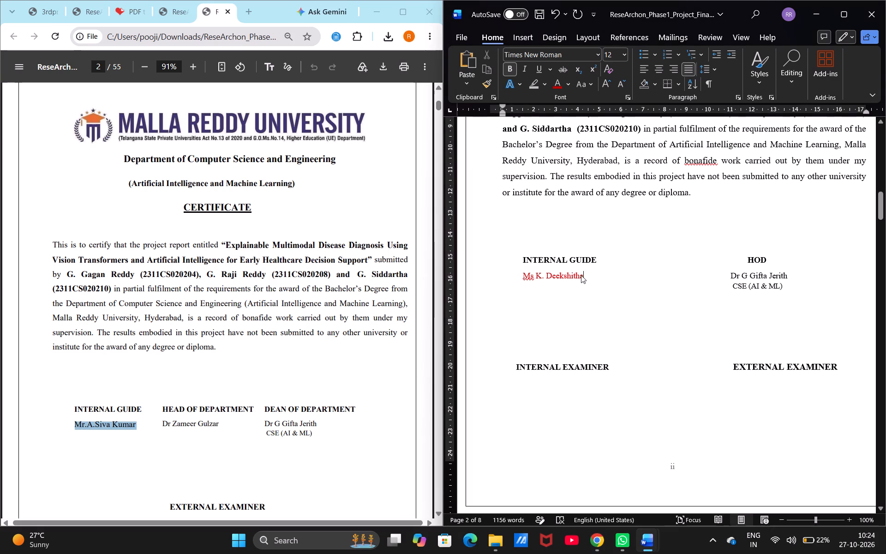
drag(581, 275, 527, 275)
key(ctrl+v)
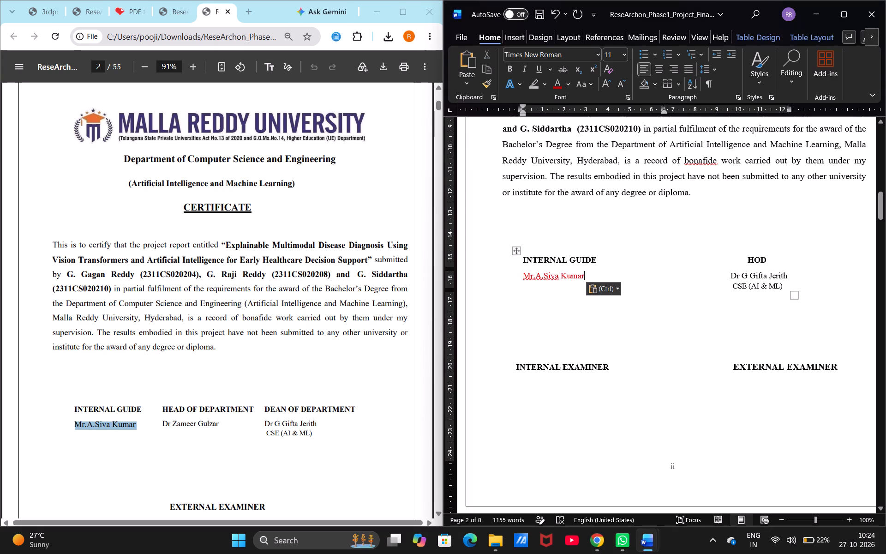
Replace the quoted project title in the Word declaration with "Explainable Multimodal Disease Diagnosis Using Vision Transformers and Artificial Intelligence for Early Healthcare Decision Support" copied from the PDF.
scroll(689, 391, right, 2)
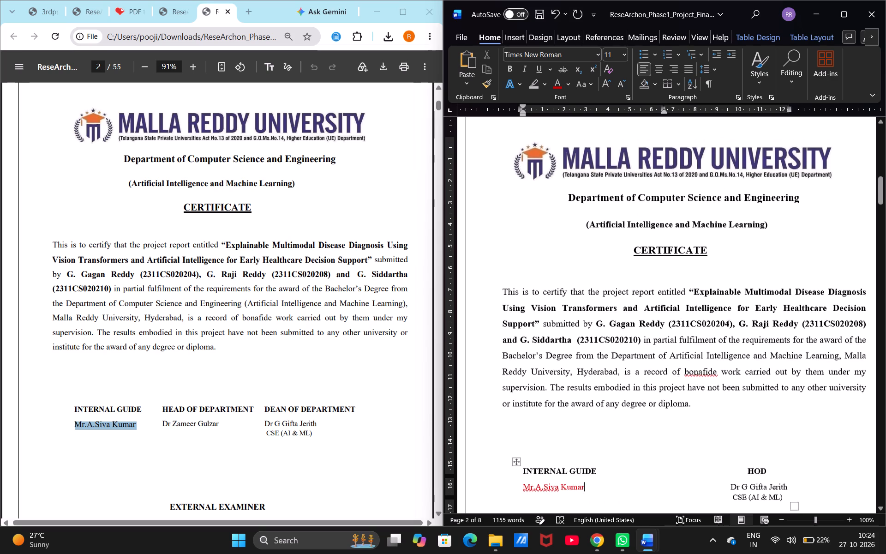
scroll(689, 391, right, 1)
scroll(689, 391, down, 1)
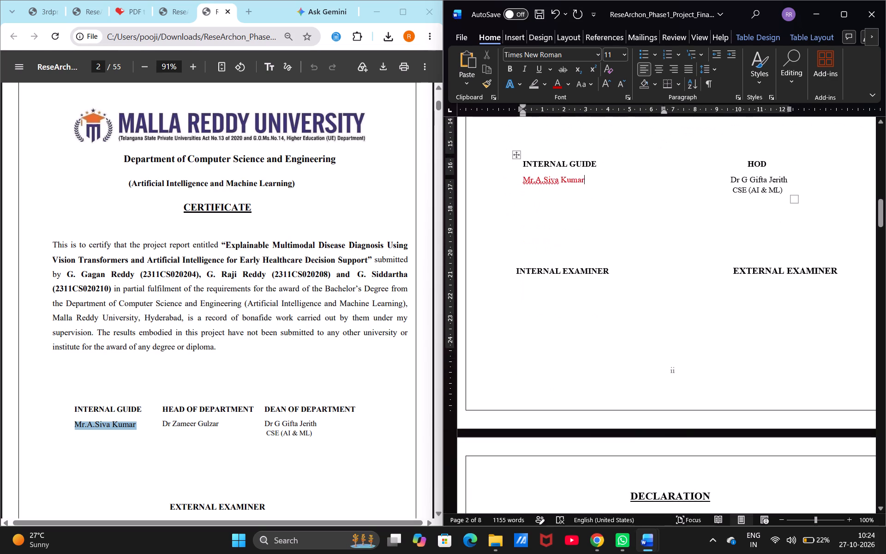
scroll(689, 391, down, 1)
scroll(350, 434, down, 3)
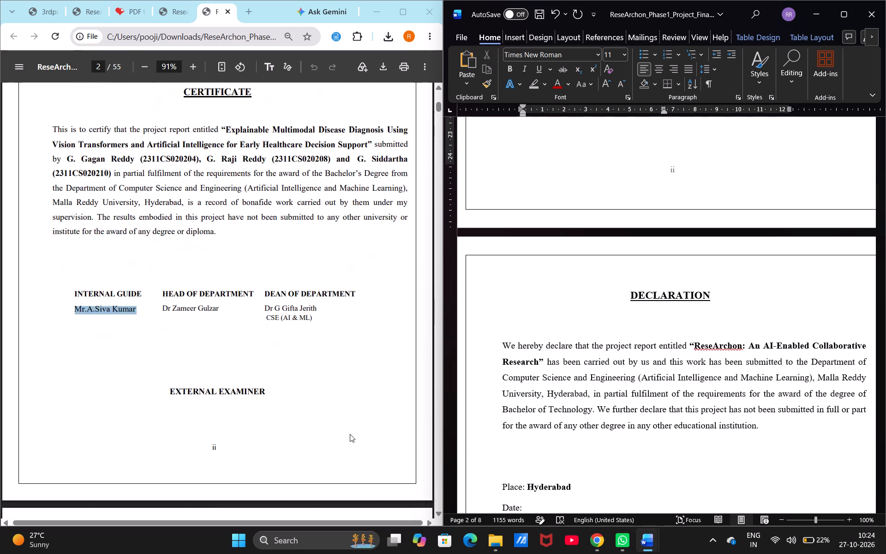
scroll(350, 434, down, 6)
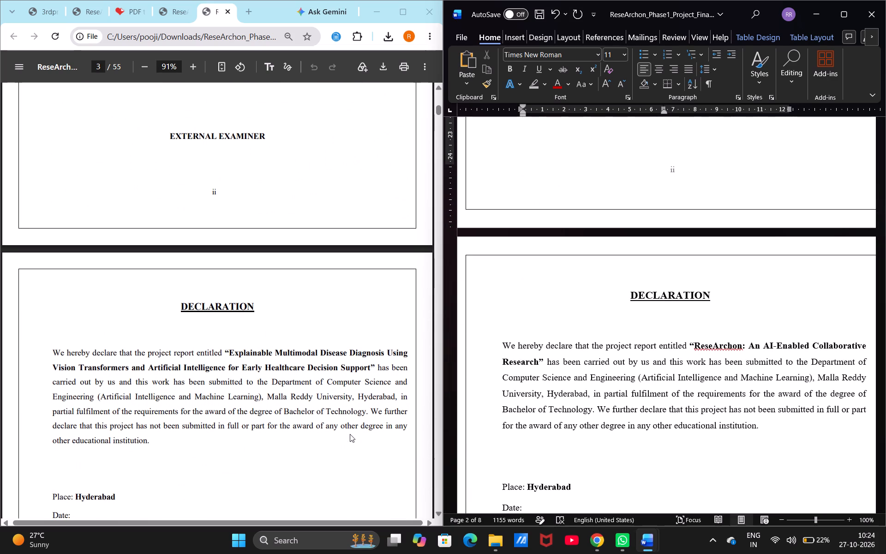
drag(229, 349, 327, 380)
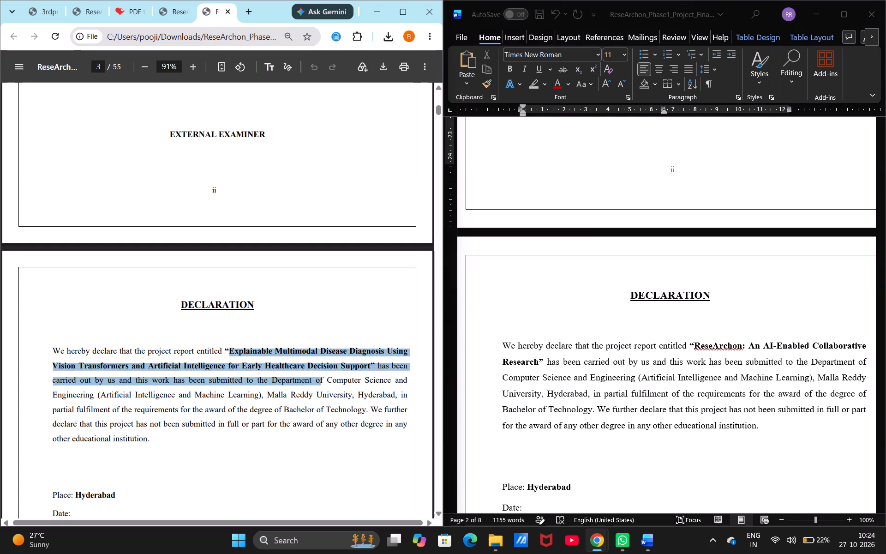
drag(327, 380, 370, 368)
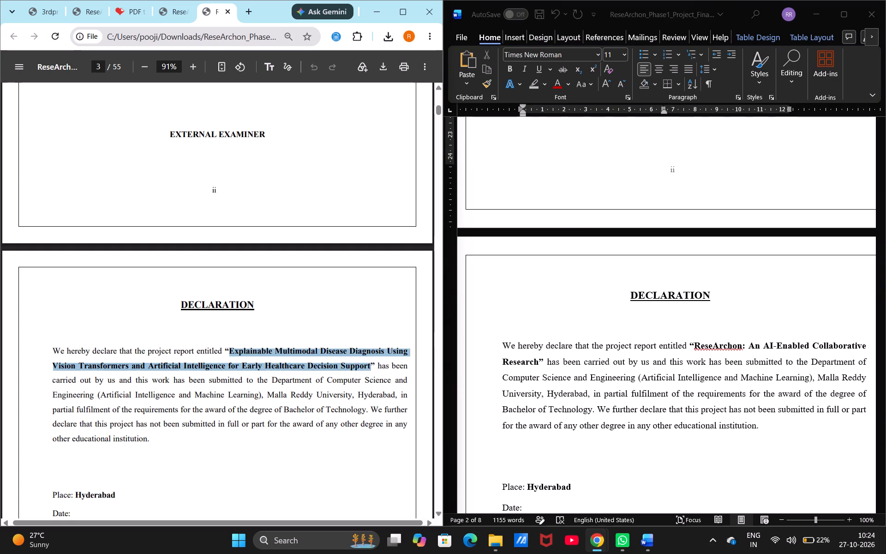
key(ctrl+c)
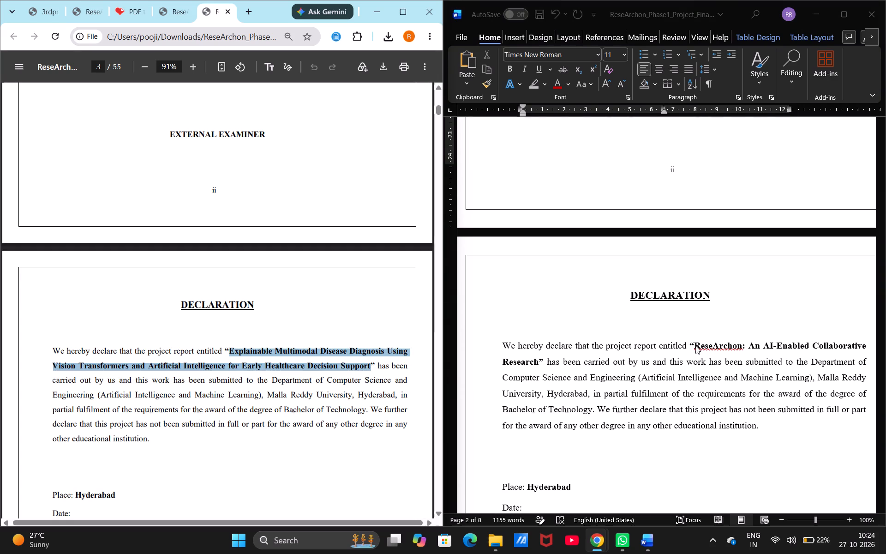
click(695, 345)
drag(695, 345, 572, 369)
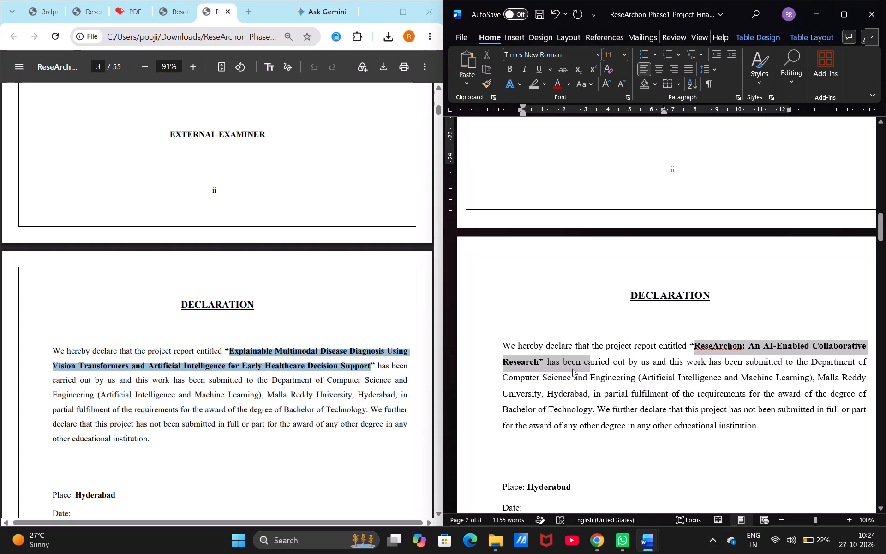
drag(572, 369, 539, 363)
key(ctrl+v)
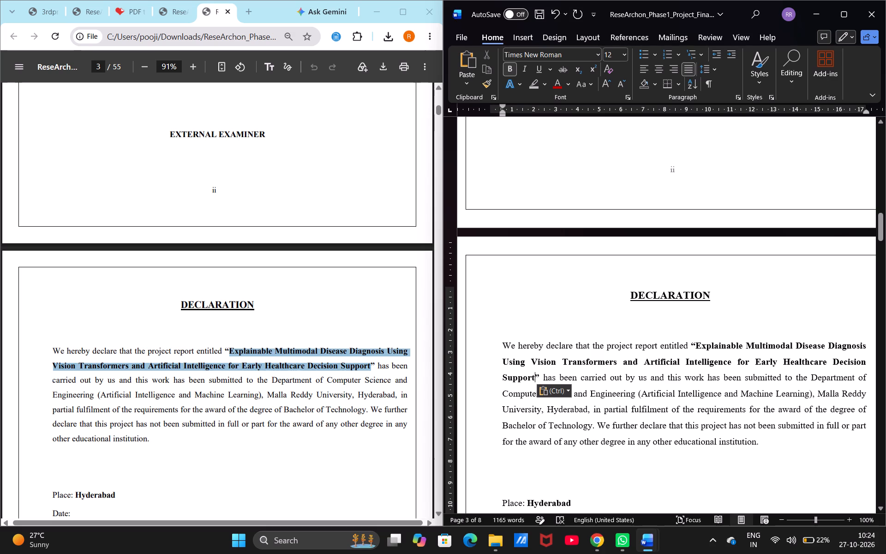
Replace the first student's name after the initial in the Word declaration table with the name shown in the PDF.
scroll(206, 398, down, 1)
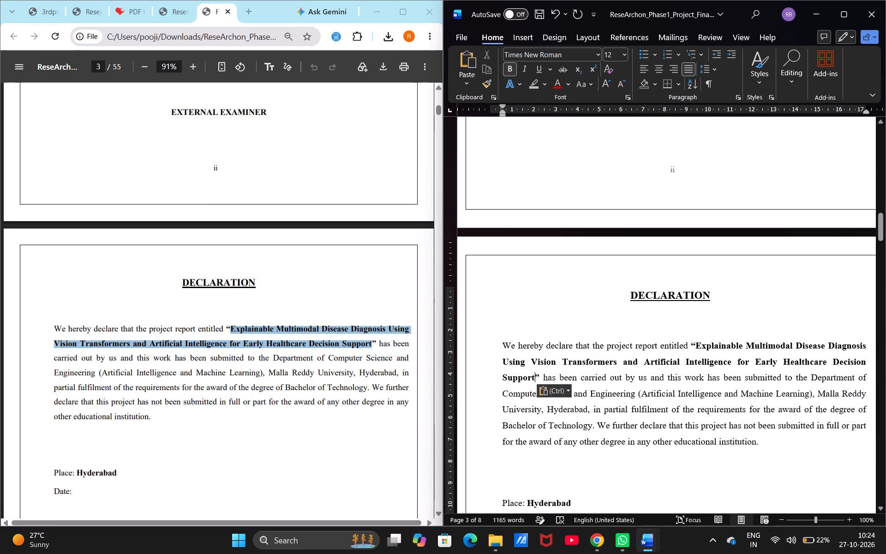
click(720, 400)
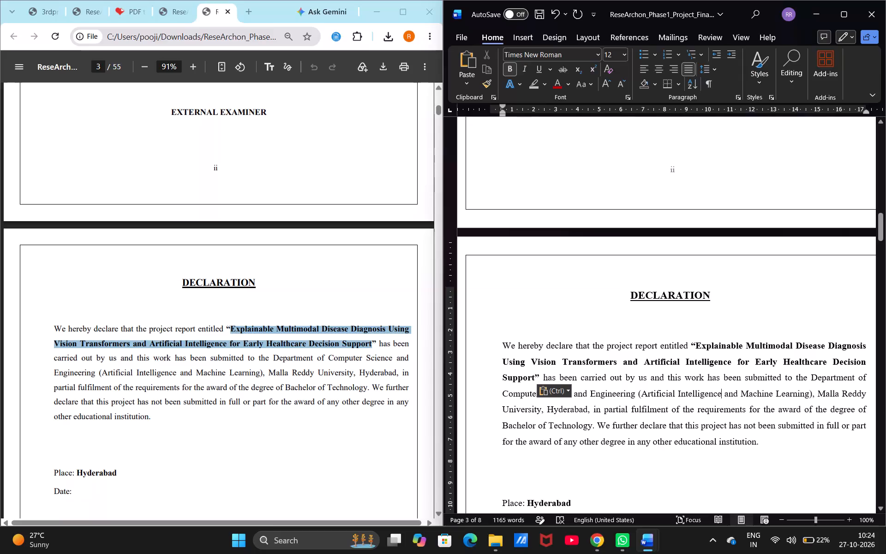
scroll(368, 439, down, 2)
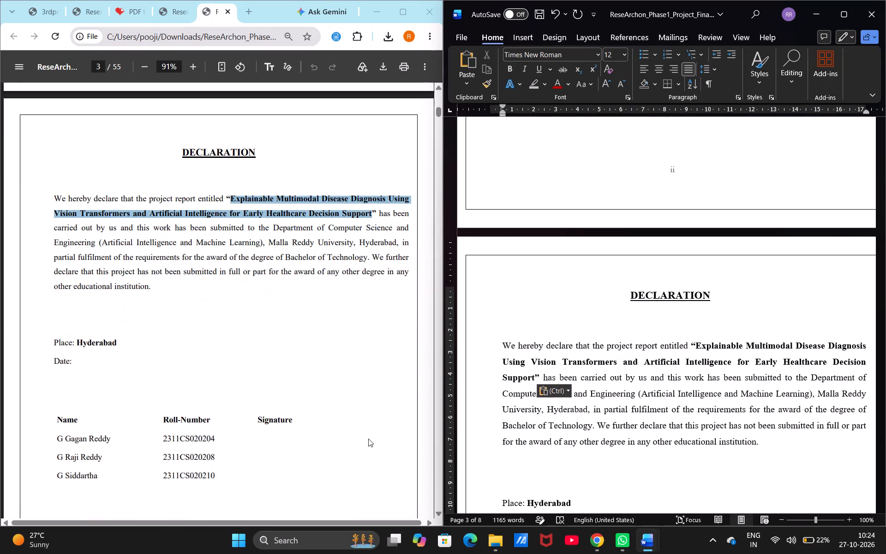
scroll(368, 439, down, 1)
scroll(746, 420, down, 1)
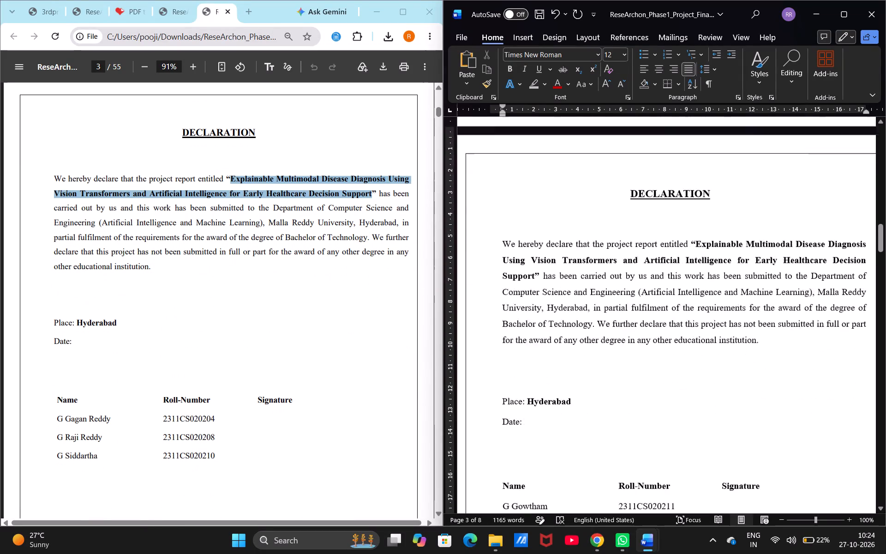
scroll(746, 420, down, 2)
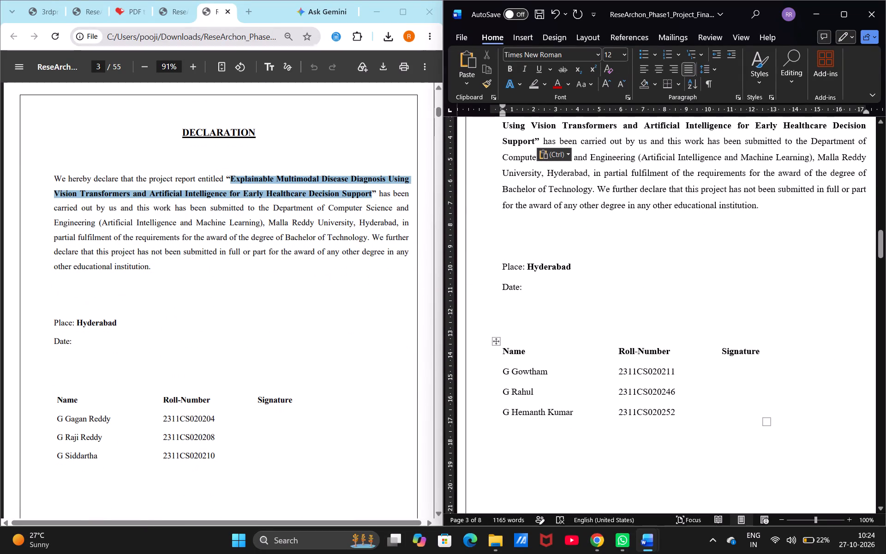
click(549, 370)
key(BackSpace)
key(BackSpace)
key(BackSpace)
key(BackSpace)
key(BackSpace)
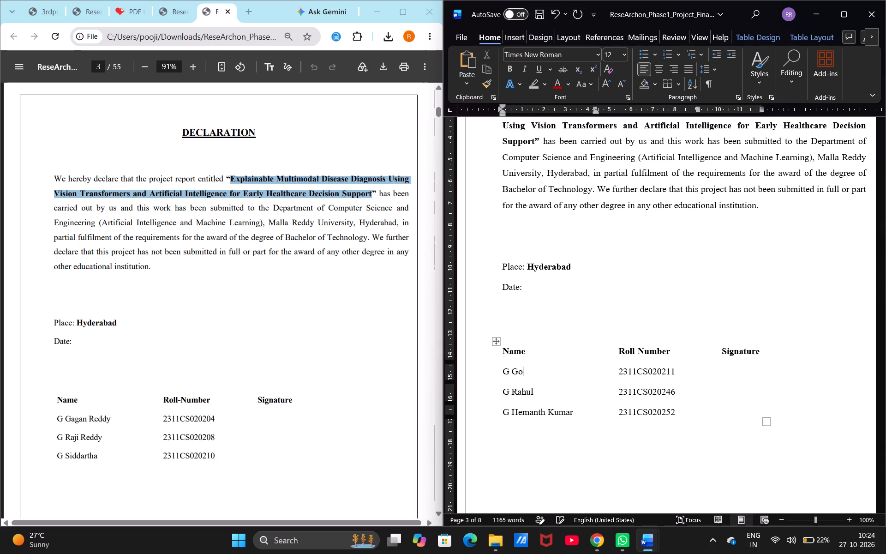
key(BackSpace)
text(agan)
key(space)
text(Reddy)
Change the second student's name in the Word declaration table to the one shown in the PDF.
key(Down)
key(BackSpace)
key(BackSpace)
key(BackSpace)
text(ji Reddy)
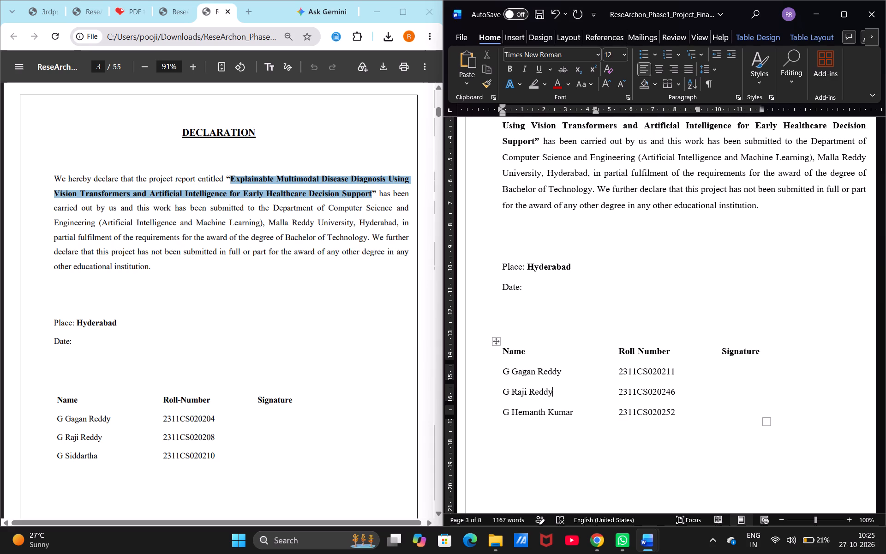
Replace the third student's name after the initial in the Word declaration table with the name shown in the PDF.
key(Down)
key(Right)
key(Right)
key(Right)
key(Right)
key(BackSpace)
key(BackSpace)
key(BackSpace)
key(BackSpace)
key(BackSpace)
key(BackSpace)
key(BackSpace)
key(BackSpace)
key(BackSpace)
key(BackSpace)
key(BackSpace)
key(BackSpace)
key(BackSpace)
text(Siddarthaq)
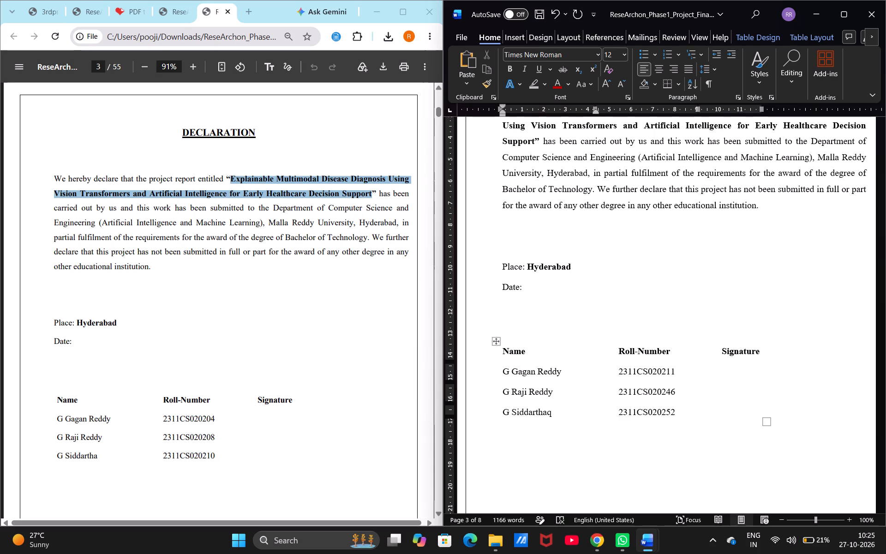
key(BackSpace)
Change the last two digits of all three students' roll numbers in the Word declaration table to match the PDF.
click(676, 370)
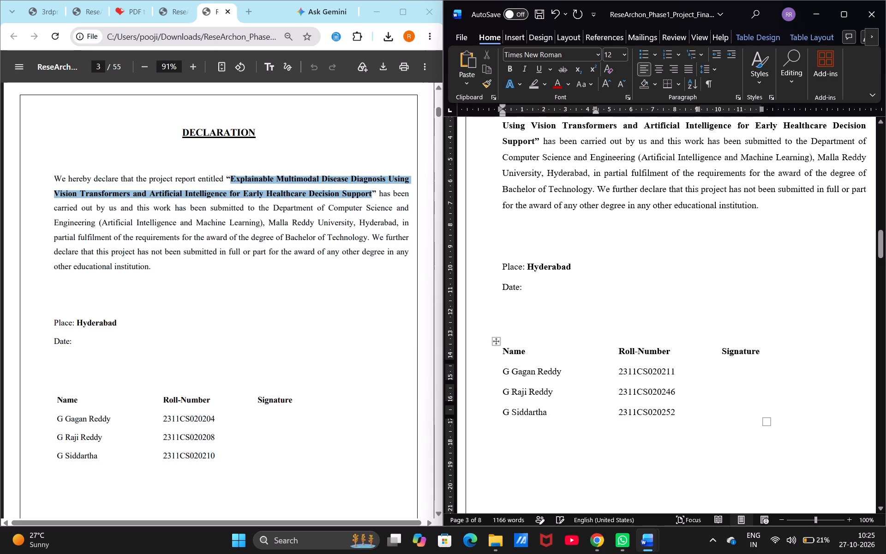
key(BackSpace)
key(BackSpace)
click(676, 370)
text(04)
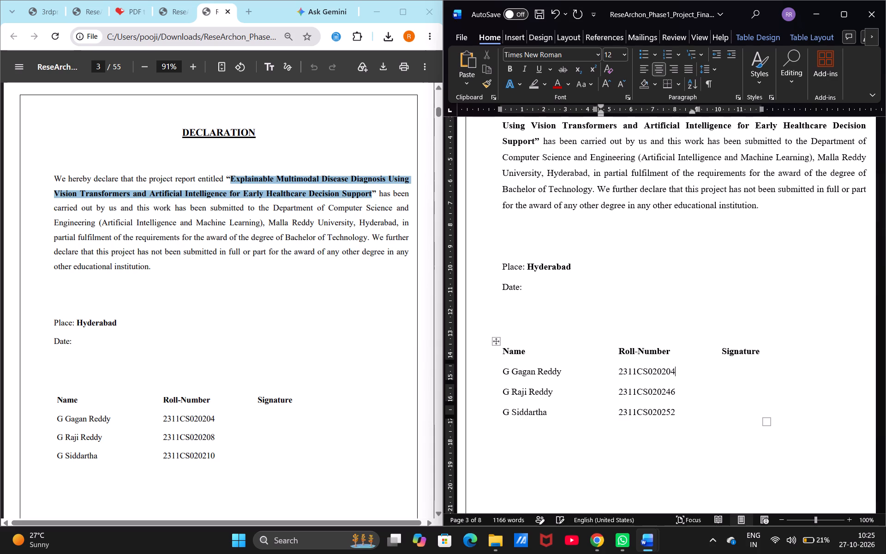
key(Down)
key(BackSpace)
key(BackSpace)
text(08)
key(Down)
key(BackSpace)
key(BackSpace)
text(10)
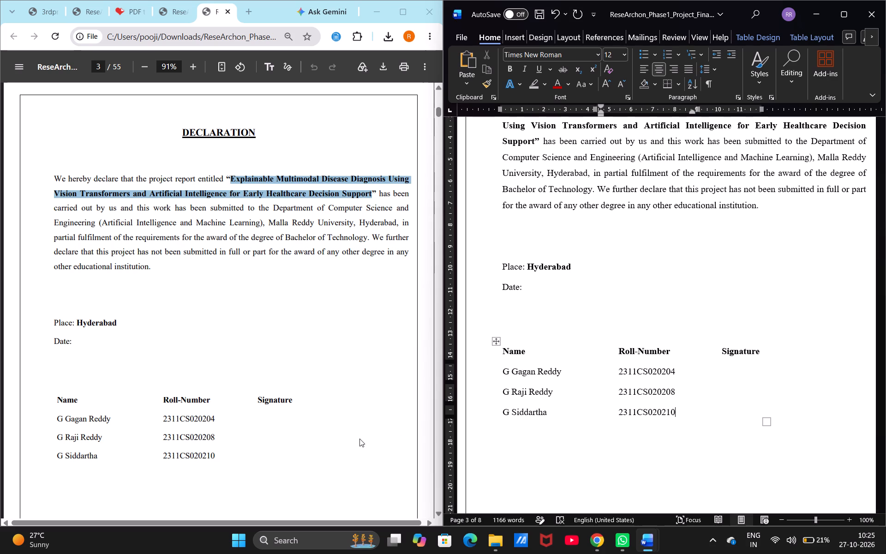
Replace the project guide's name in the Word acknowledgement with the guide's name copied from the PDF acknowledgement.
scroll(359, 439, down, 6)
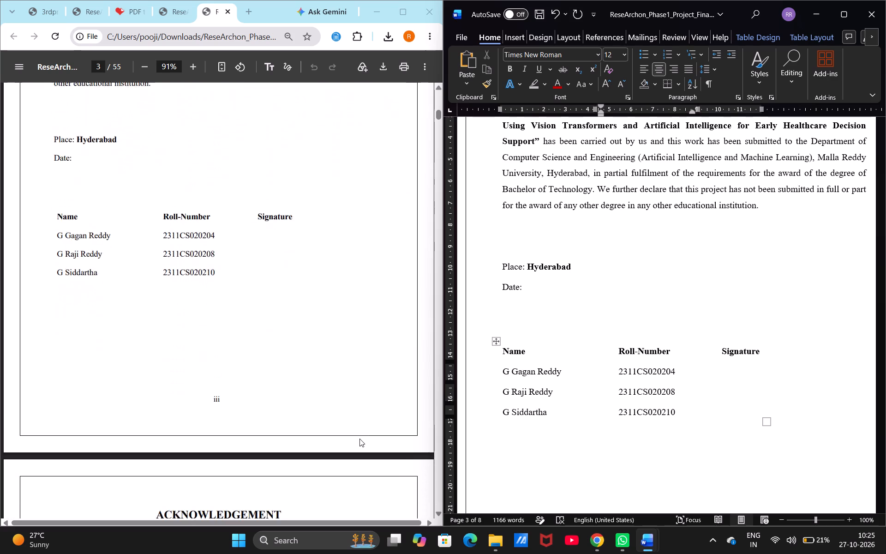
scroll(359, 439, down, 1)
scroll(762, 334, down, 2)
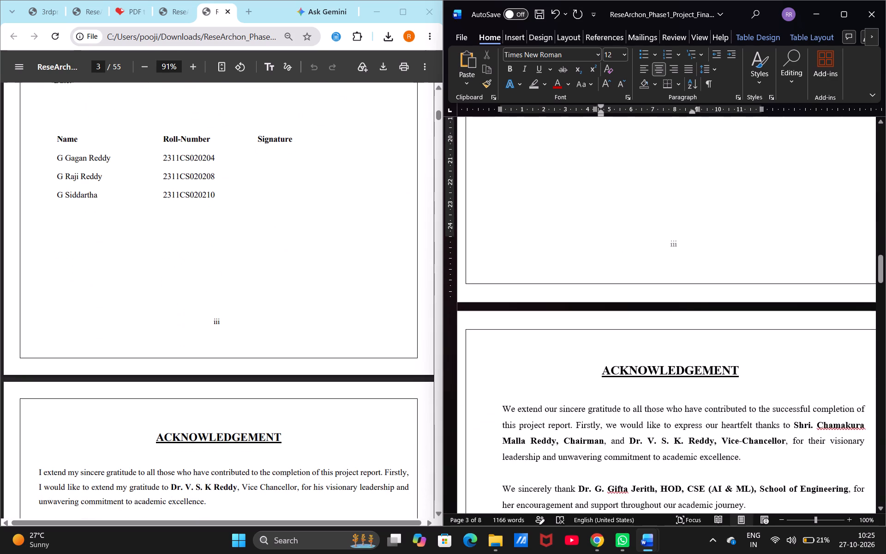
scroll(762, 334, down, 2)
scroll(228, 454, down, 2)
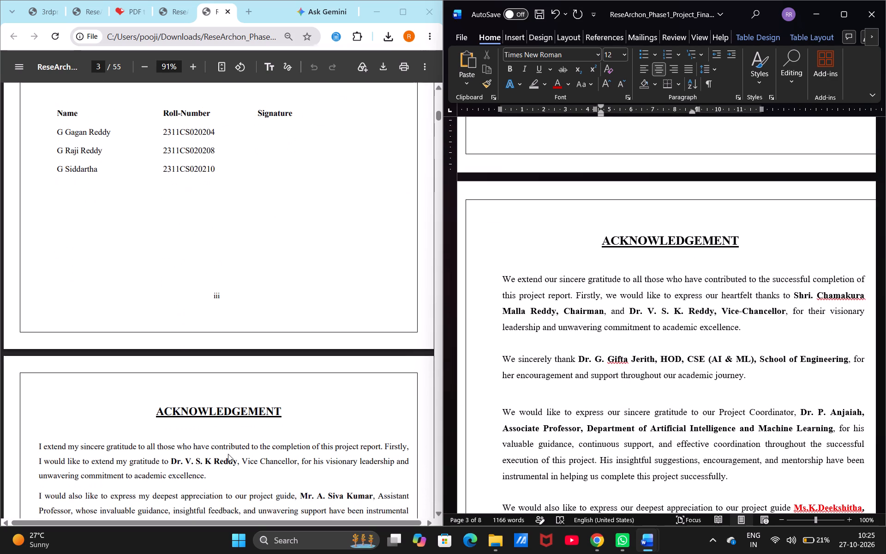
scroll(228, 454, down, 4)
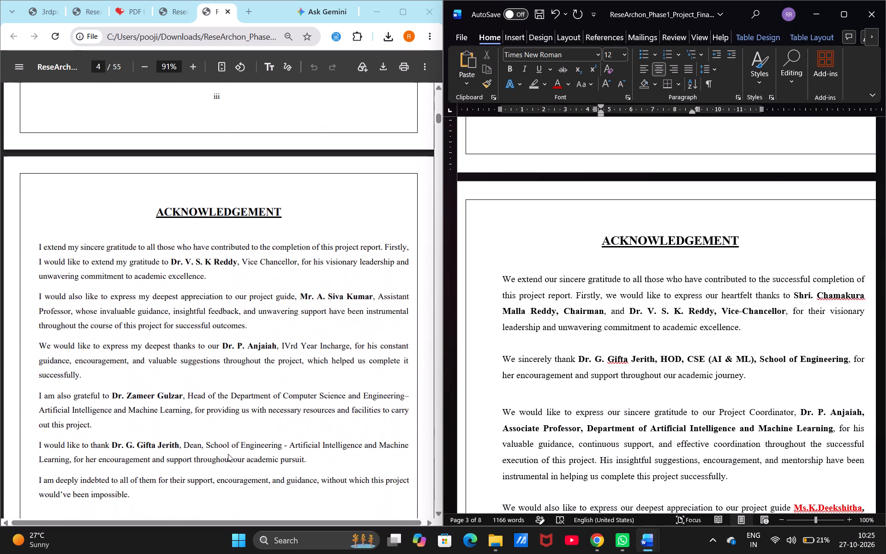
scroll(228, 454, down, 2)
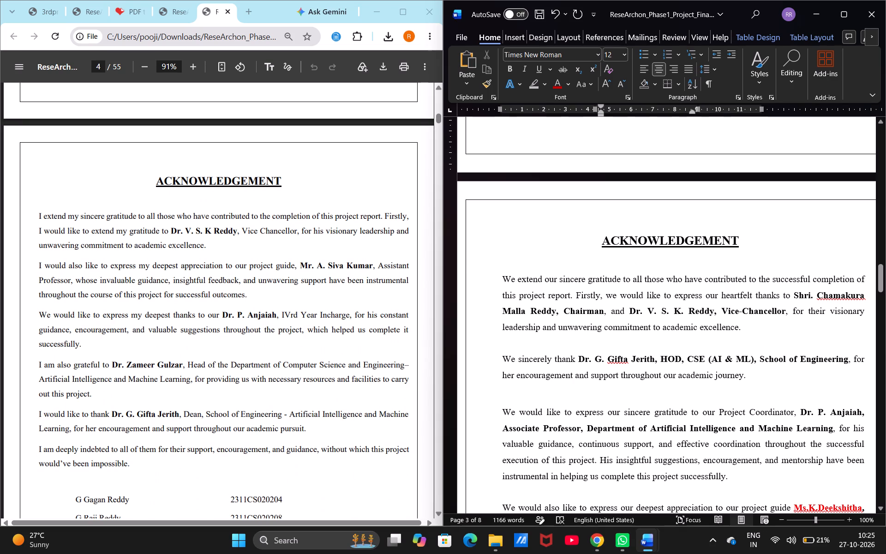
scroll(681, 365, down, 1)
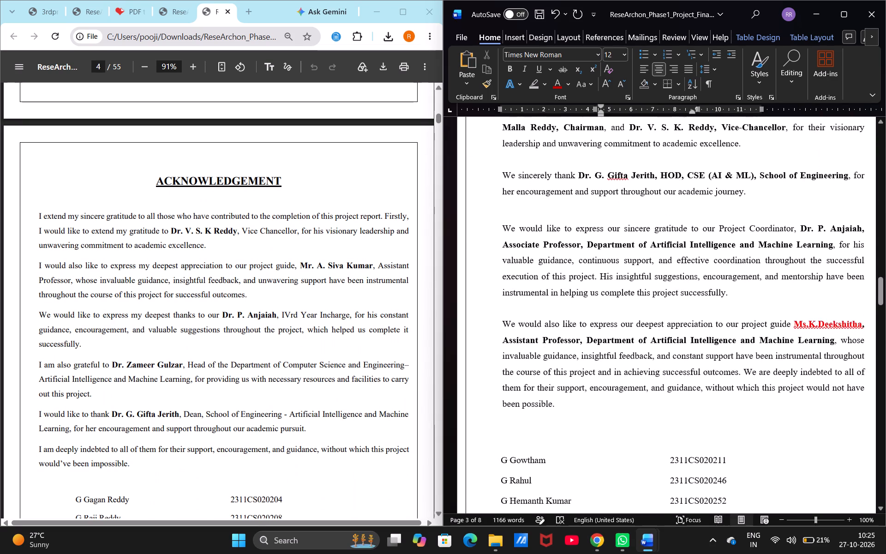
scroll(681, 365, down, 1)
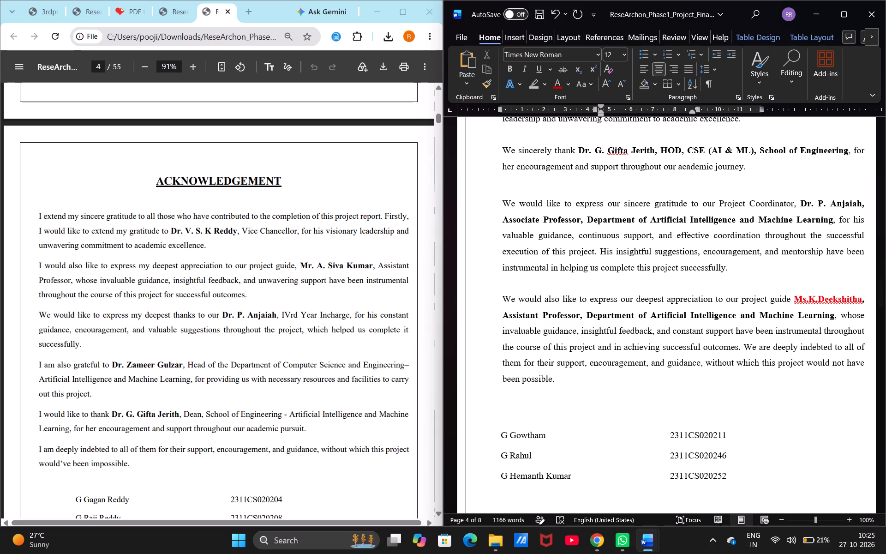
drag(301, 266, 371, 267)
key(ctrl+c)
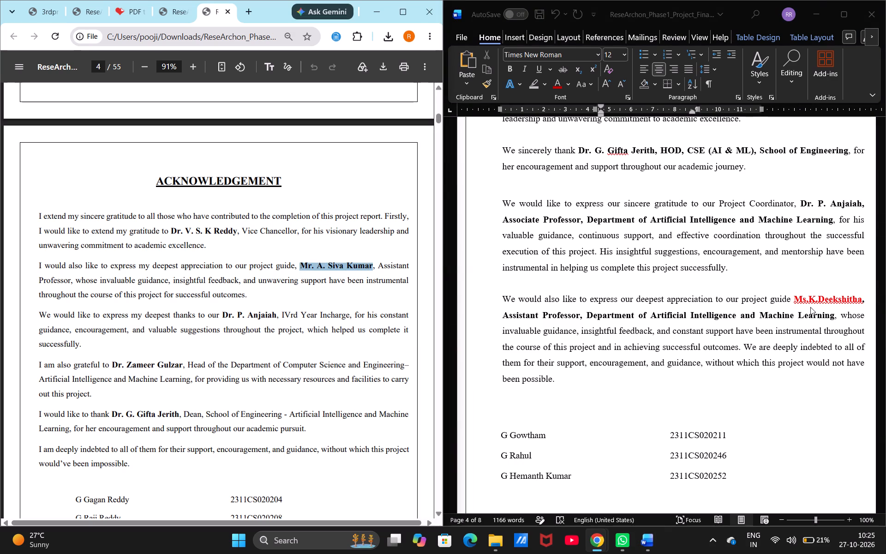
click(796, 298)
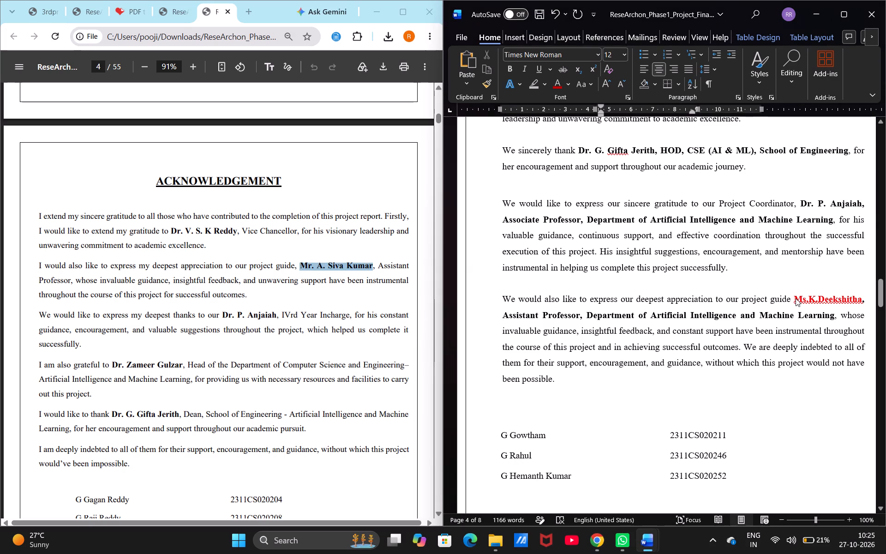
drag(793, 298, 851, 300)
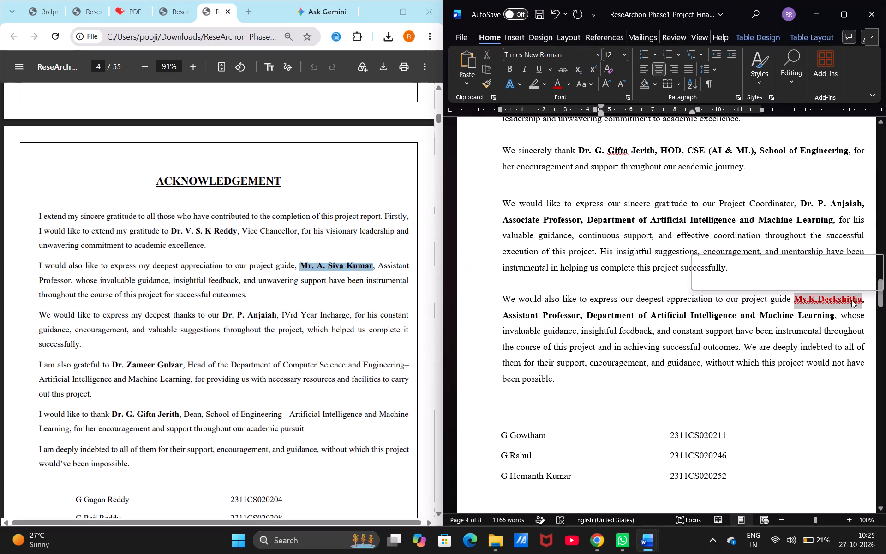
key(ctrl+v)
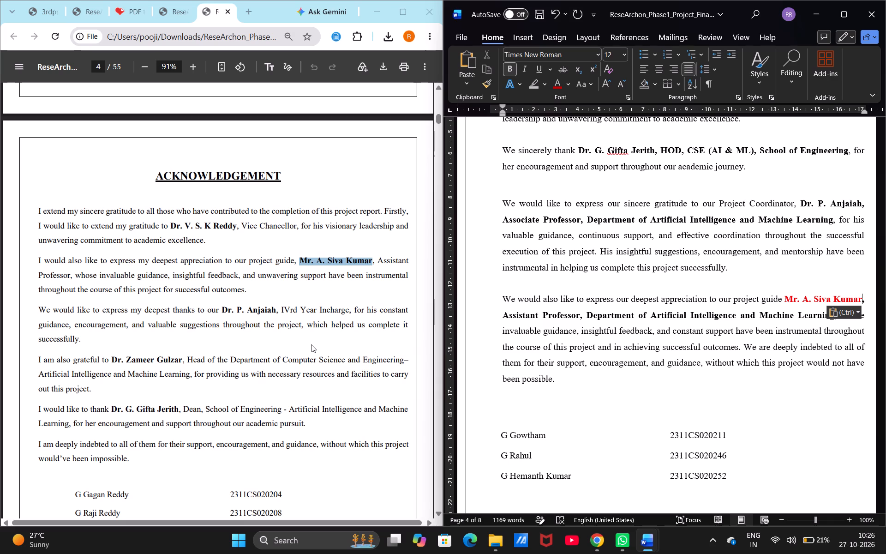
Replace the first student's name after the initial below the Word acknowledgement with the name shown in the PDF.
scroll(278, 383, down, 4)
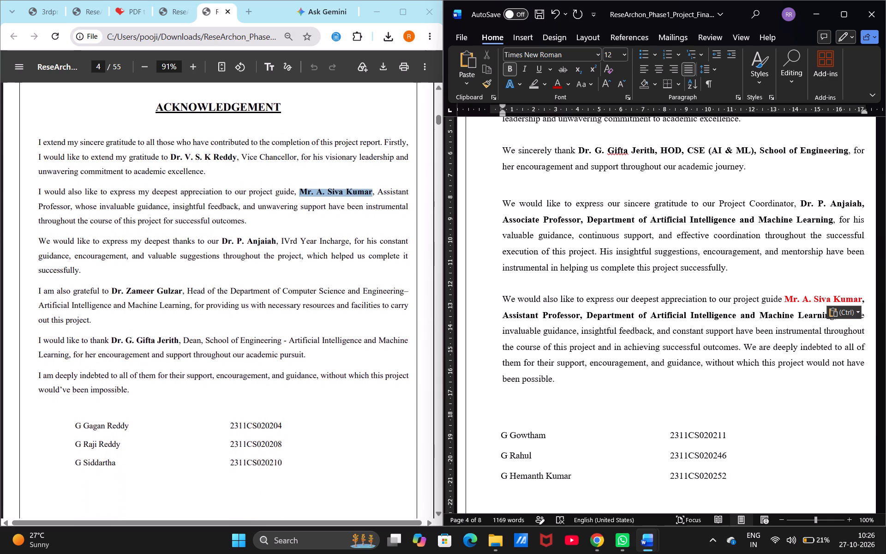
scroll(278, 383, down, 1)
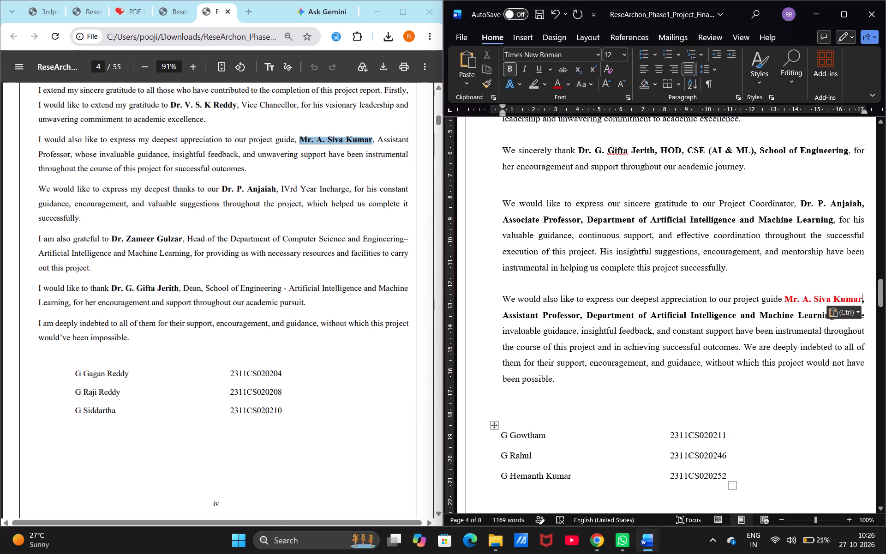
scroll(593, 426, down, 1)
click(550, 400)
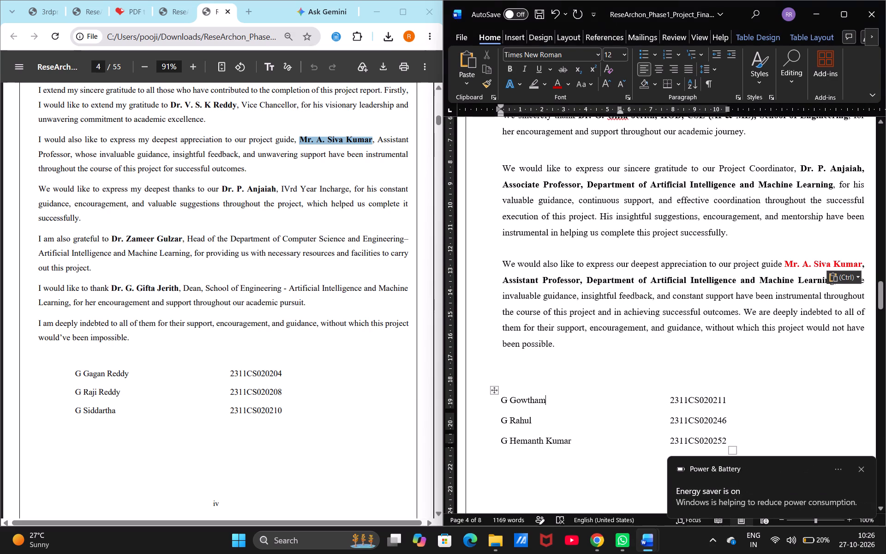
key(BackSpace)
key(BackSpace)
key(BackSpace)
key(BackSpace)
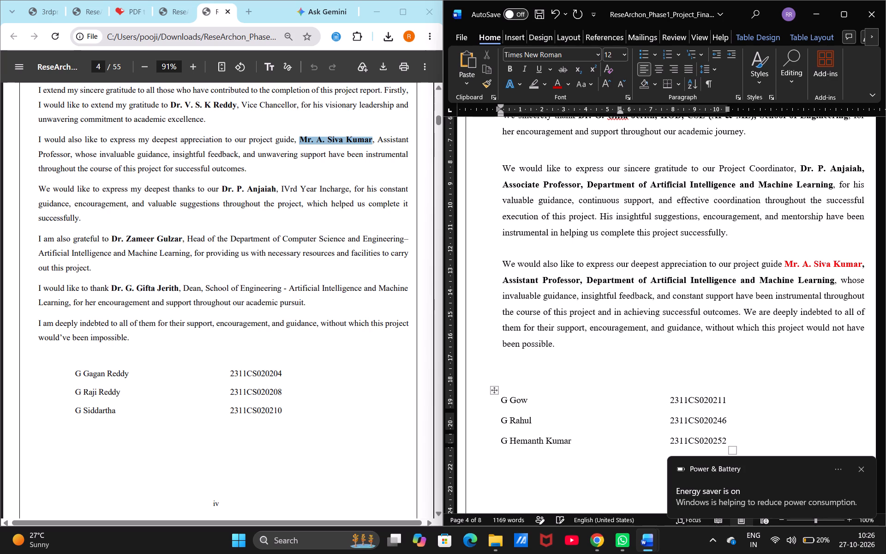
key(BackSpace)
key(BackSpace)
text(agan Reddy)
Change the second student's name below the Word acknowledgement to the one shown in the PDF.
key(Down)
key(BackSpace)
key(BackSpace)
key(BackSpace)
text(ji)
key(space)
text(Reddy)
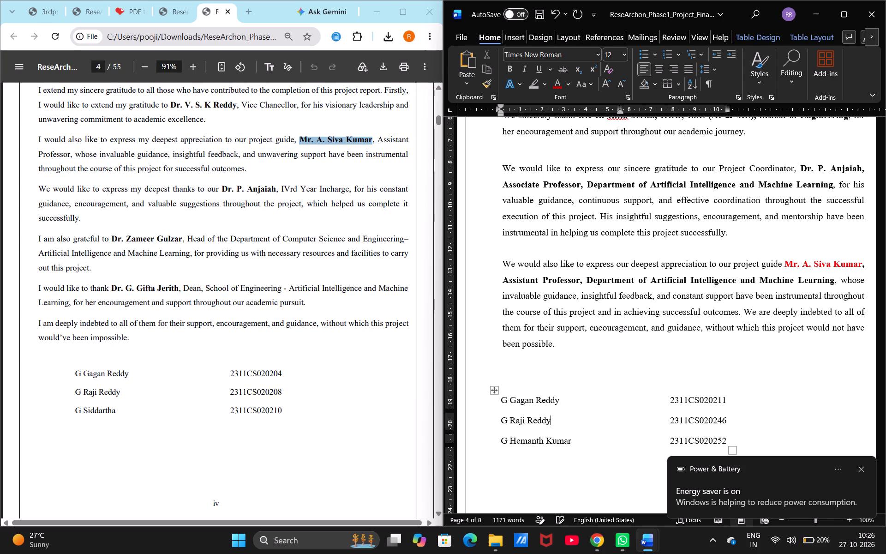
Replace the third student's name after the initial below the Word acknowledgement with the name shown in the PDF.
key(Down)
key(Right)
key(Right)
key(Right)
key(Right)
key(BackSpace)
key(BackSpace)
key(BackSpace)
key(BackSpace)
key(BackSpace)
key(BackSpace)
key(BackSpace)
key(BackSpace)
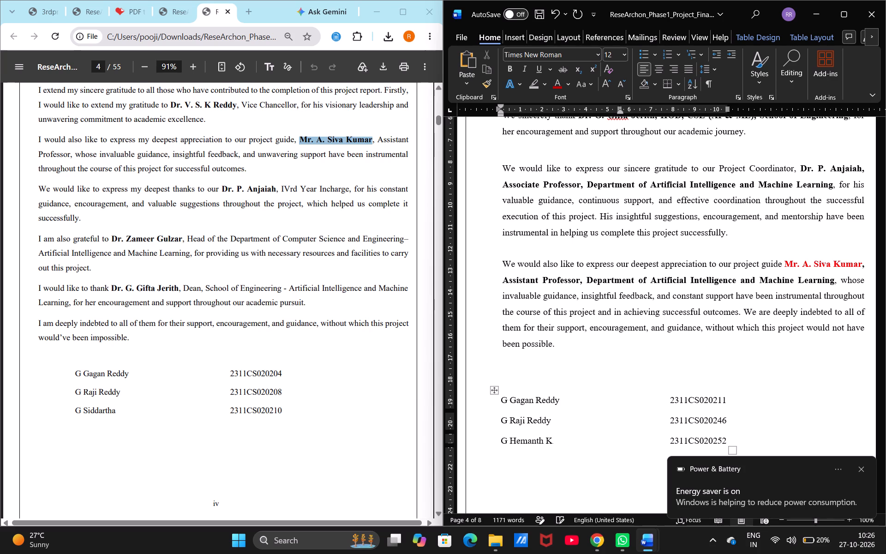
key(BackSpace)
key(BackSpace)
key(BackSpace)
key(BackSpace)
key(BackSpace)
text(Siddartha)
Change the last two digits of all three students' roll numbers below the Word acknowledgement to match the PDF.
click(734, 399)
click(734, 399)
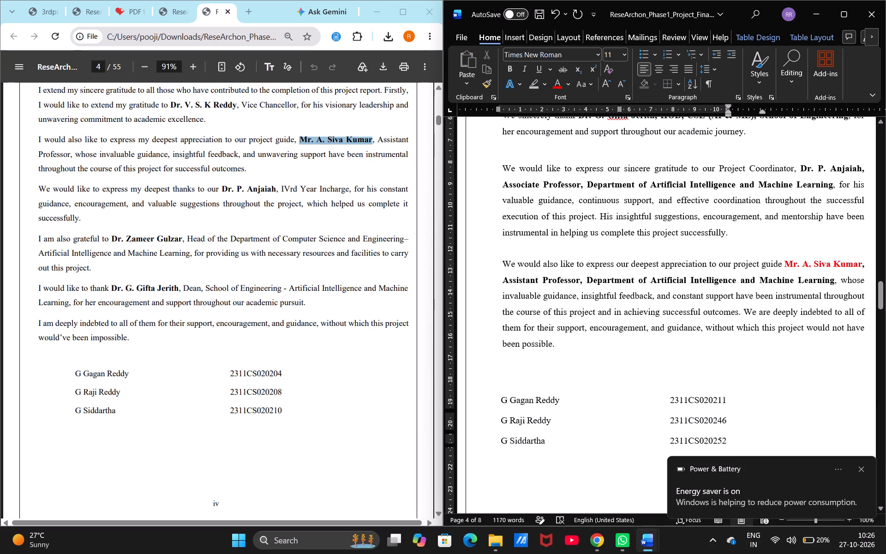
click(727, 400)
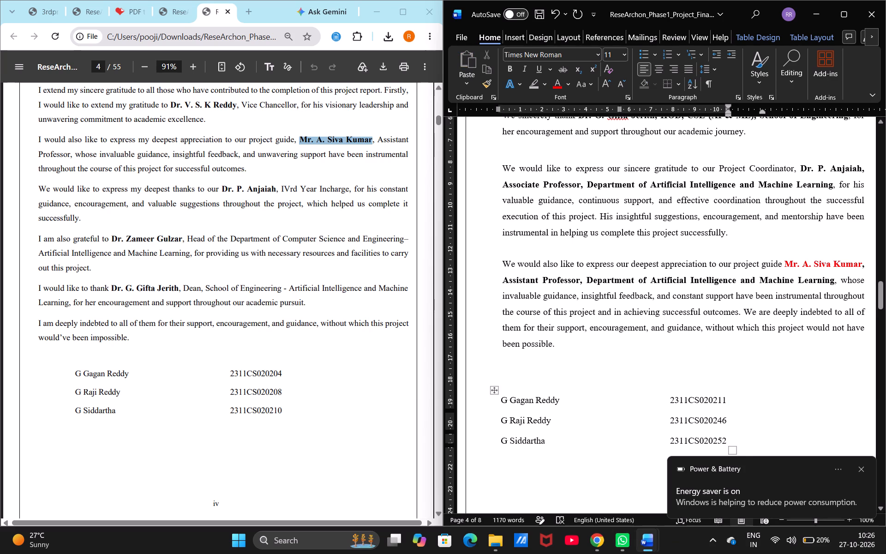
click(725, 400)
key(BackSpace)
key(BackSpace)
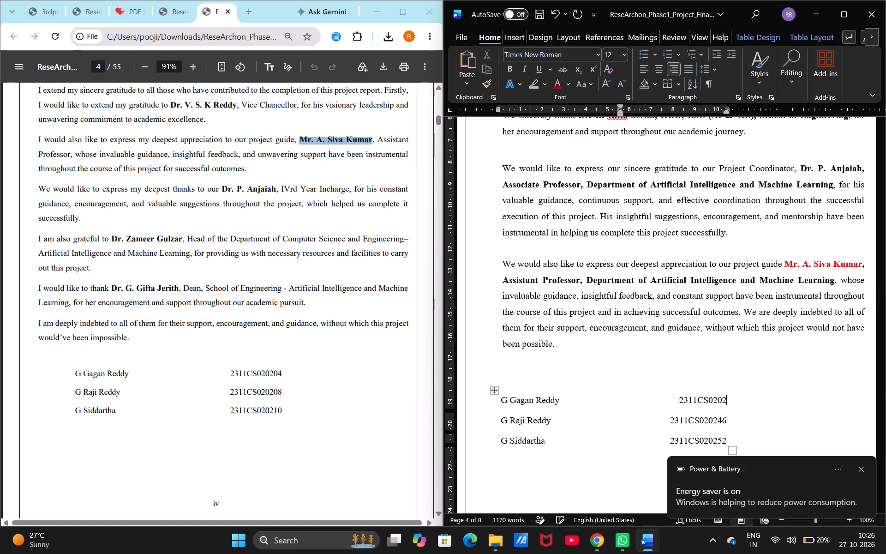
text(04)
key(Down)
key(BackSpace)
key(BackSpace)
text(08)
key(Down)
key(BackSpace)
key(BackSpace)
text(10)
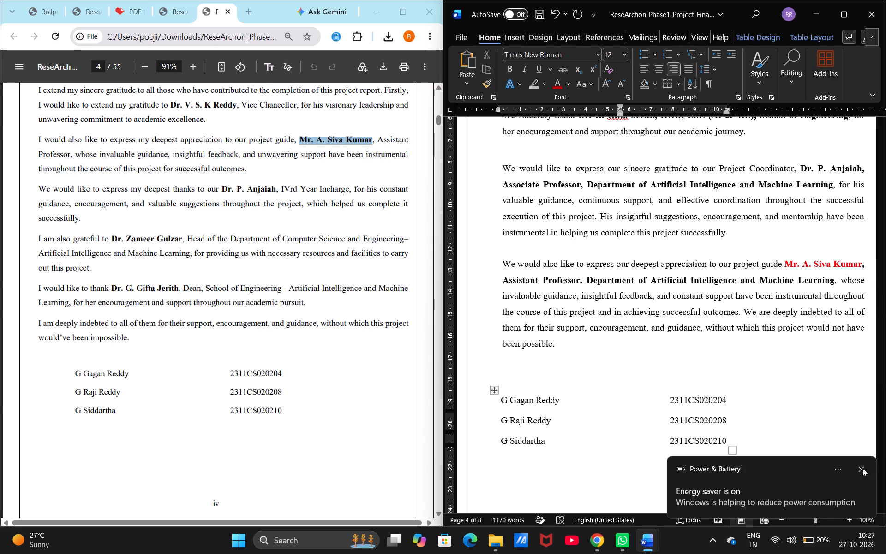
click(862, 468)
Replace the ReseArchon abstract text in the Word report with the full abstract paragraph copied from the PDF.
scroll(275, 450, down, 2)
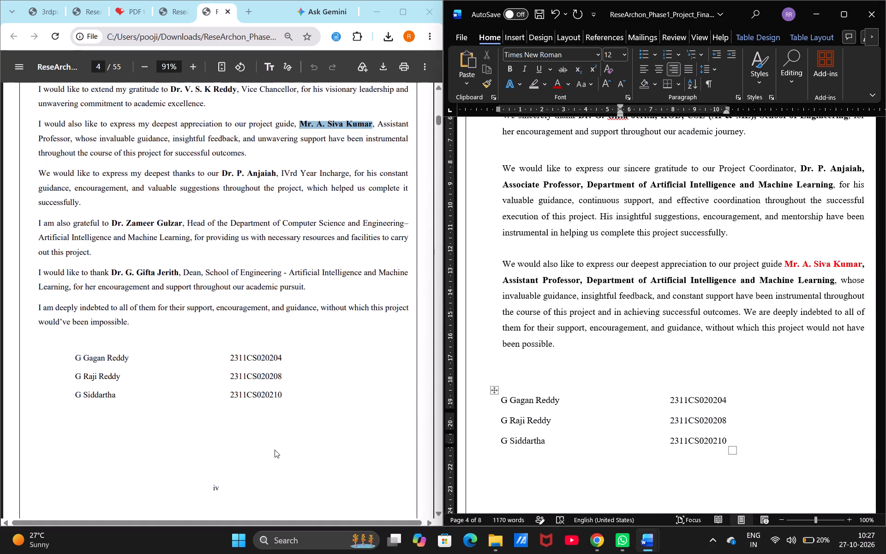
scroll(275, 450, down, 2)
scroll(644, 398, down, 1)
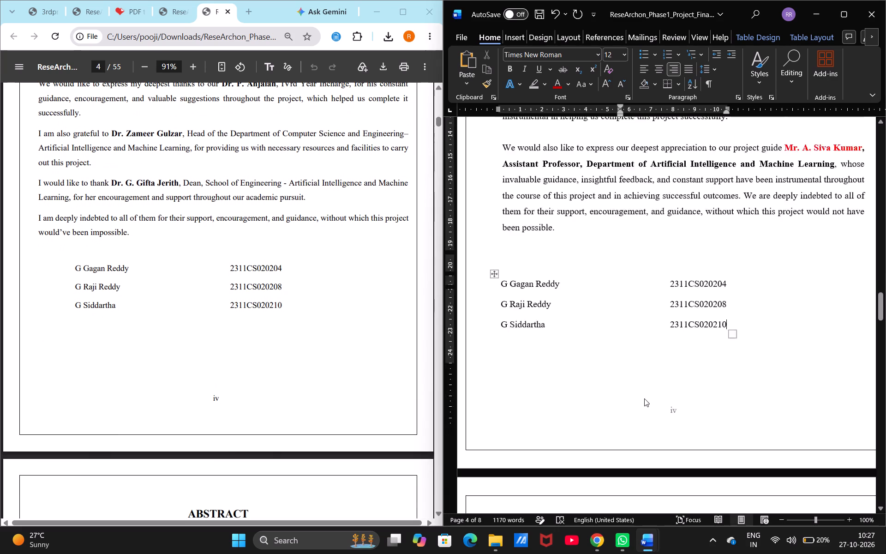
scroll(644, 398, down, 1)
scroll(278, 419, down, 3)
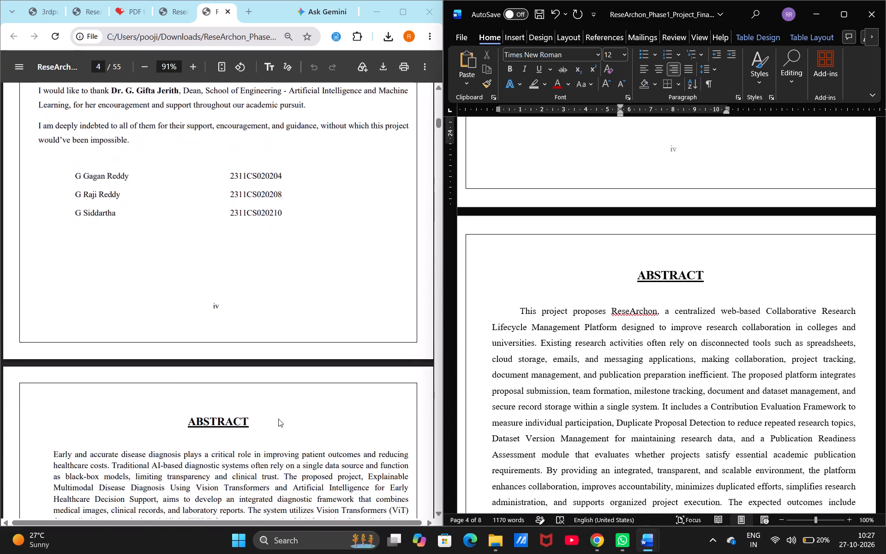
scroll(278, 419, down, 2)
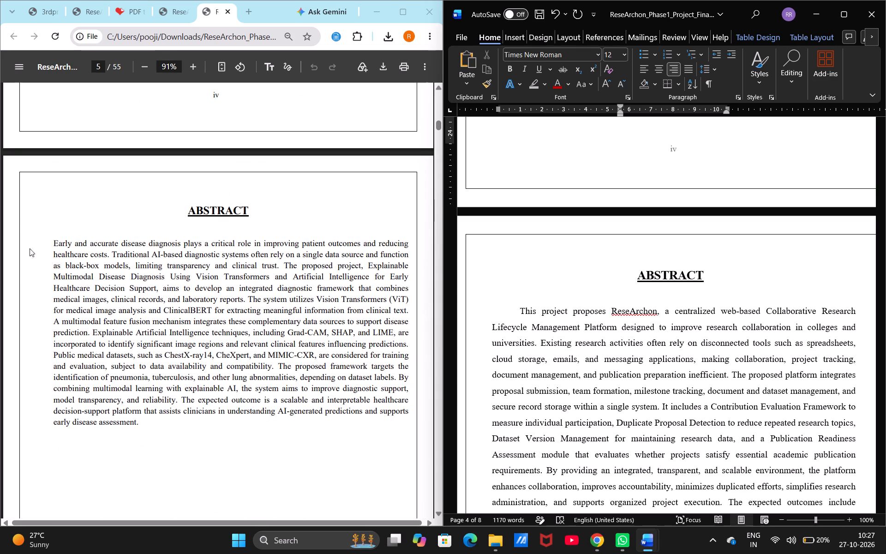
drag(52, 242, 148, 422)
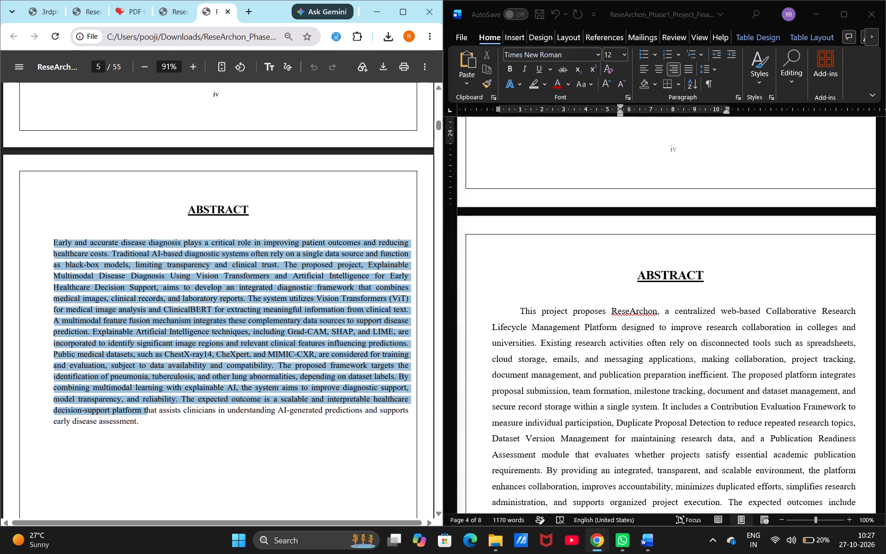
drag(148, 422, 142, 431)
key(ctrl+c)
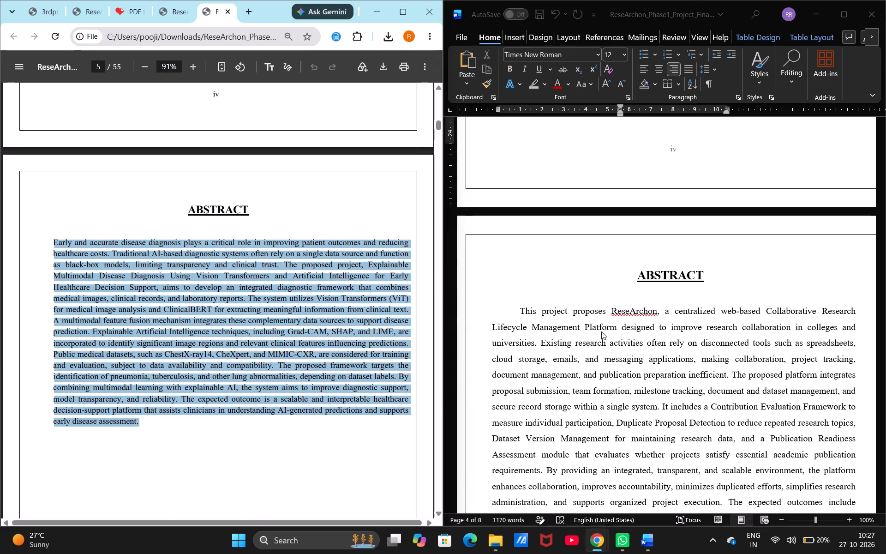
click(520, 309)
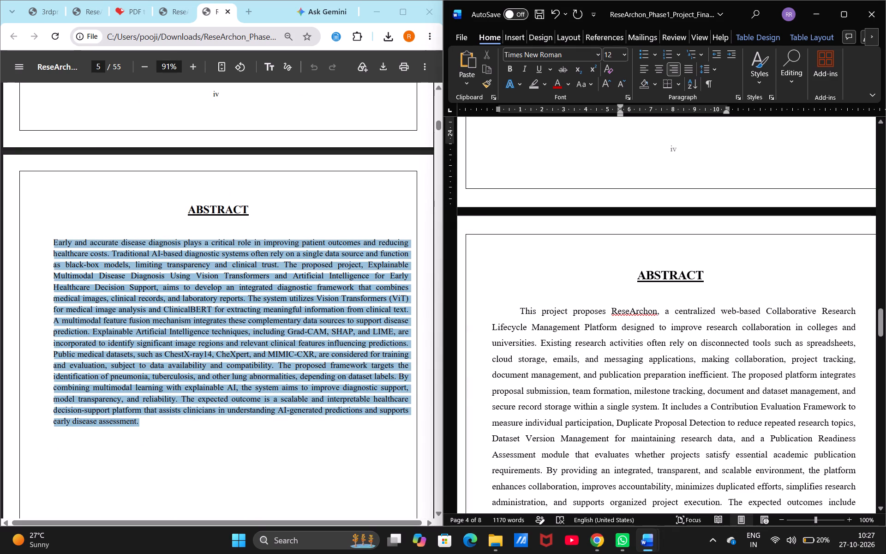
drag(521, 311, 588, 553)
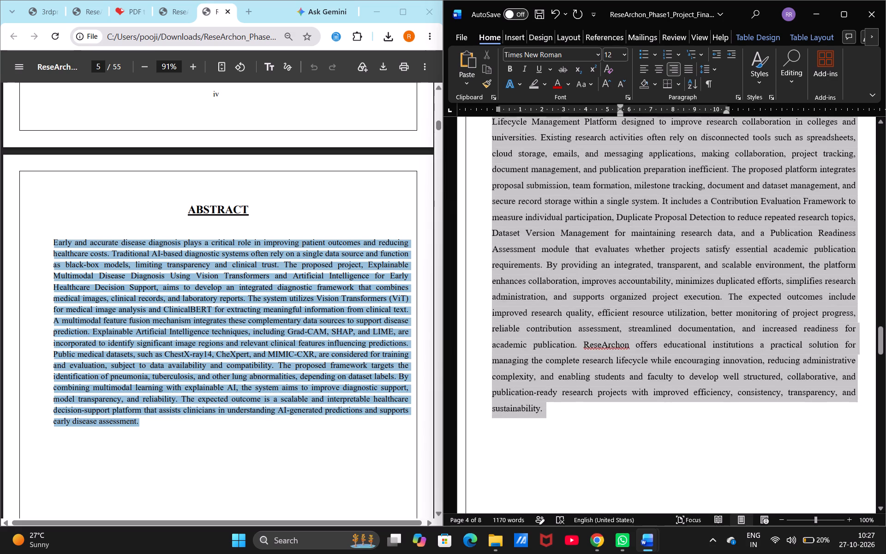
drag(588, 553, 568, 189)
key(ctrl+v)
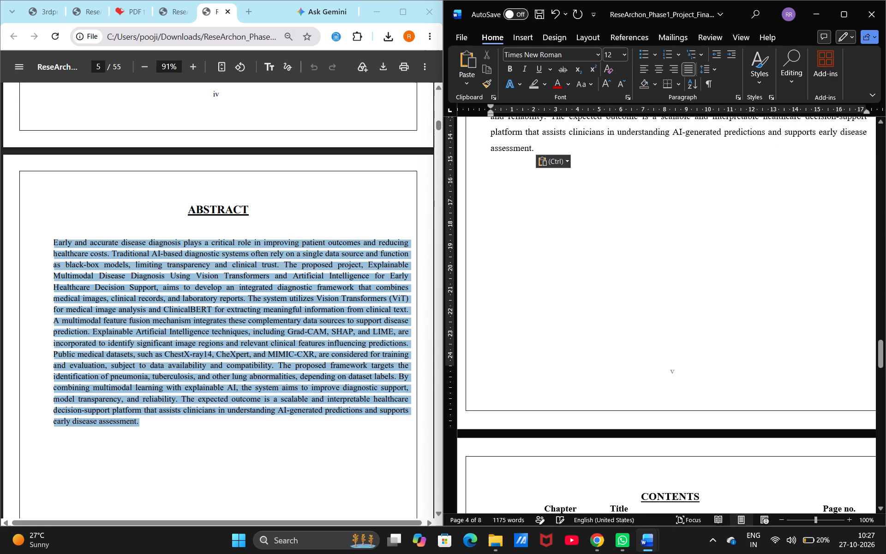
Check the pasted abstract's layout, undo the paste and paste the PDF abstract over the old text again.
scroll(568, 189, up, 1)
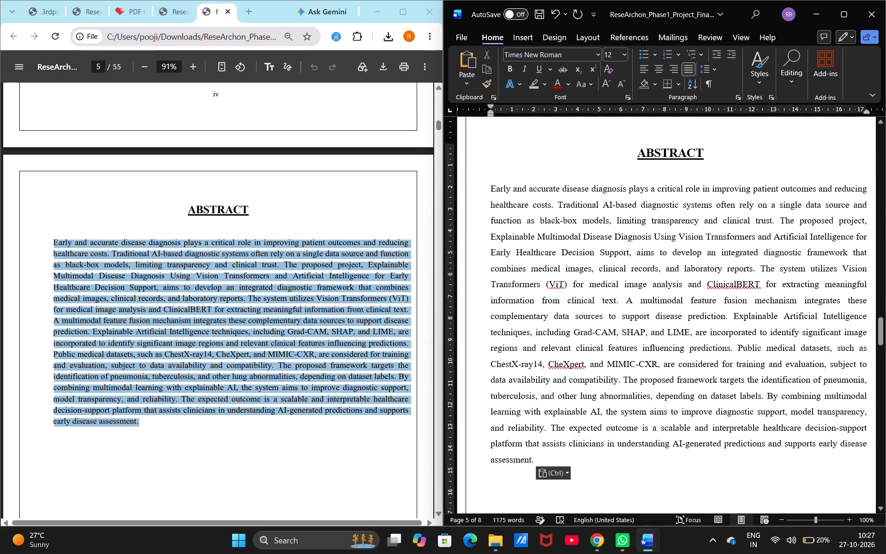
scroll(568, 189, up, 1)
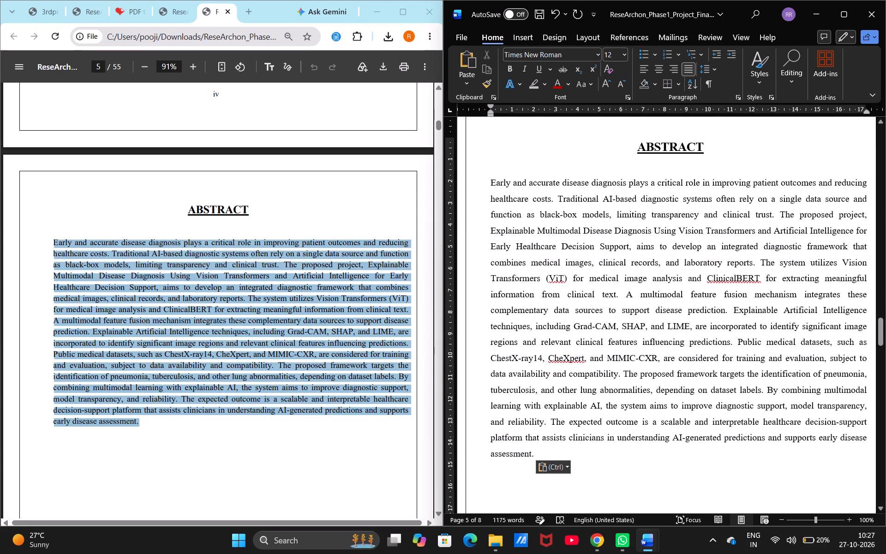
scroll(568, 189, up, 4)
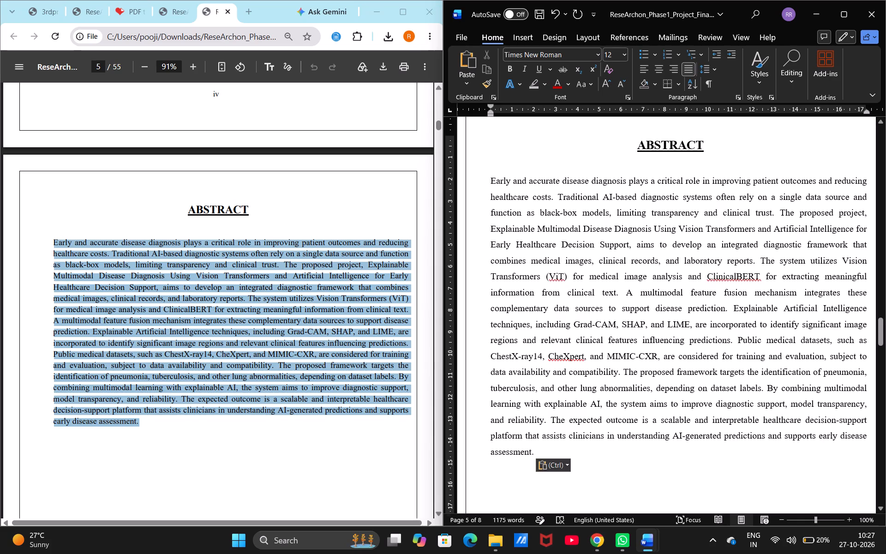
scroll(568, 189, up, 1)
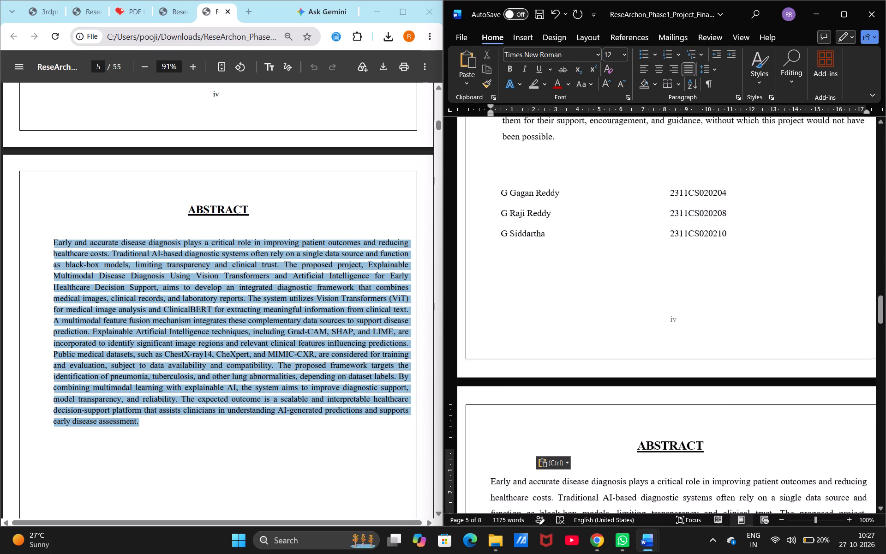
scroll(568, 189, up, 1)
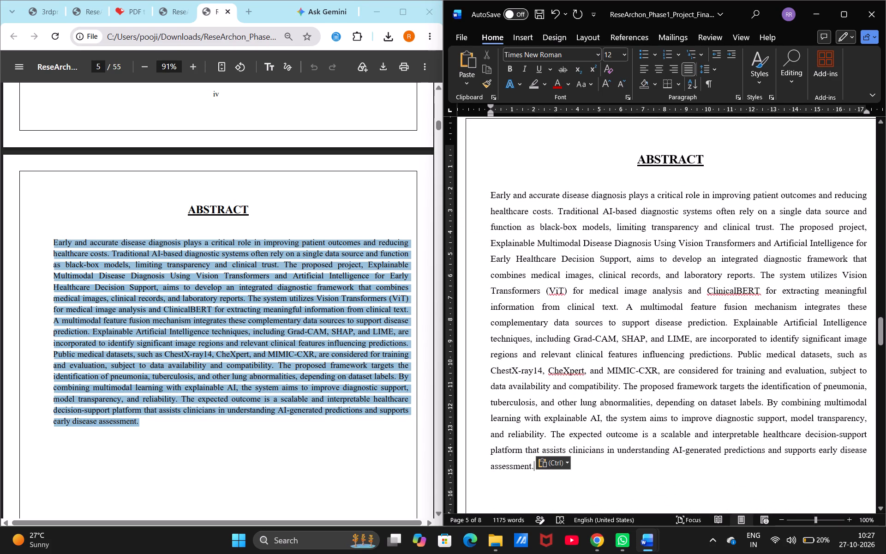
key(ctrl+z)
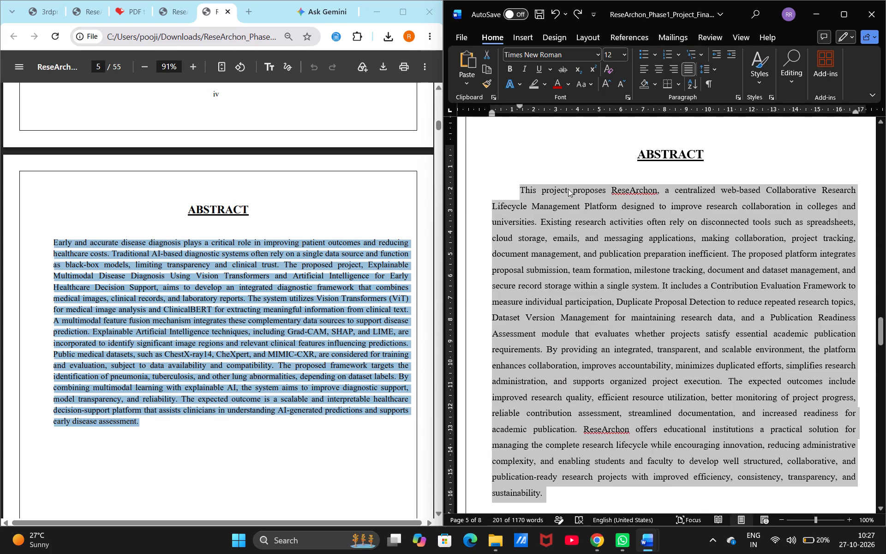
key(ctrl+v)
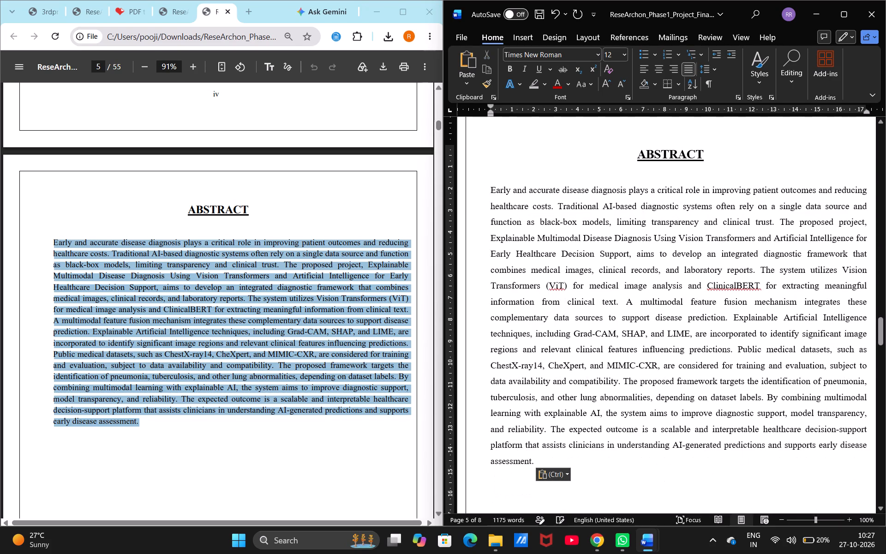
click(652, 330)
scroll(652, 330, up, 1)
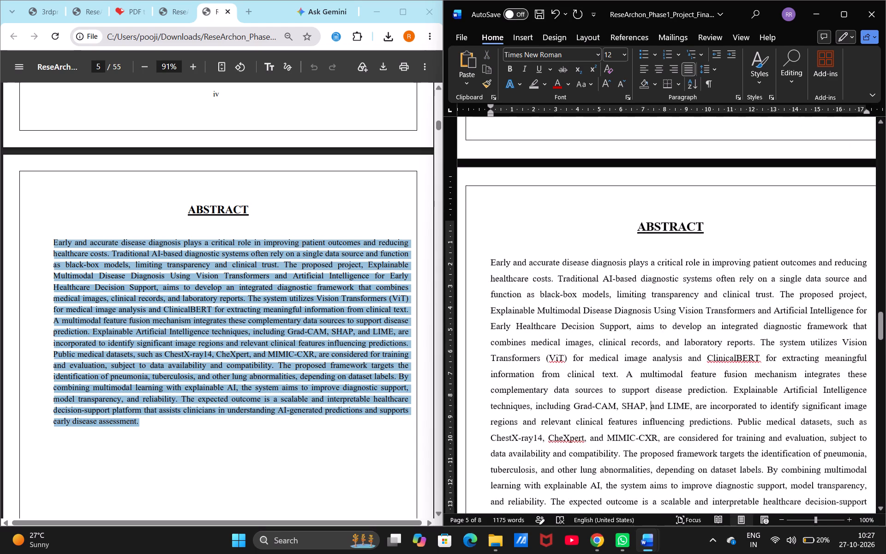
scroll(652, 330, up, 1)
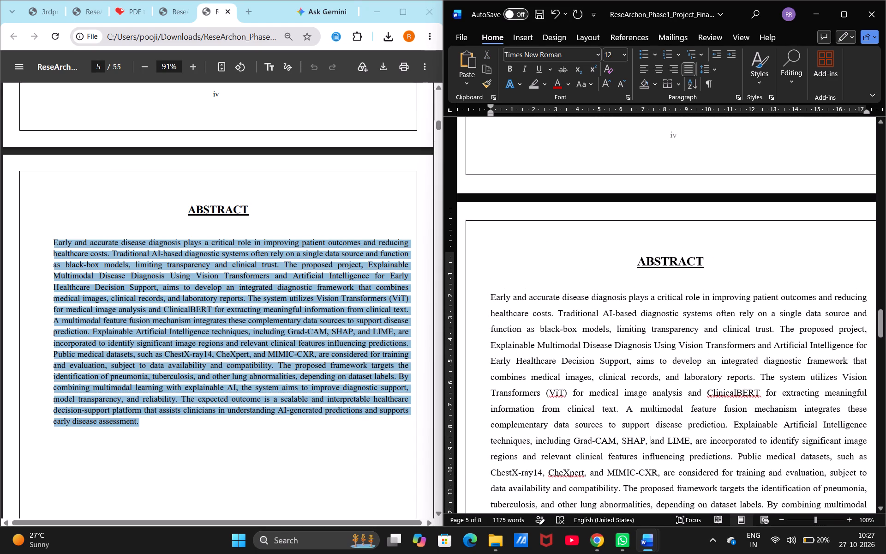
Delete the page number beside List of Figures in the Word contents table.
scroll(615, 345, down, 4)
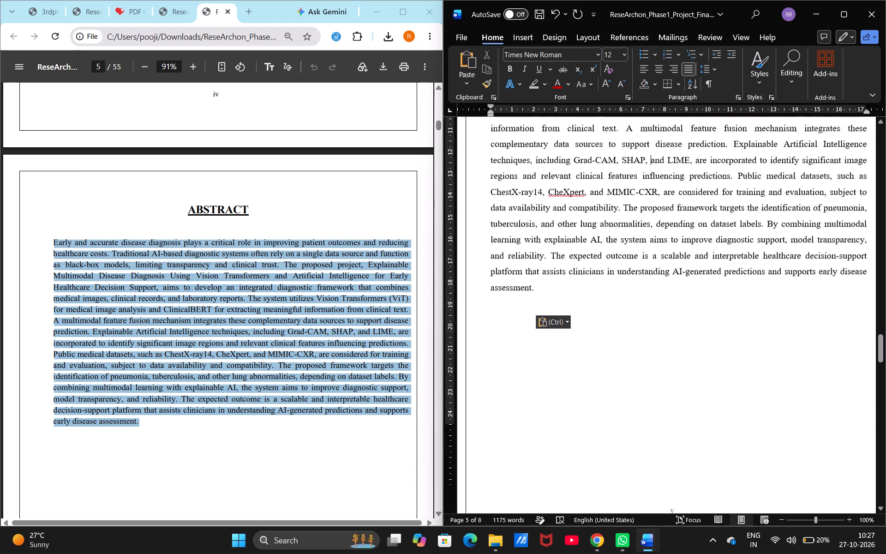
scroll(615, 345, down, 2)
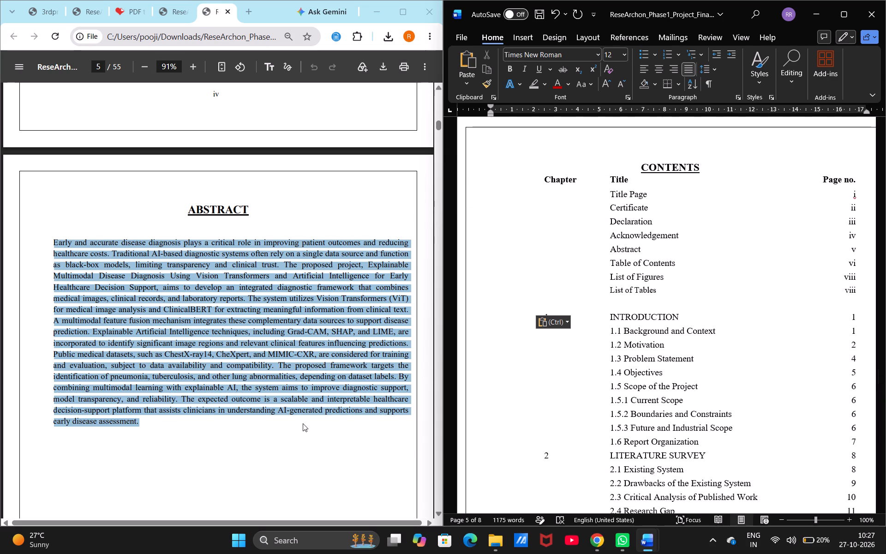
scroll(303, 423, down, 10)
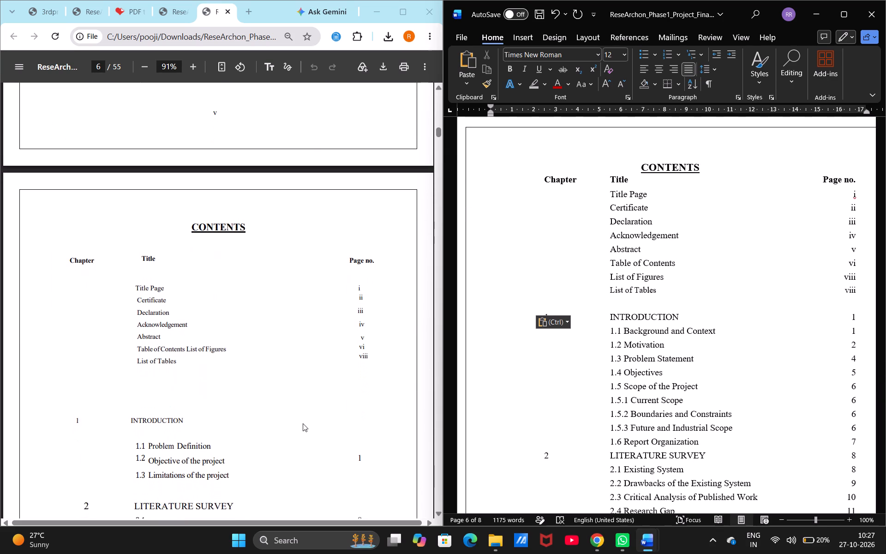
scroll(303, 423, down, 2)
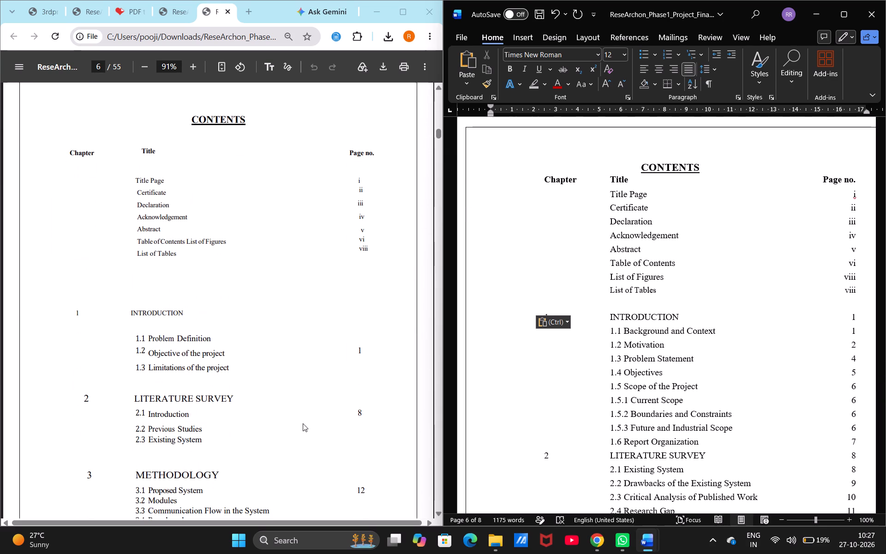
scroll(303, 423, down, 1)
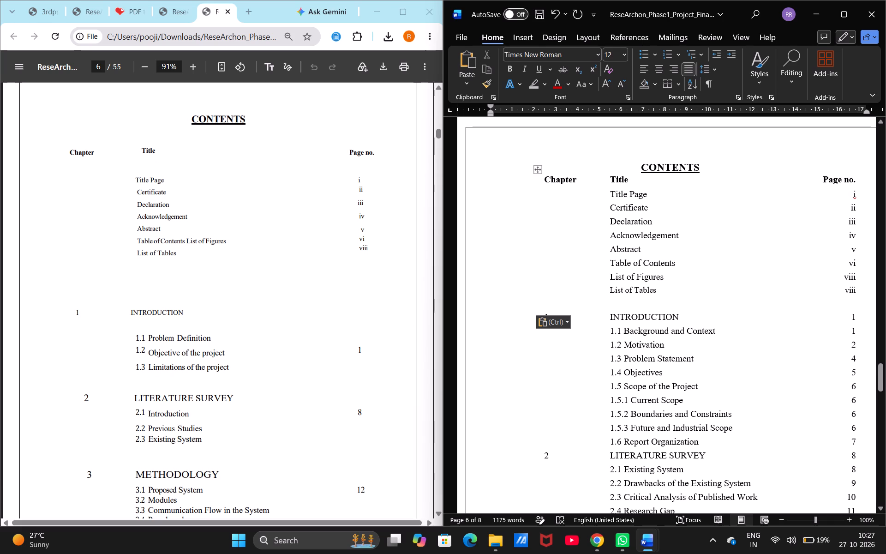
click(858, 276)
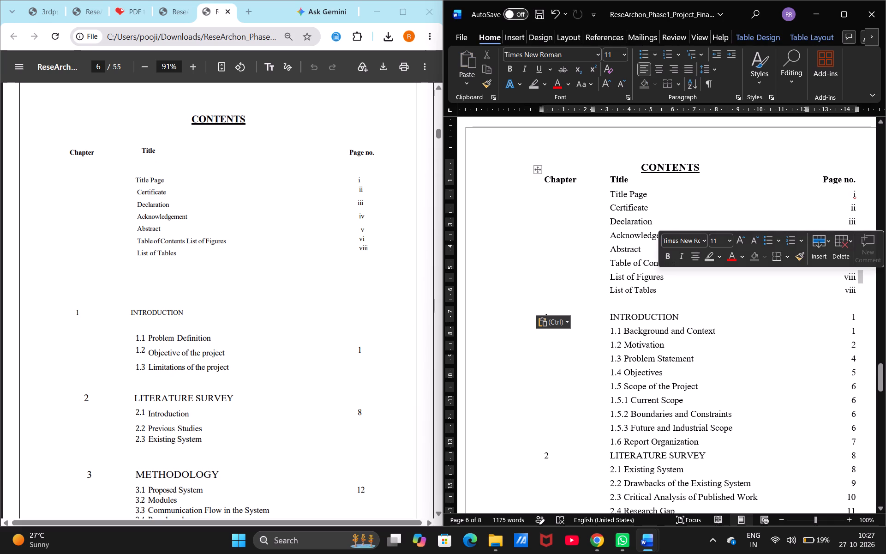
click(857, 276)
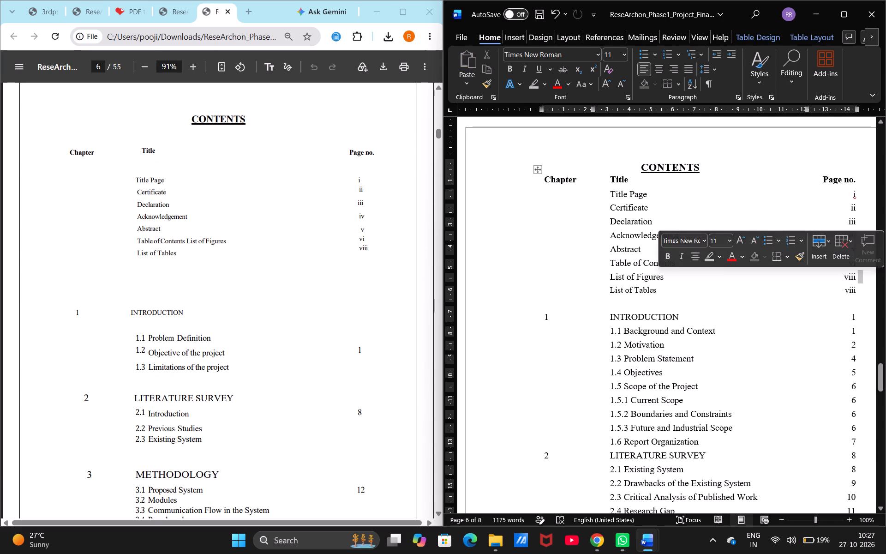
click(855, 278)
key(BackSpace)
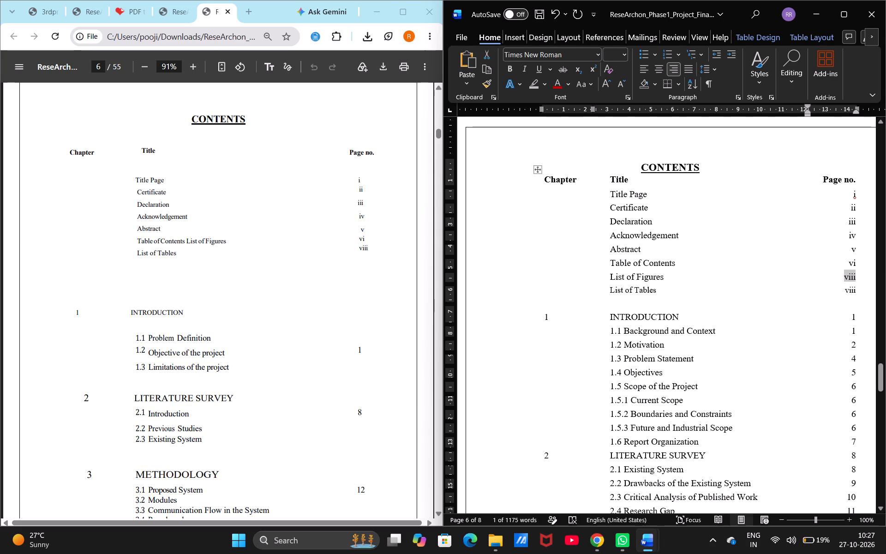
click(855, 278)
key(BackSpace)
key(BackSpace)
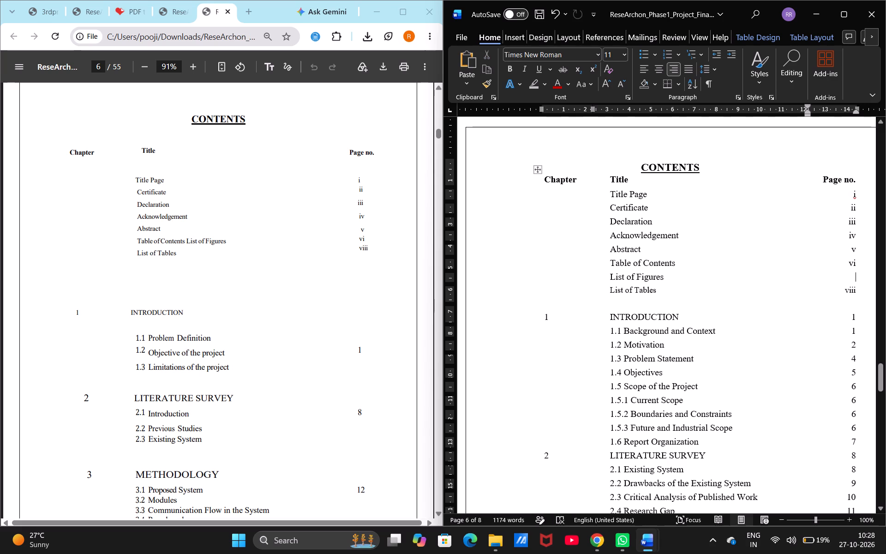
Compare the Word contents table, from the Table of Contents page number onward, with the PDF's front-matter lists of figures and tables.
drag(846, 265, 848, 265)
drag(848, 265, 856, 265)
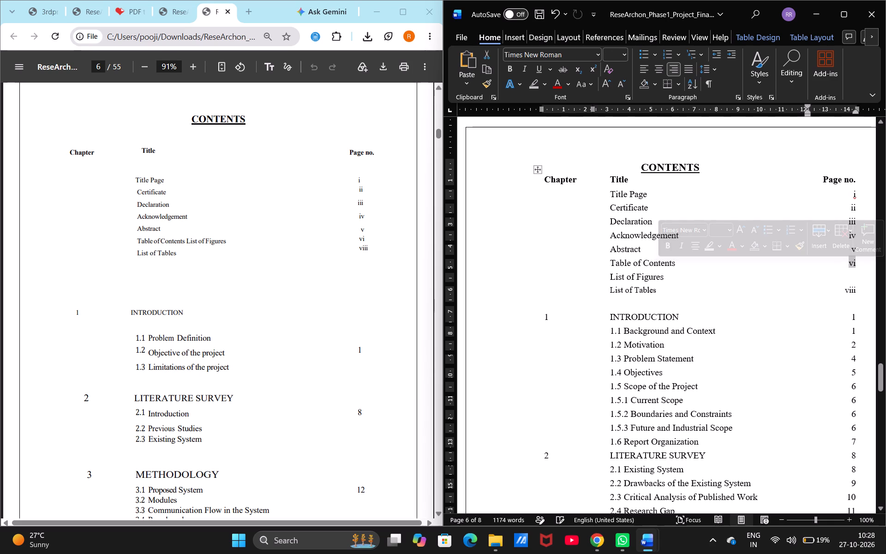
scroll(777, 340, down, 2)
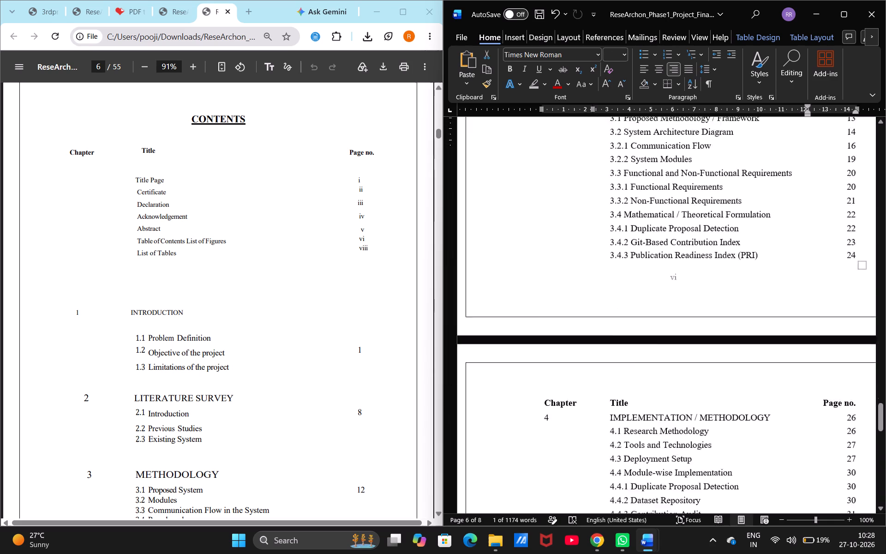
scroll(777, 340, down, 1)
scroll(326, 381, down, 1)
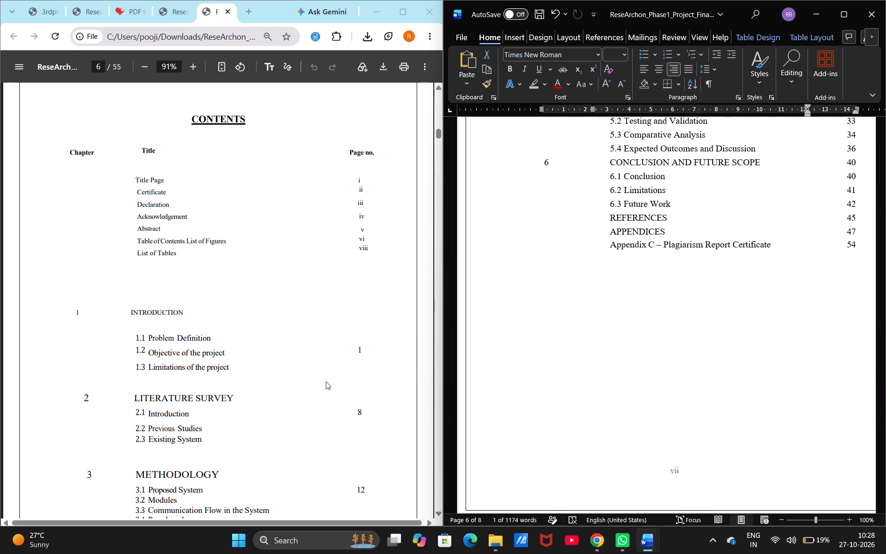
scroll(326, 381, down, 13)
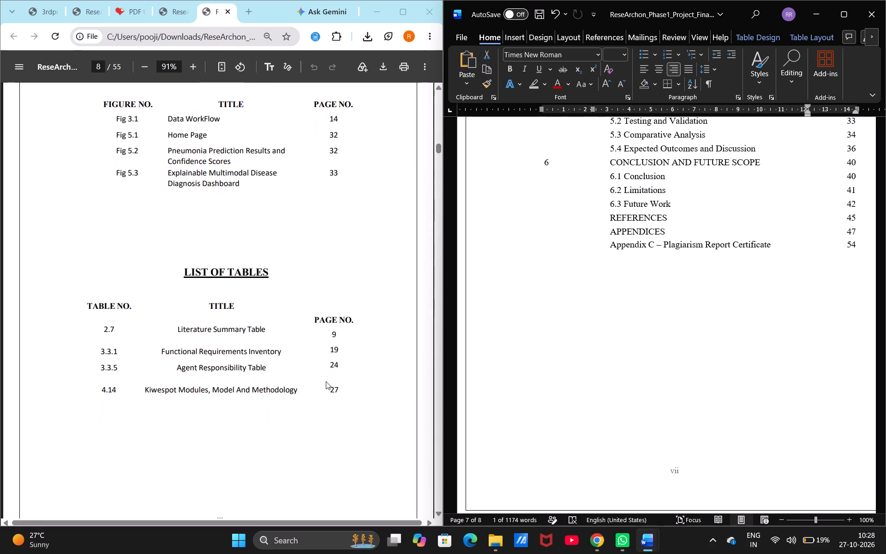
scroll(326, 381, up, 1)
scroll(654, 365, up, 2)
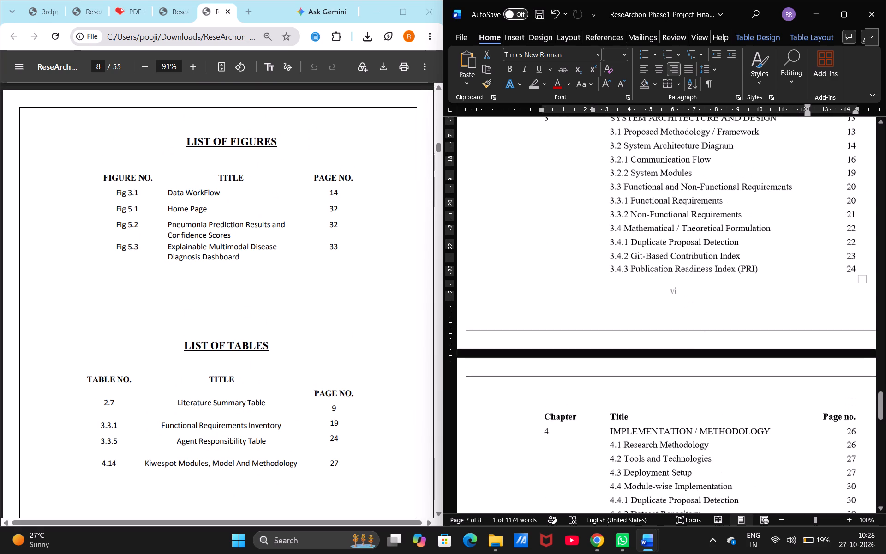
scroll(654, 365, up, 4)
scroll(654, 365, down, 1)
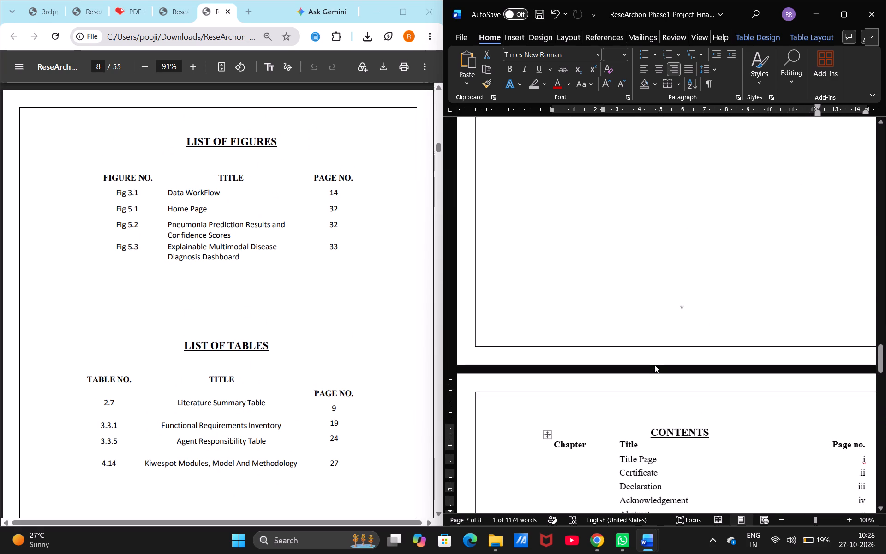
Review the Word contents table and its List of Figures and List of Tables against the PDF's lists.
scroll(654, 365, down, 2)
scroll(654, 365, left, 1)
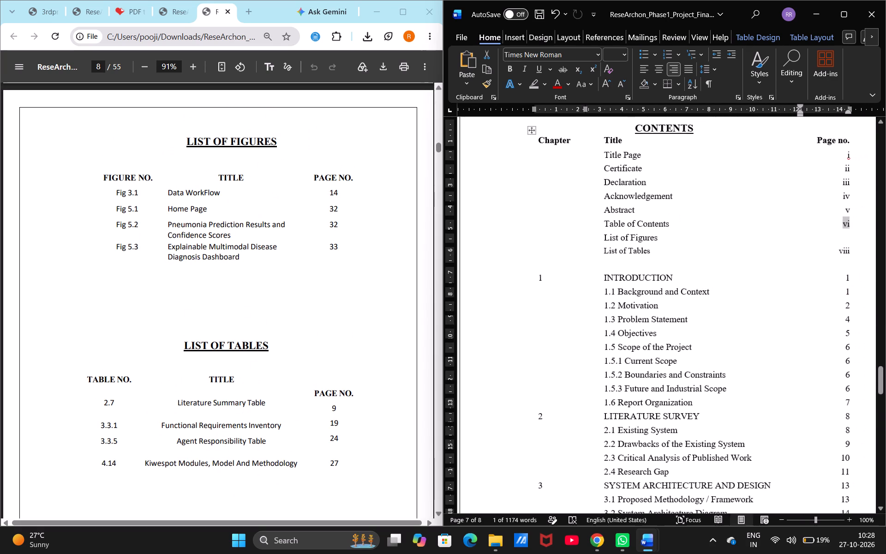
scroll(654, 365, left, 1)
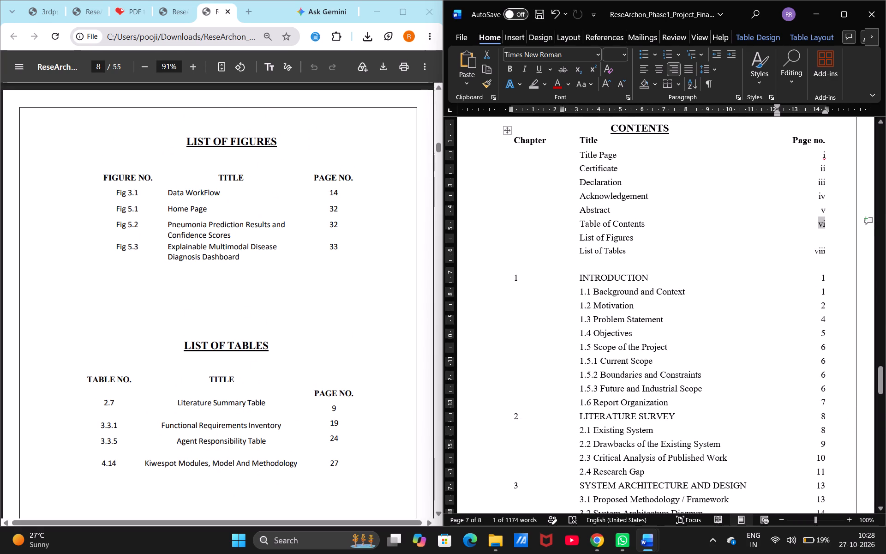
scroll(687, 329, down, 4)
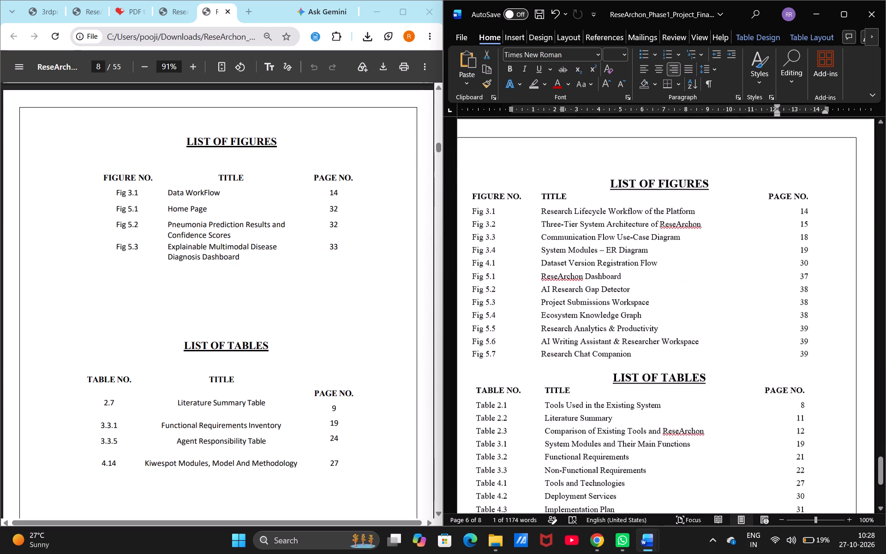
scroll(687, 329, down, 3)
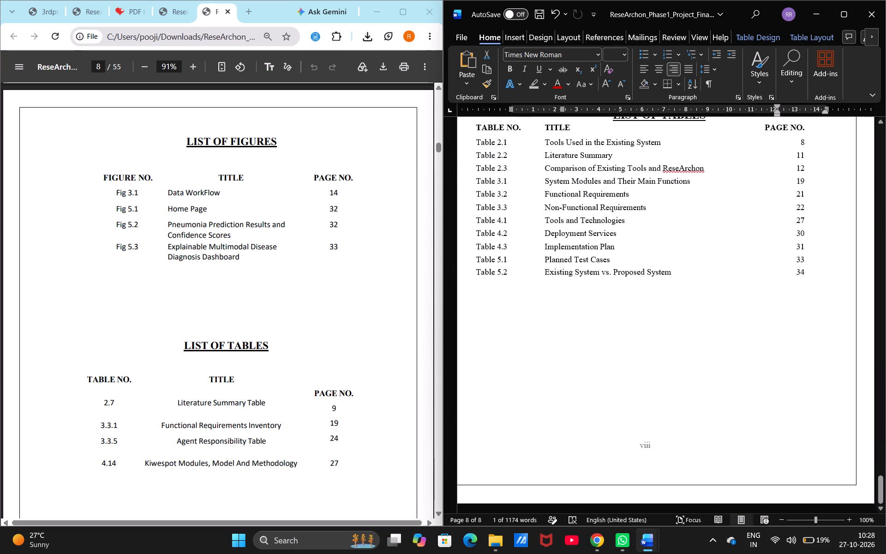
scroll(687, 329, down, 3)
scroll(687, 329, up, 1)
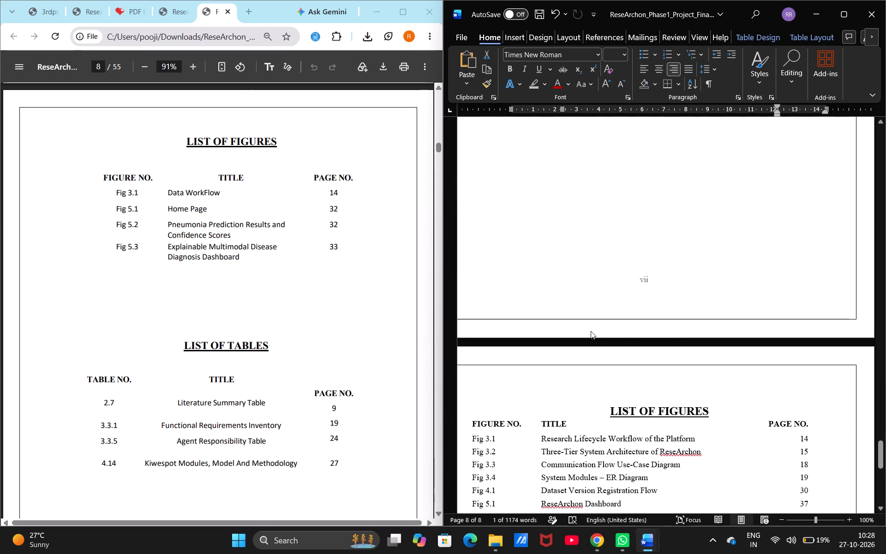
Compare the chapter and section entries in the Word contents table with the PDF's contents page.
scroll(347, 379, down, 2)
scroll(730, 369, up, 1)
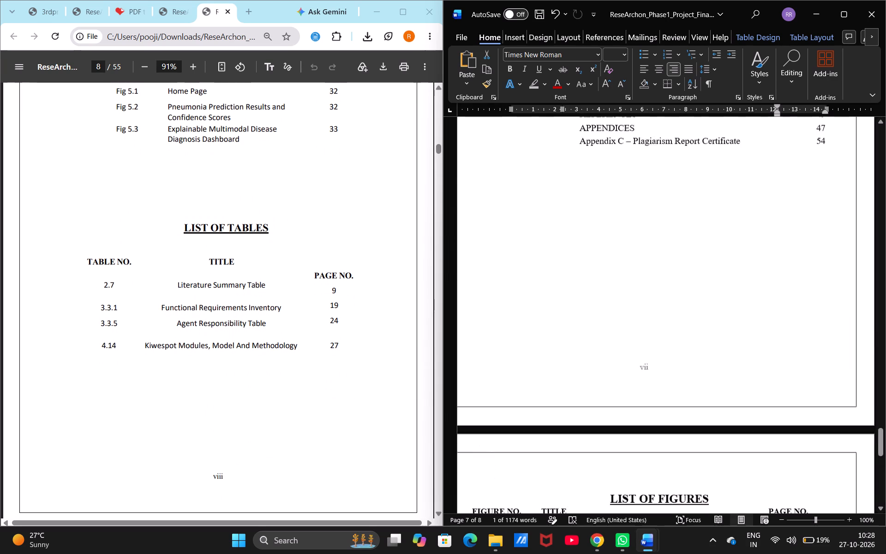
scroll(730, 369, up, 1)
scroll(383, 363, up, 15)
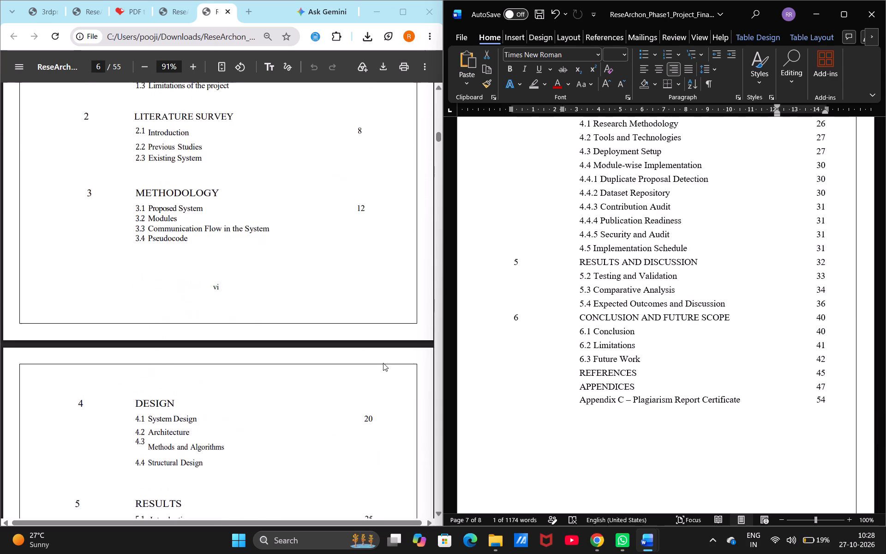
scroll(383, 363, up, 3)
scroll(759, 328, up, 6)
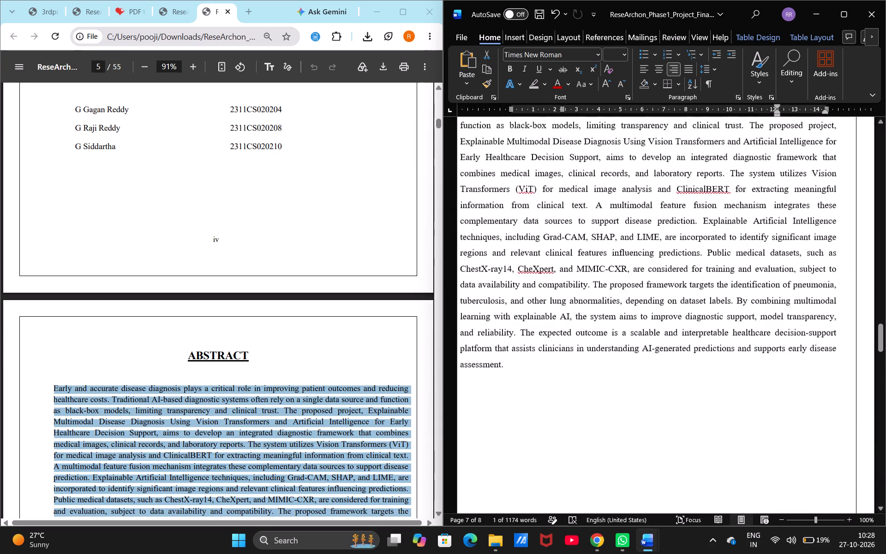
scroll(759, 328, up, 1)
scroll(759, 328, down, 4)
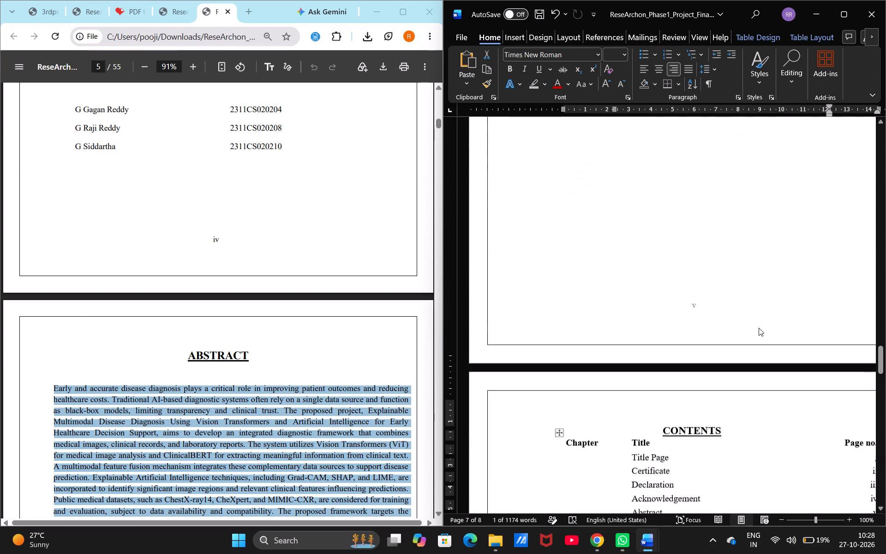
scroll(759, 328, down, 1)
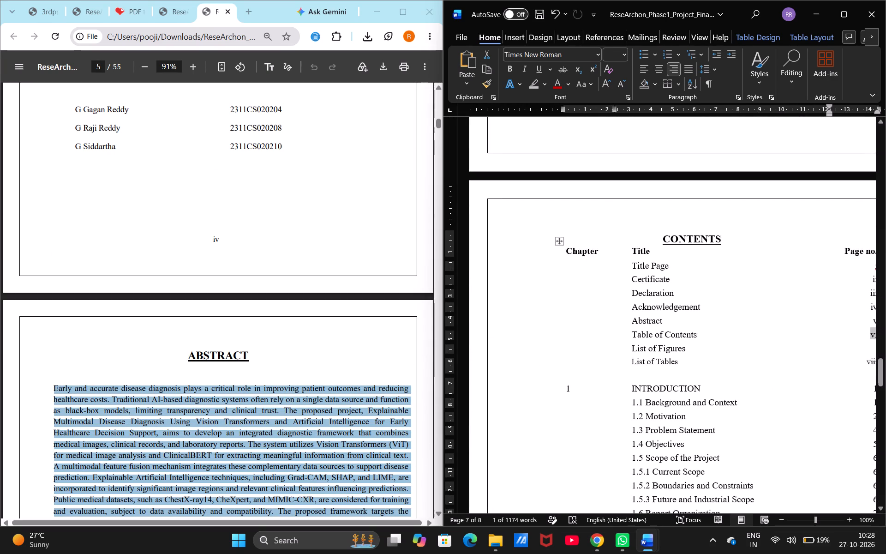
scroll(290, 395, down, 8)
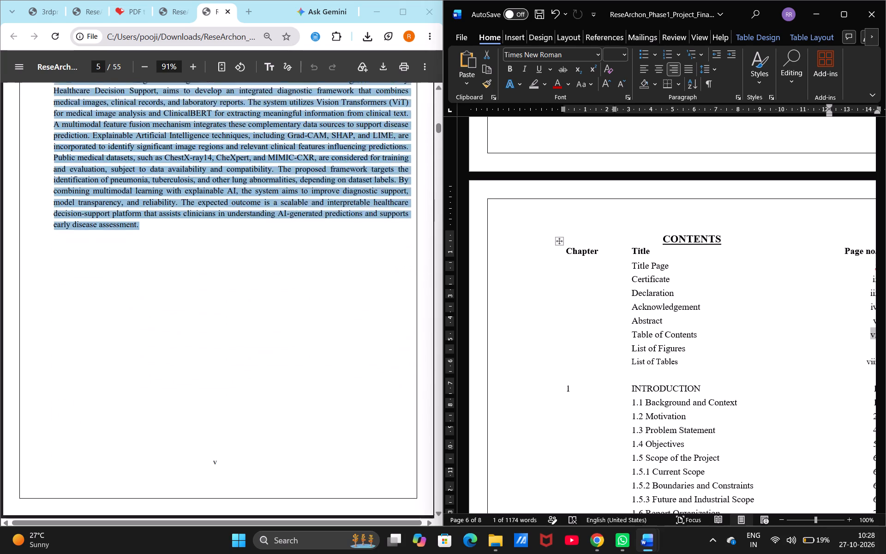
scroll(290, 395, down, 7)
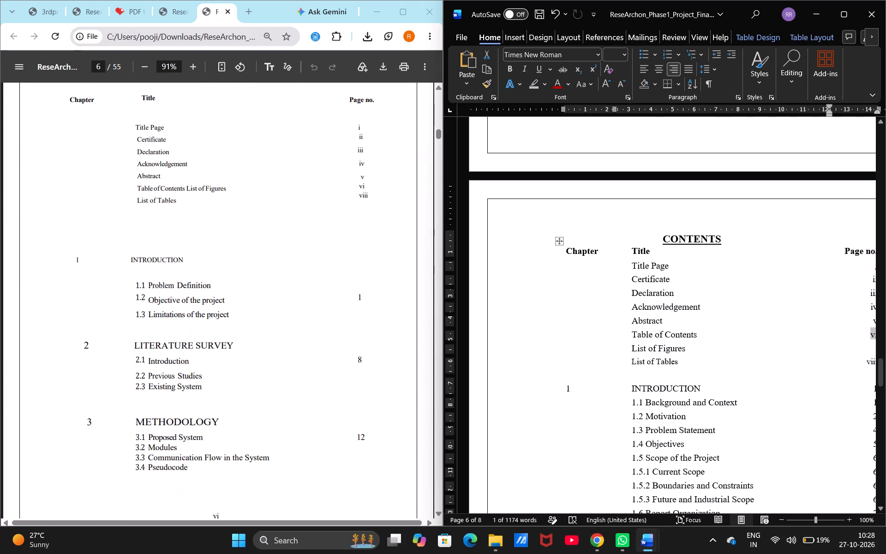
scroll(639, 384, down, 1)
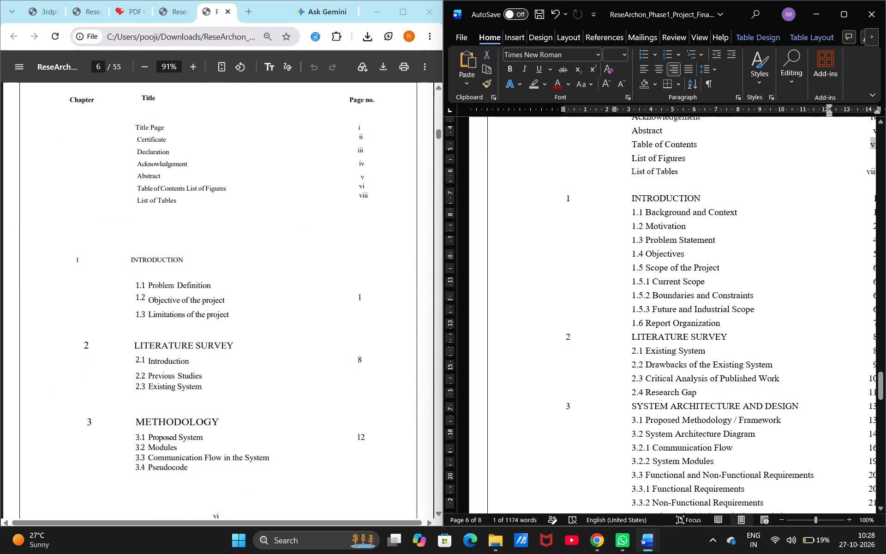
scroll(639, 384, down, 3)
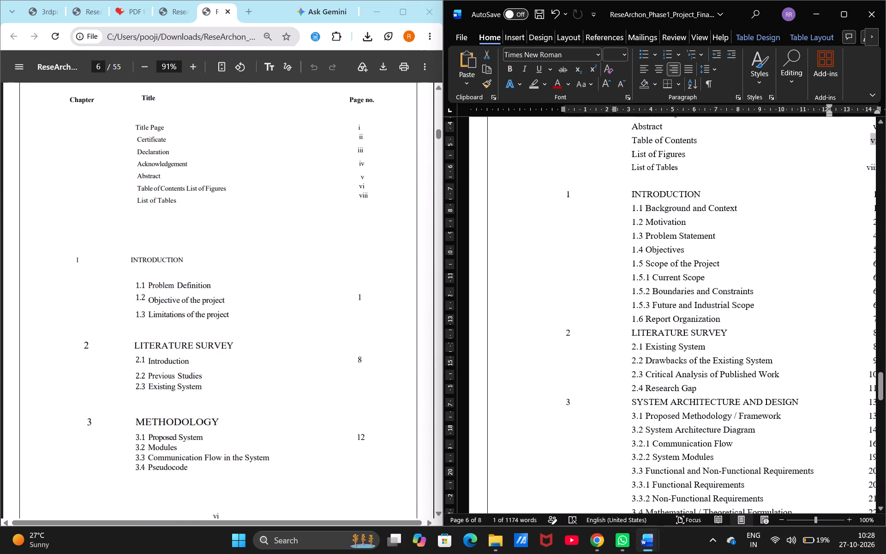
scroll(639, 384, down, 2)
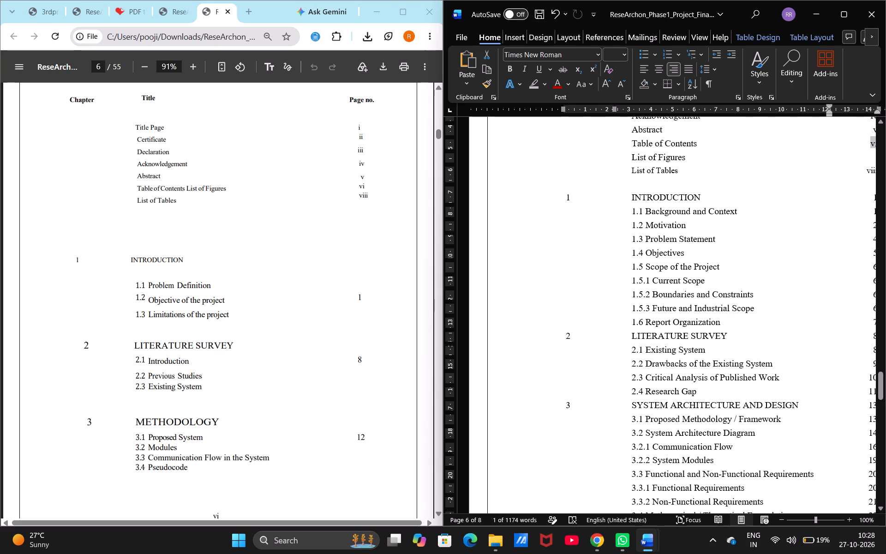
scroll(639, 384, down, 2)
scroll(303, 346, down, 2)
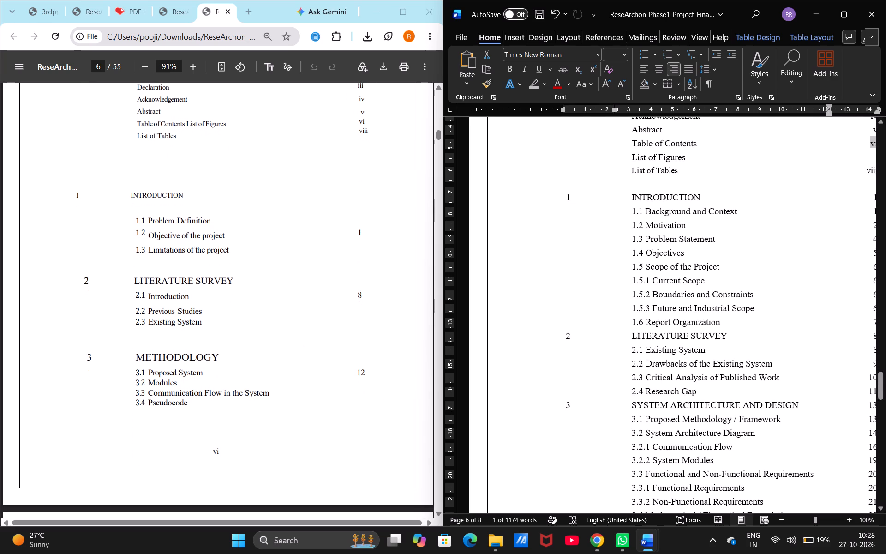
scroll(688, 376, right, 2)
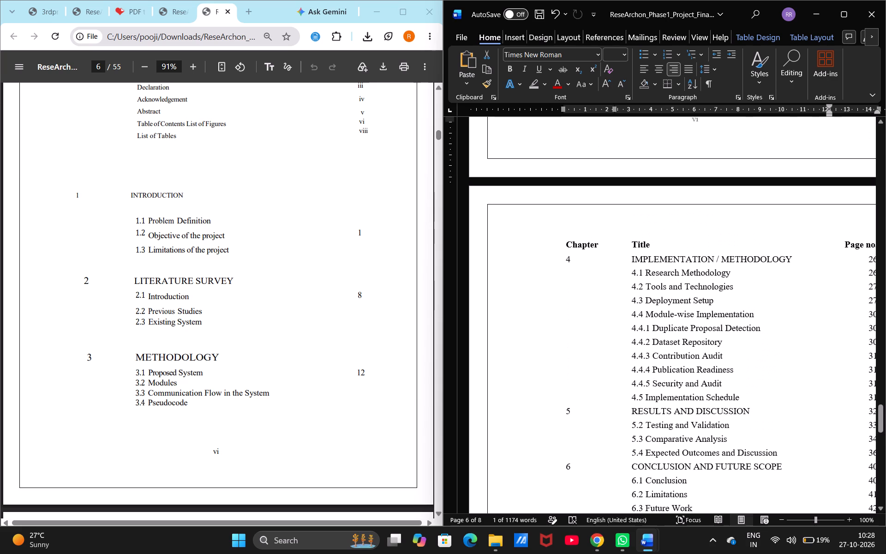
scroll(688, 376, right, 1)
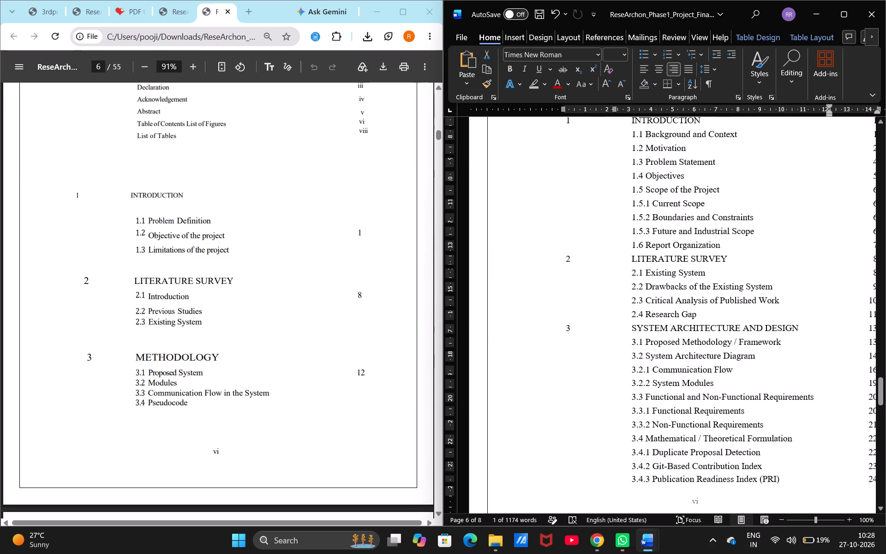
scroll(688, 376, right, 1)
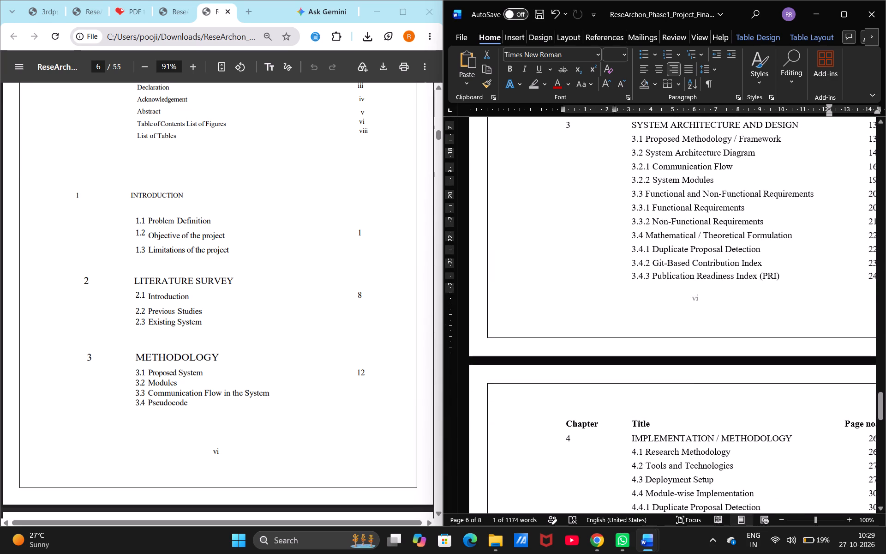
scroll(688, 376, up, 3)
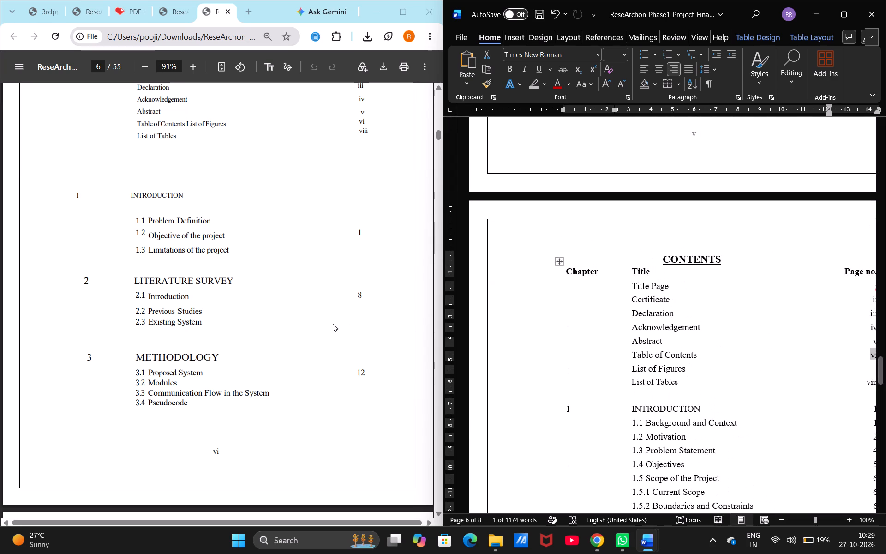
scroll(333, 324, right, 1)
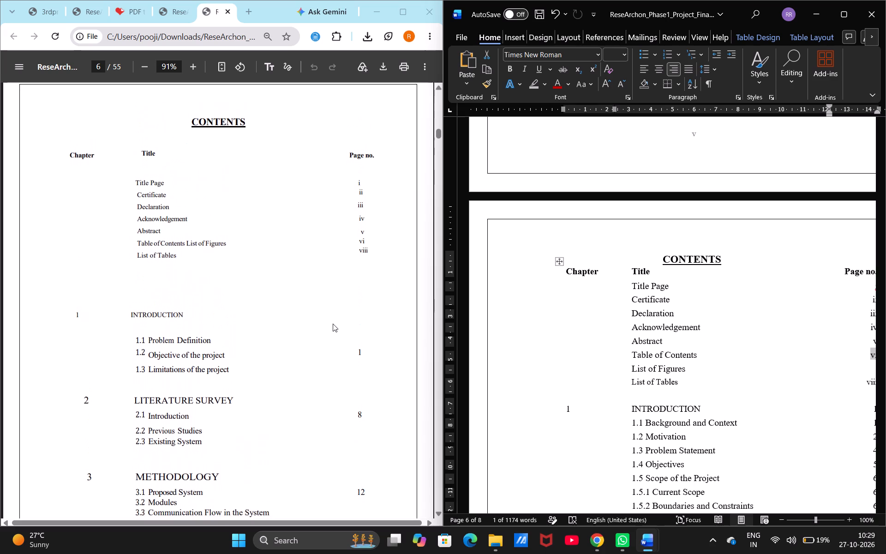
scroll(333, 324, right, 1)
scroll(690, 351, down, 1)
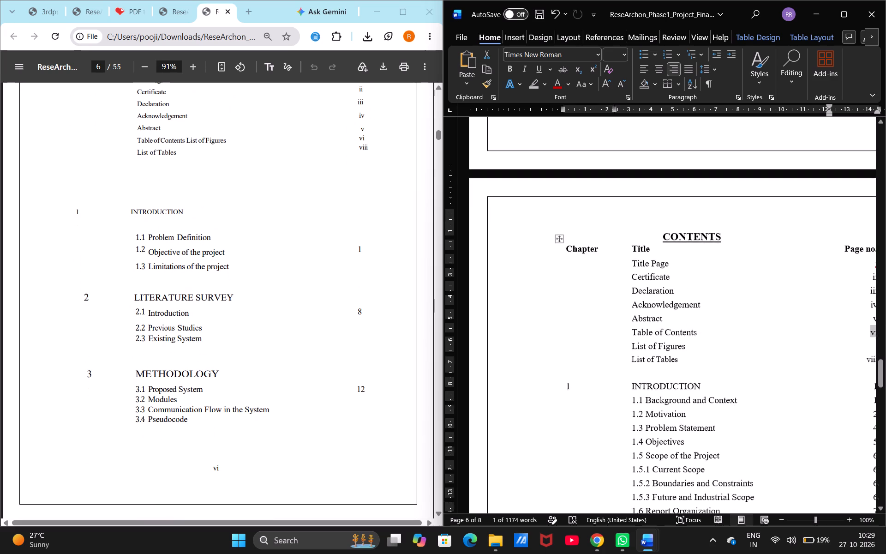
scroll(690, 351, down, 2)
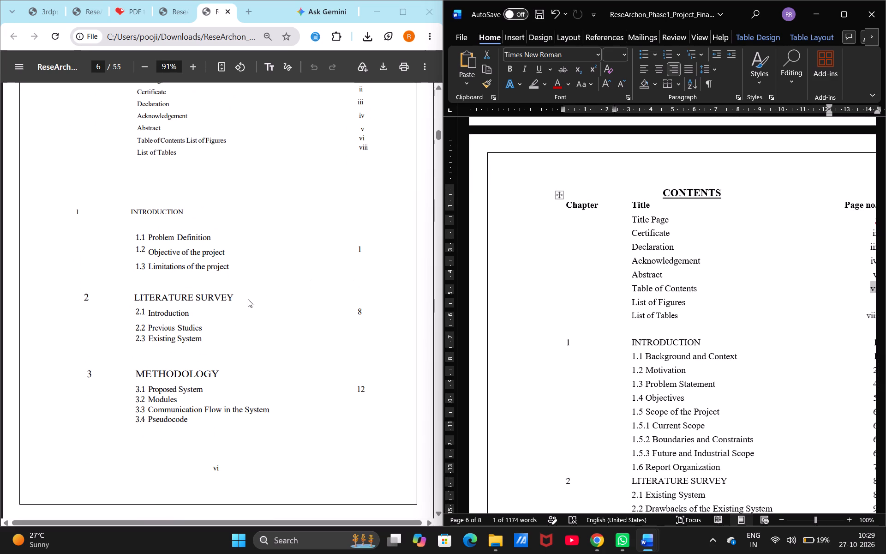
Read through Chapter 1 of the PDF to check its section headings against the Introduction entries in the Word contents.
scroll(248, 299, down, 11)
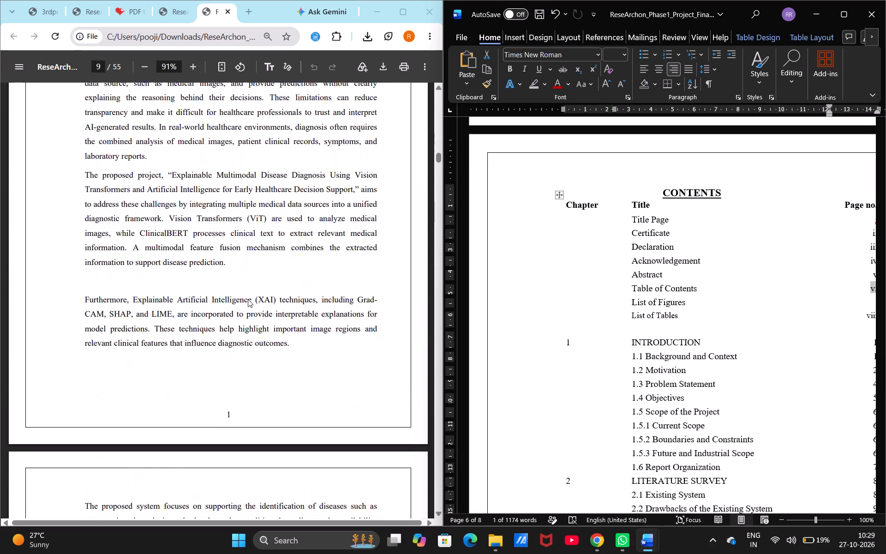
scroll(248, 299, right, 1)
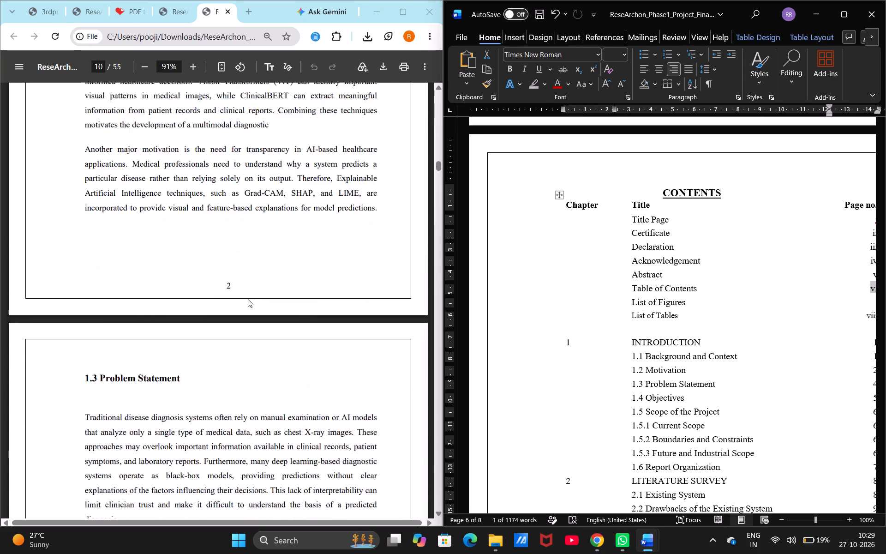
scroll(248, 299, right, 1)
scroll(248, 299, down, 2)
scroll(248, 299, right, 1)
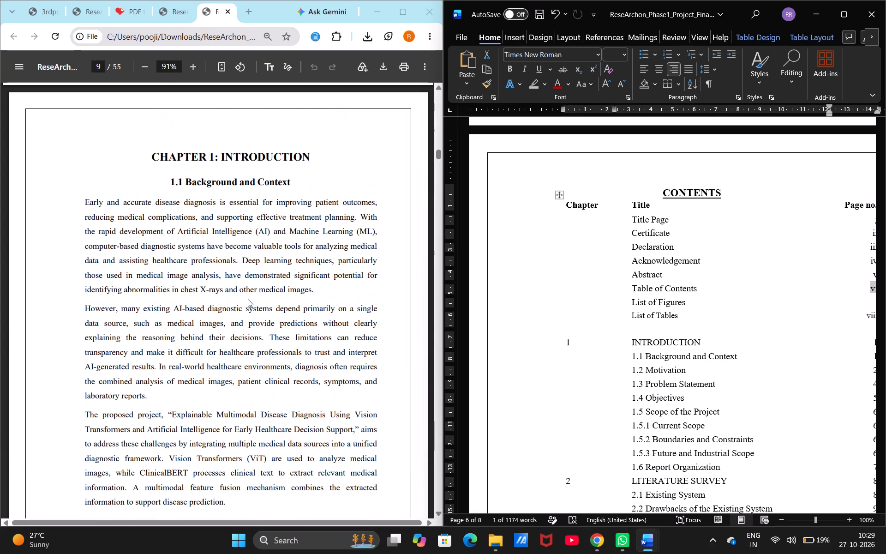
scroll(248, 299, right, 1)
scroll(248, 299, down, 2)
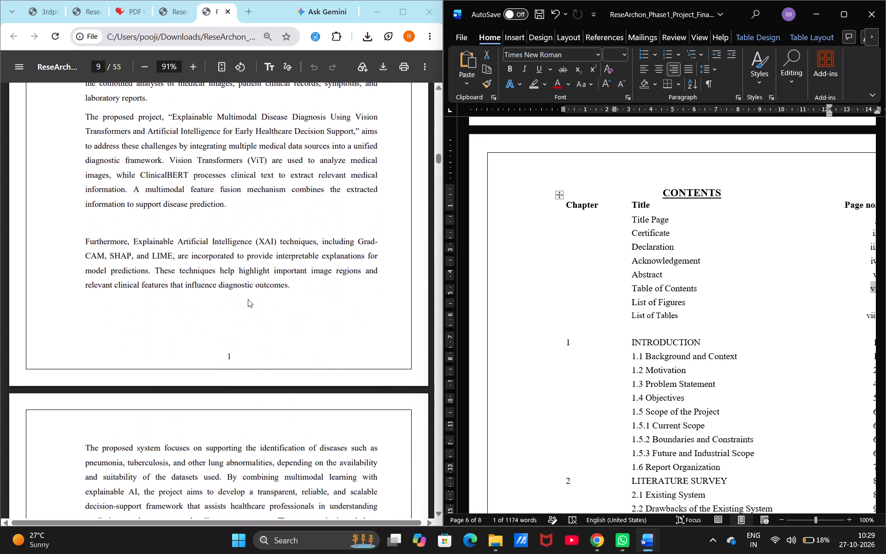
scroll(248, 299, down, 1)
scroll(248, 299, right, 1)
scroll(248, 299, down, 2)
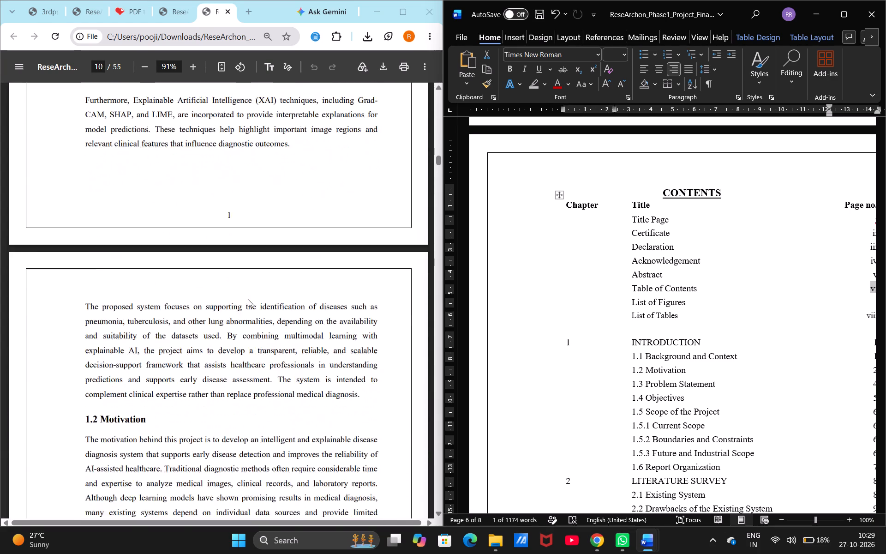
scroll(248, 299, down, 8)
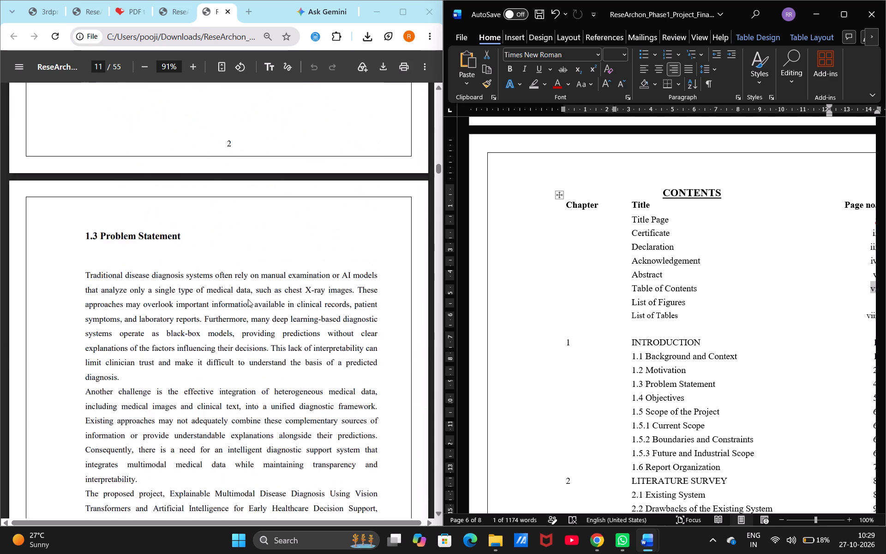
scroll(248, 299, down, 8)
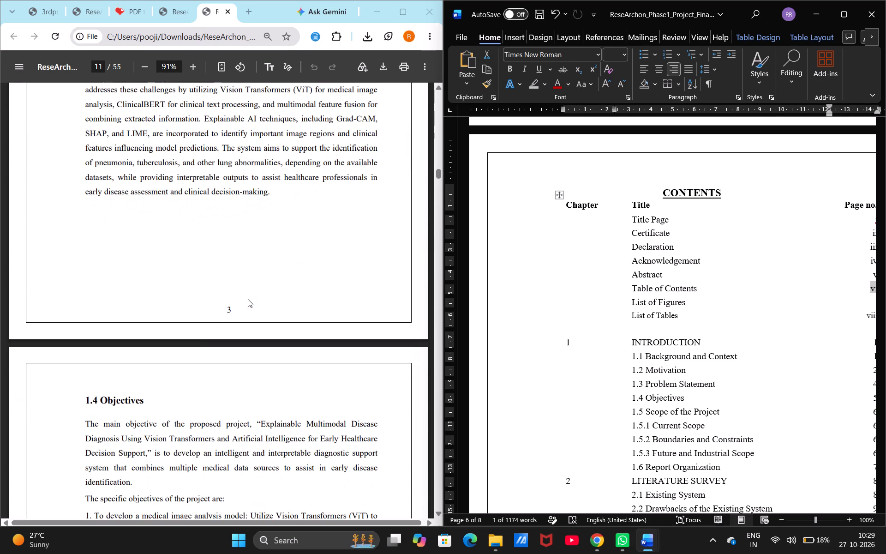
scroll(248, 299, down, 12)
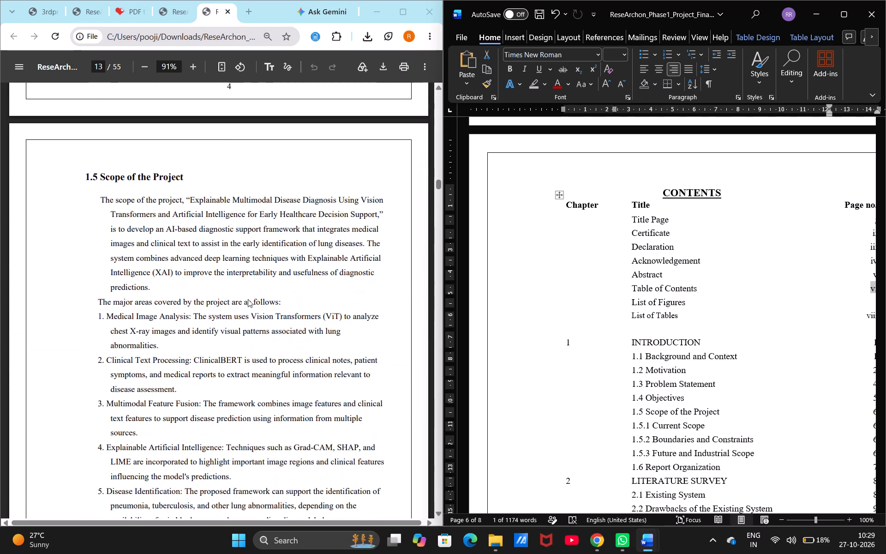
scroll(248, 299, down, 3)
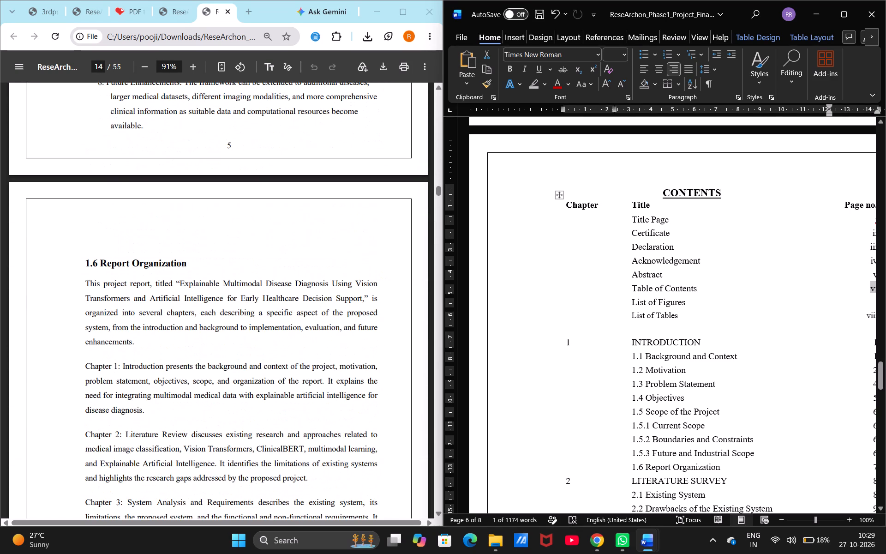
Delete the entire rows for 1.5.1 Current Scope, 1.5.2 Boundaries and Constraints and 1.5.3 Future and Industrial Scope from the Word contents table.
drag(629, 425, 751, 455)
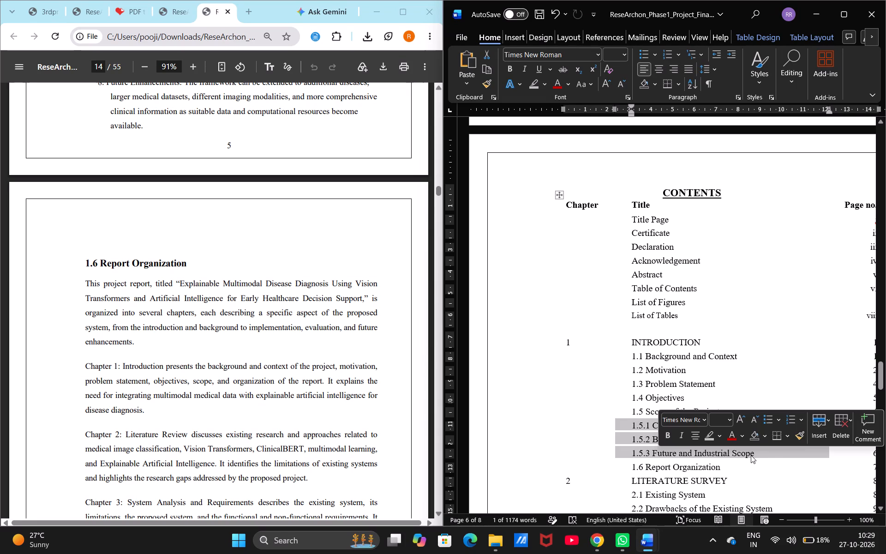
key(BackSpace)
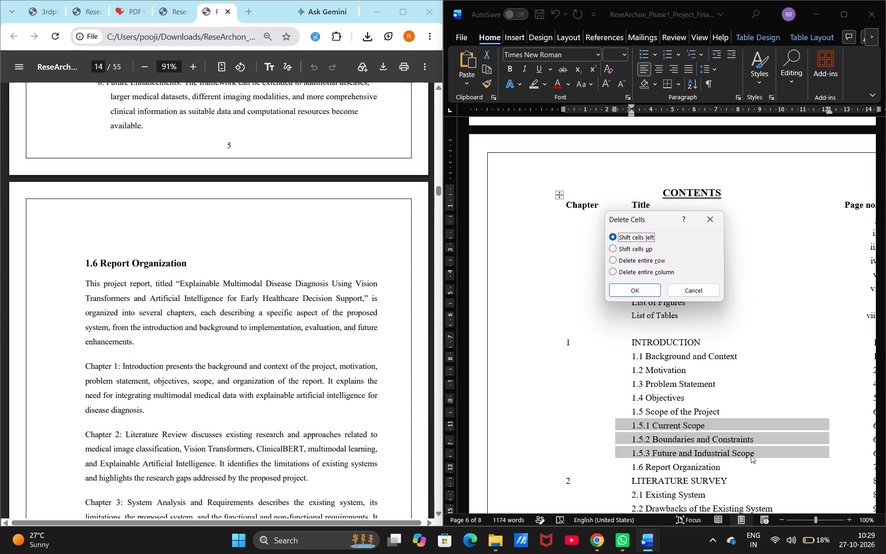
click(616, 259)
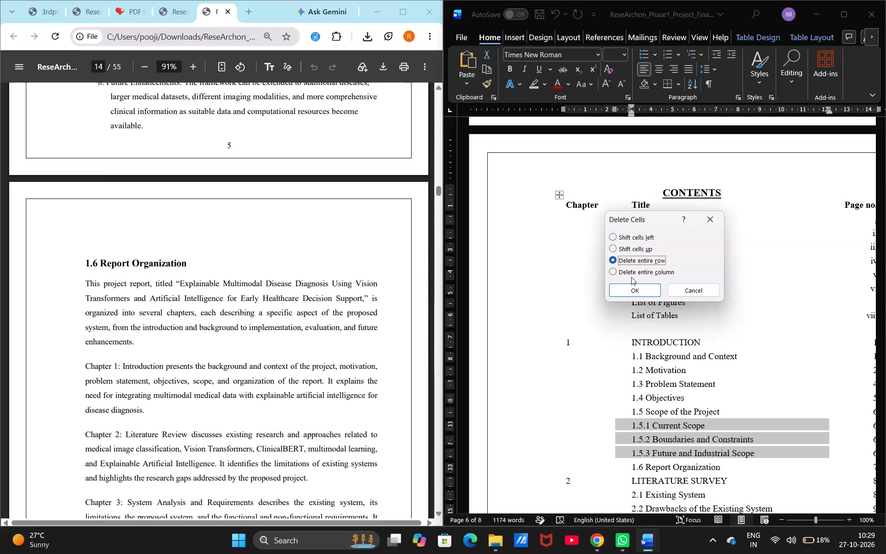
click(633, 290)
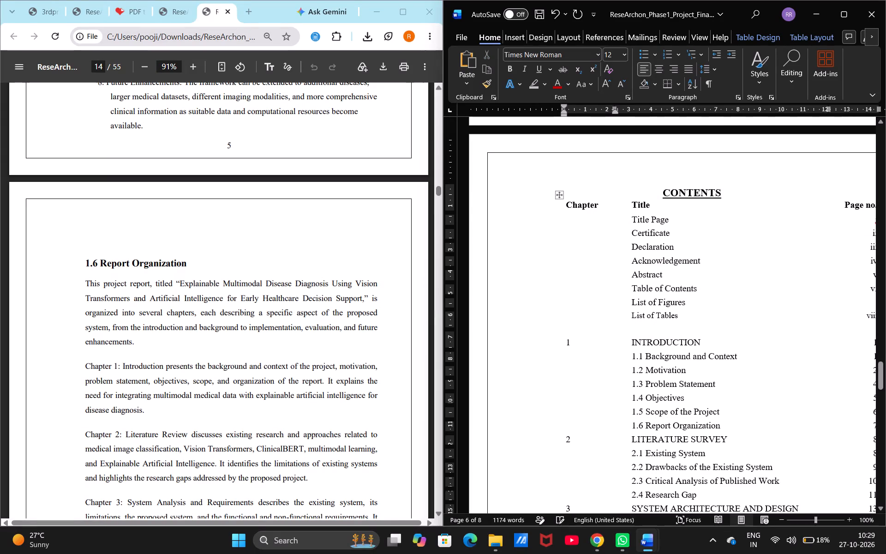
Read the PDF's 1.6 Report Organization section and its chapter descriptions alongside the Word contents table.
scroll(788, 458, left, 2)
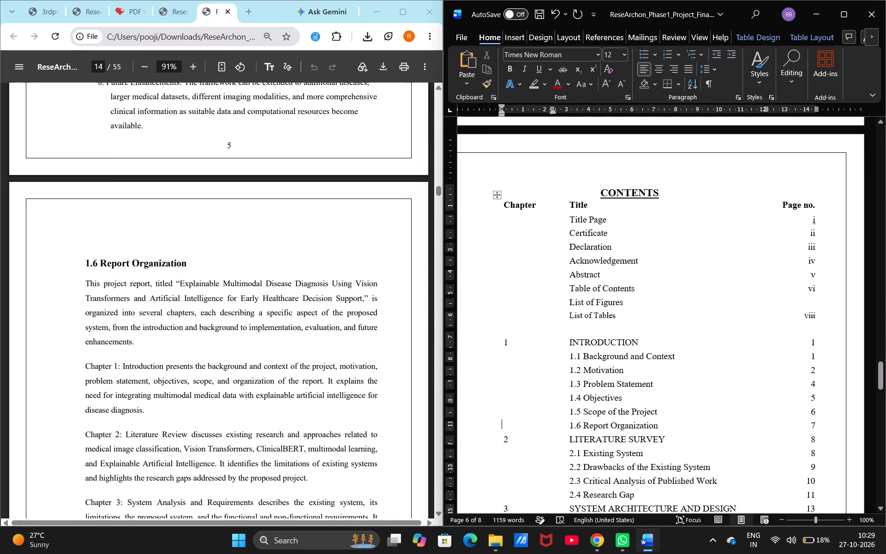
scroll(788, 458, left, 1)
scroll(205, 450, down, 2)
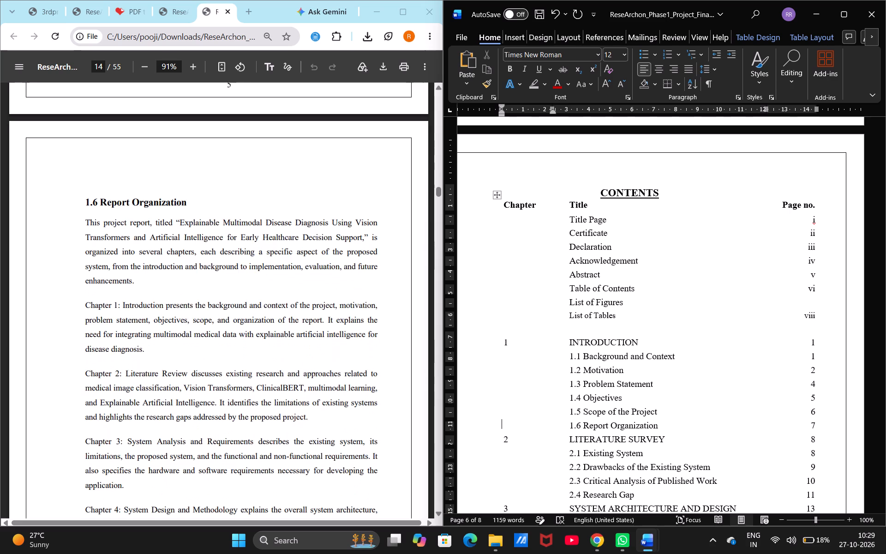
scroll(205, 450, down, 10)
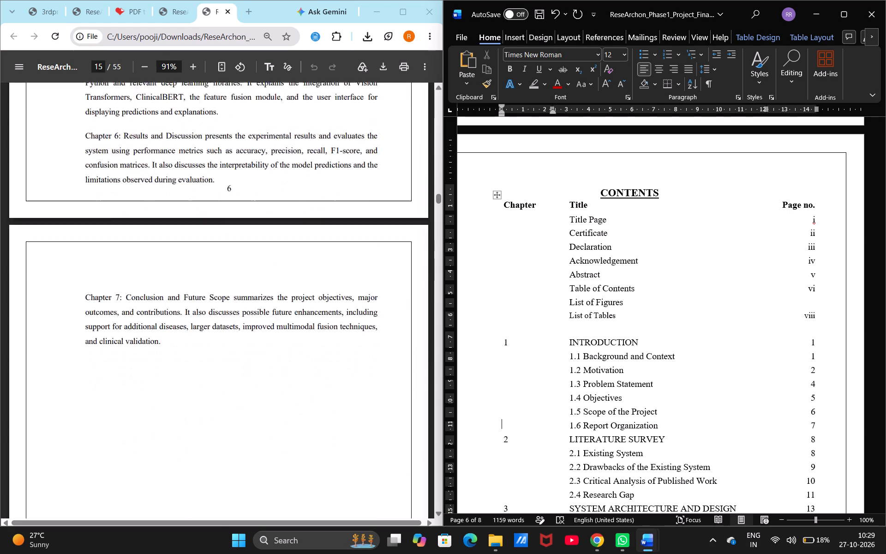
scroll(205, 450, down, 3)
scroll(205, 450, up, 1)
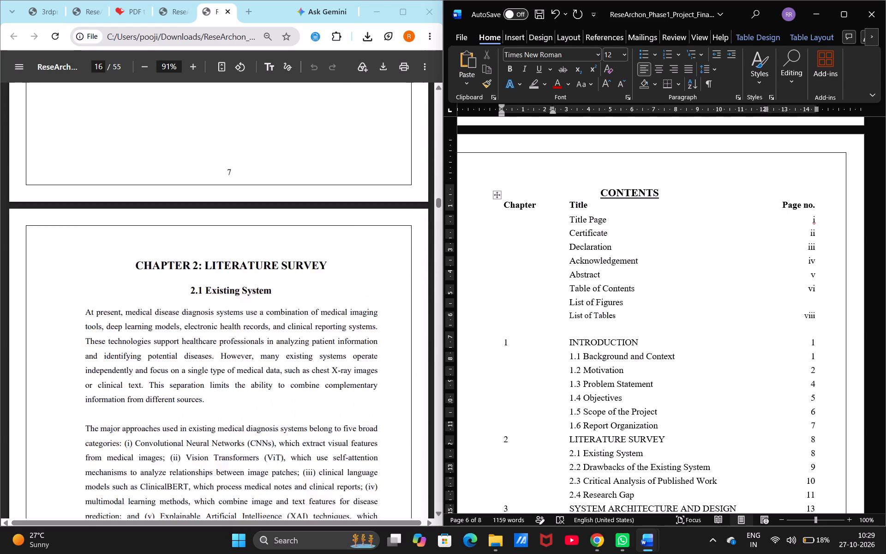
scroll(205, 450, up, 1)
scroll(205, 450, down, 1)
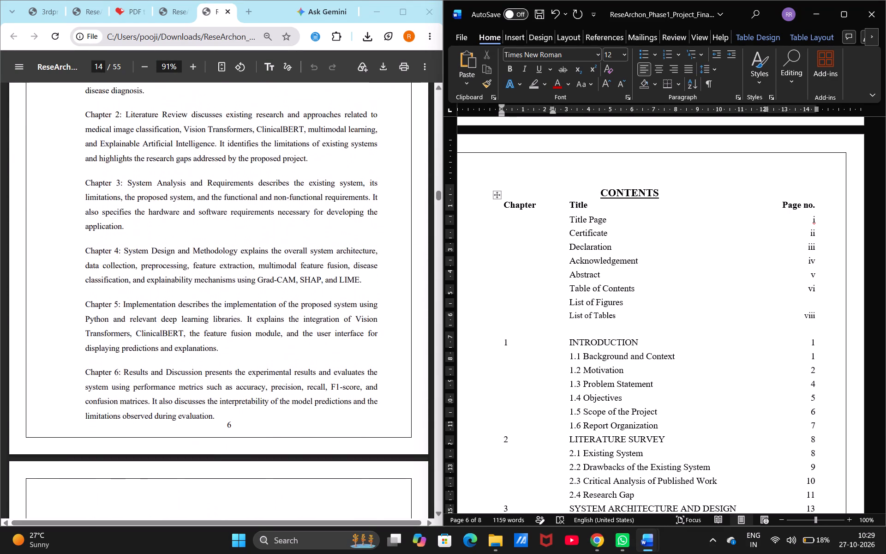
scroll(205, 450, down, 1)
scroll(205, 450, up, 1)
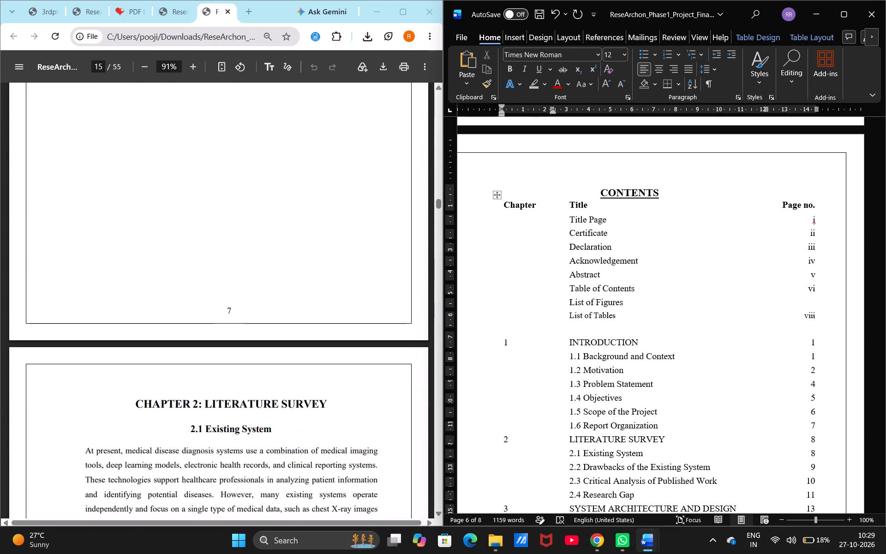
scroll(205, 450, up, 6)
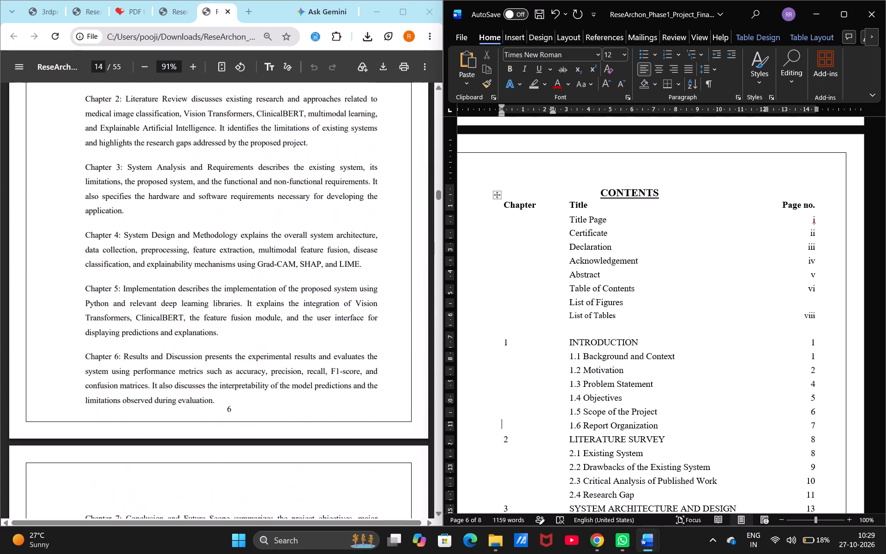
scroll(205, 450, up, 5)
scroll(205, 450, down, 6)
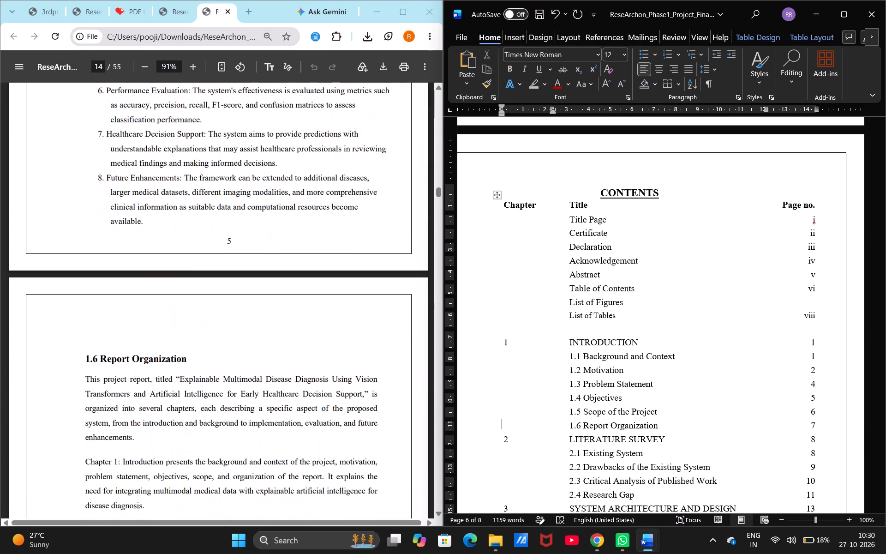
Read through Chapter 2 of the PDF to check its section headings and page numbers against the Literature Survey entries in the Word contents.
scroll(205, 450, down, 11)
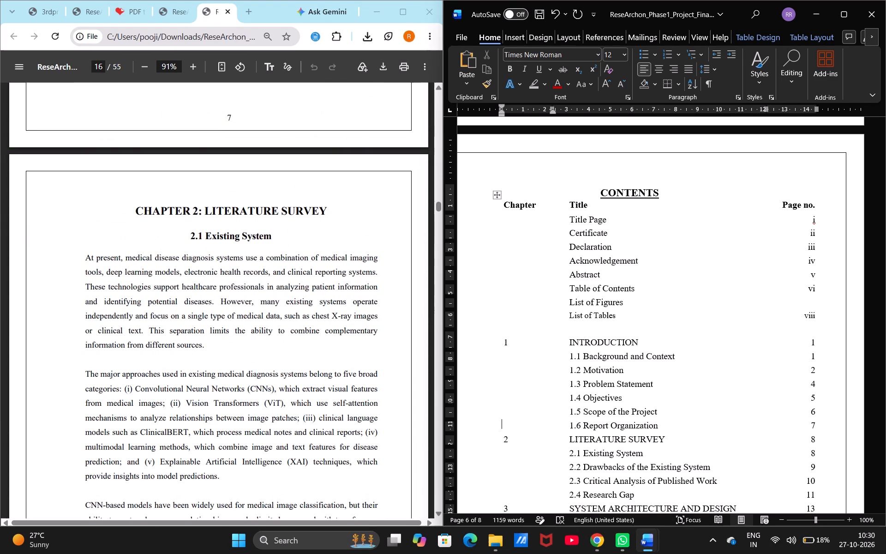
scroll(205, 450, down, 2)
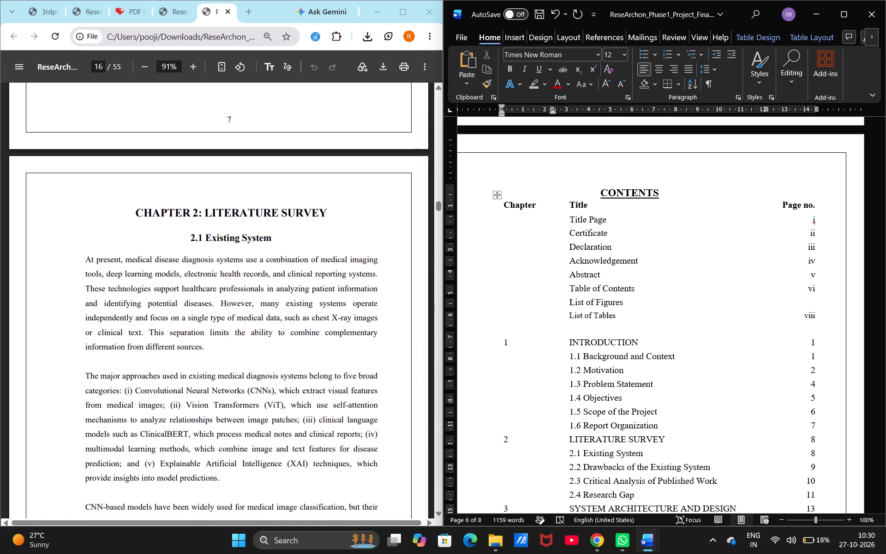
scroll(205, 450, down, 6)
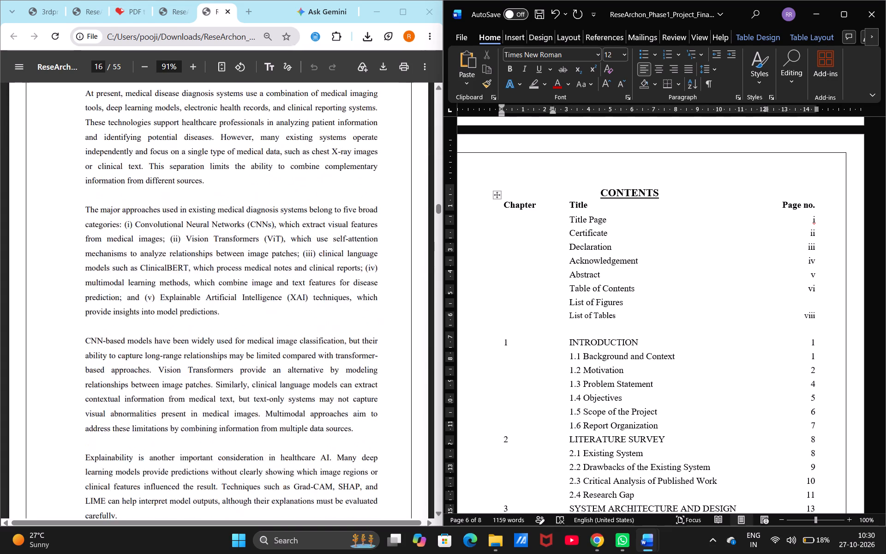
scroll(205, 450, down, 6)
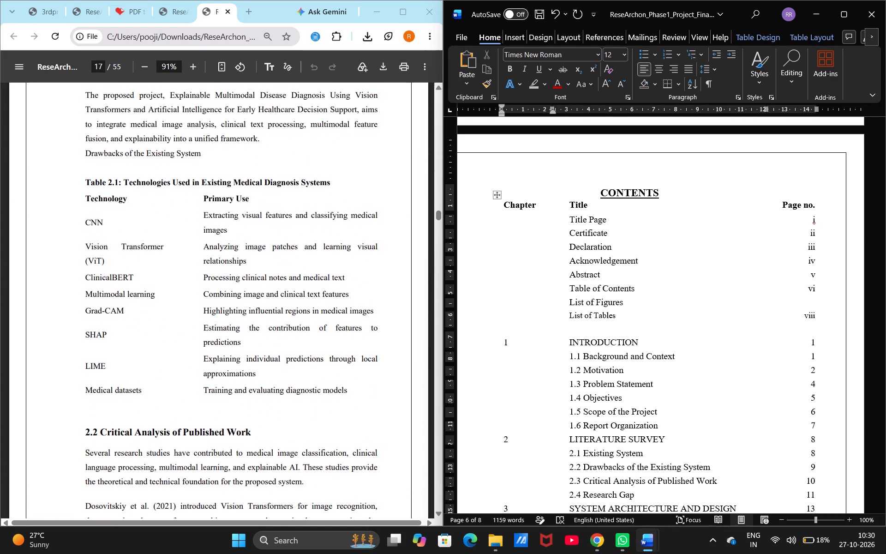
scroll(205, 450, up, 4)
scroll(205, 450, down, 1)
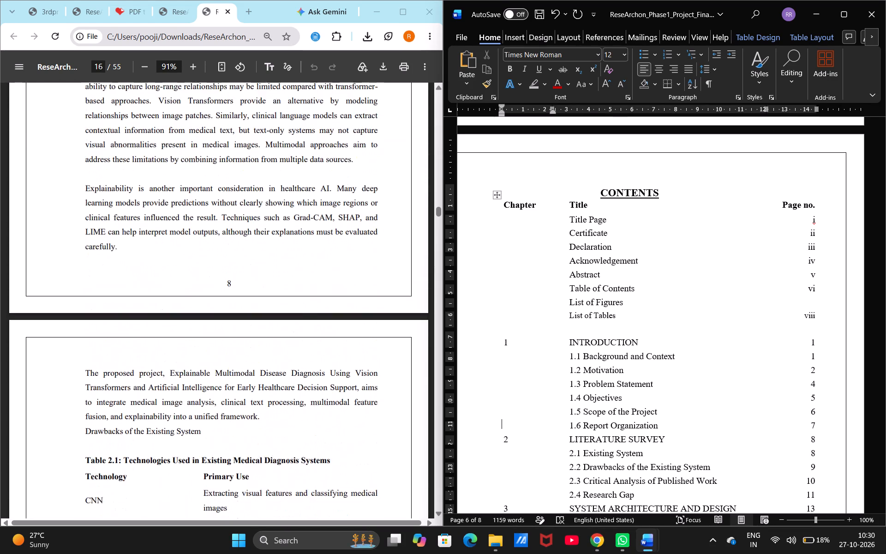
scroll(205, 450, down, 2)
scroll(205, 450, right, 1)
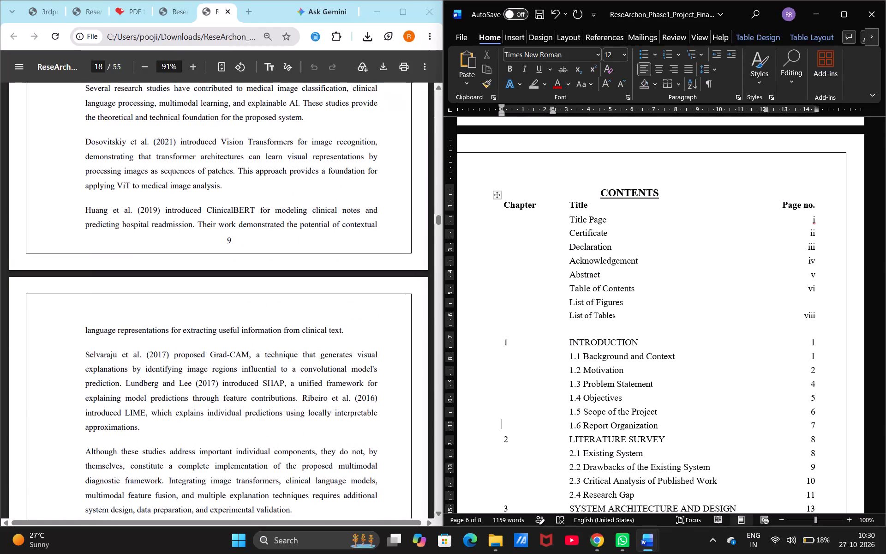
scroll(205, 450, right, 2)
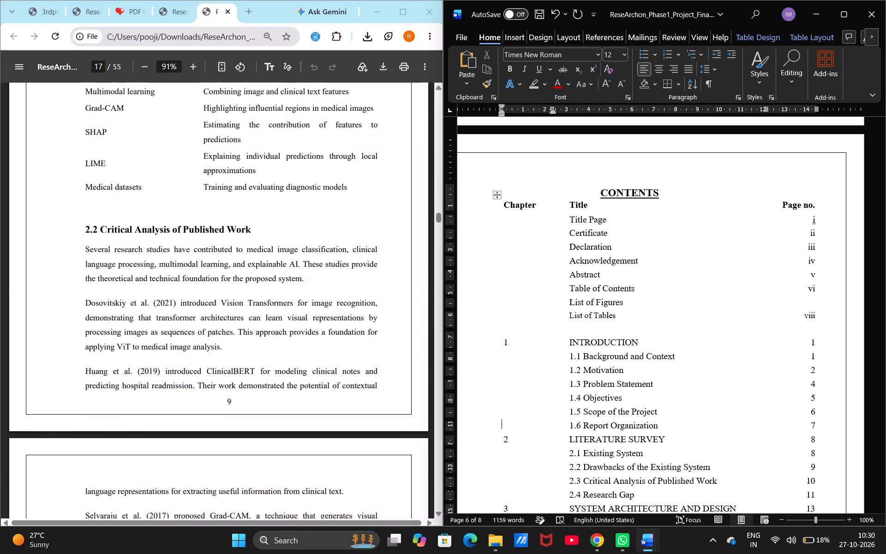
scroll(205, 450, right, 1)
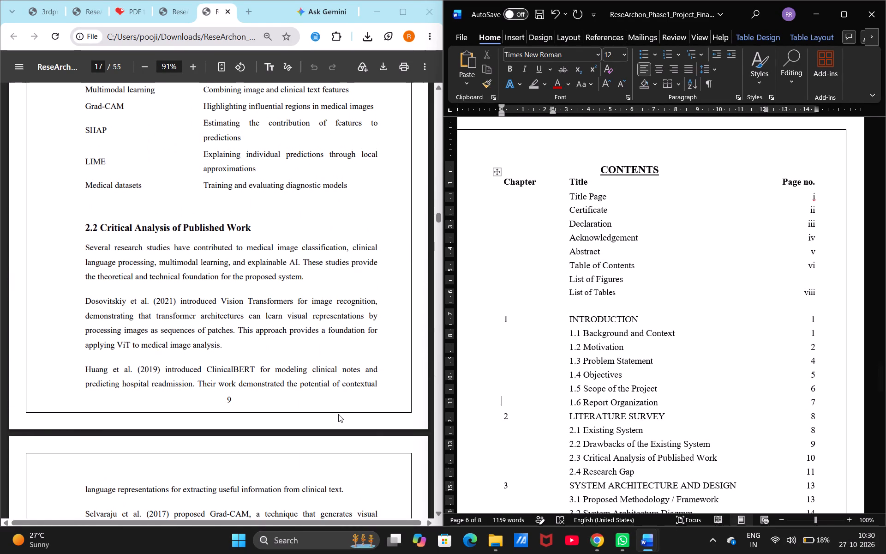
scroll(338, 414, down, 8)
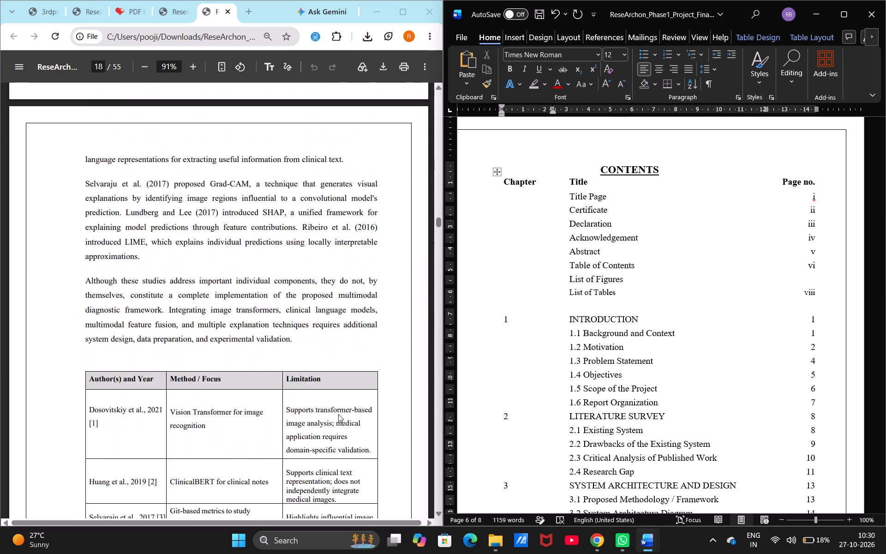
scroll(338, 414, down, 6)
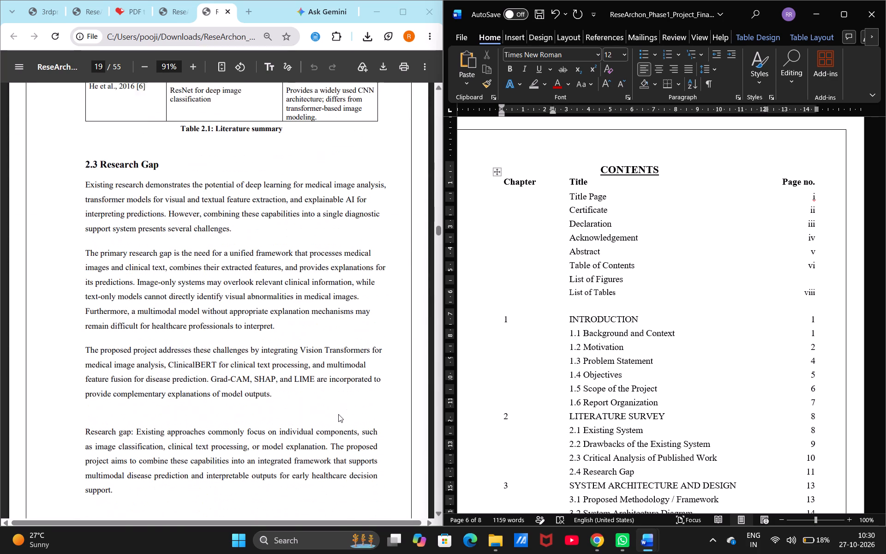
scroll(338, 414, down, 4)
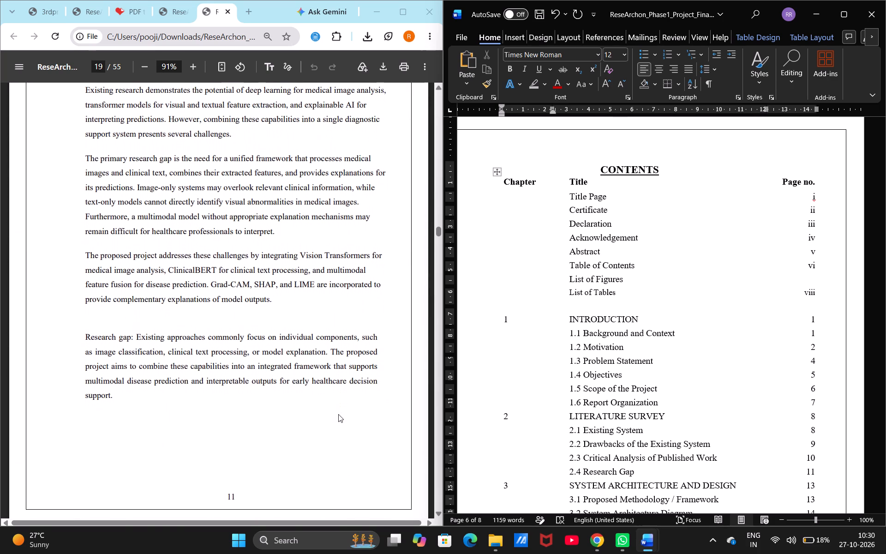
scroll(338, 414, down, 1)
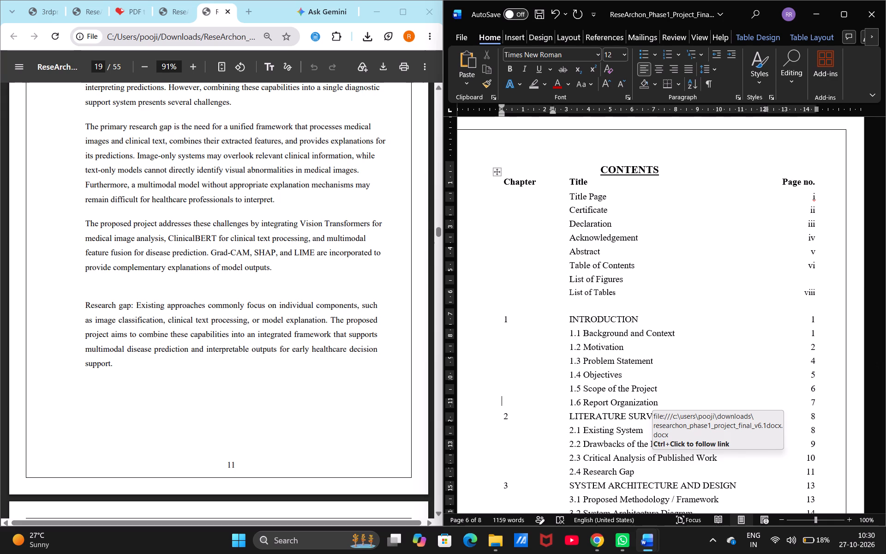
Replace the 2.2 entry under Literature Survey in the contents table with "2.2 Critical Analysis of Published Work", reusing the 2.3 entry's text.
triple_click(626, 460)
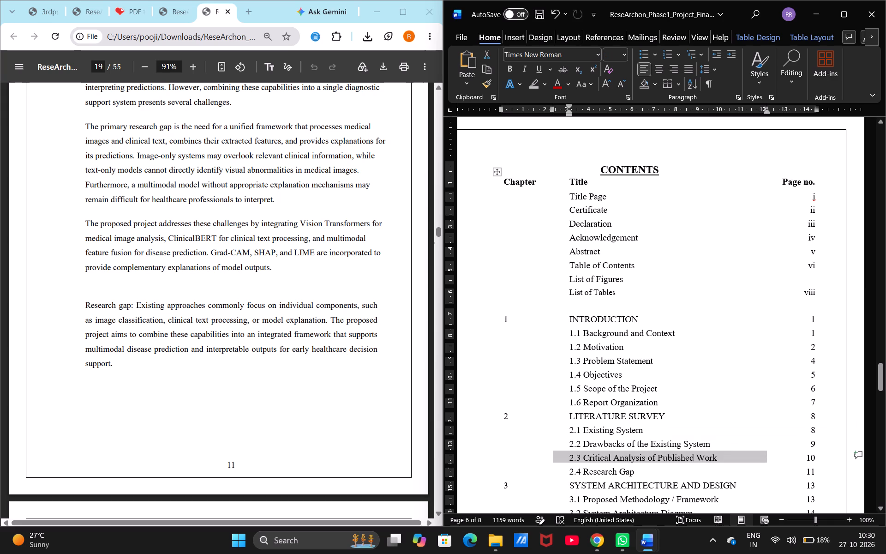
key(ctrl+c)
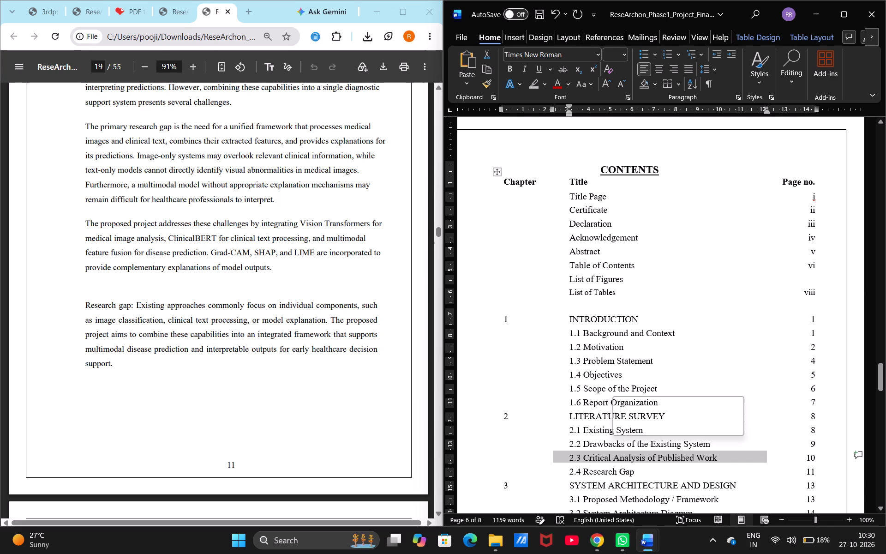
triple_click(604, 444)
key(ctrl+v)
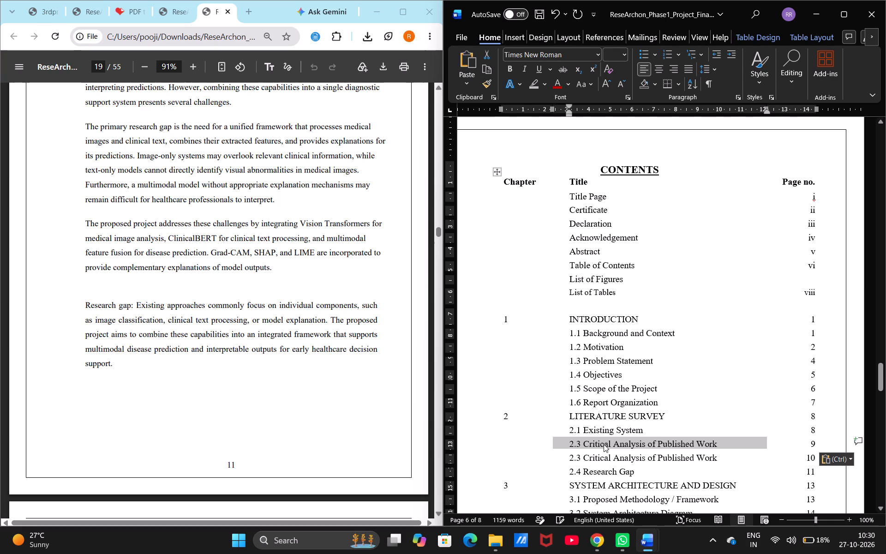
click(581, 442)
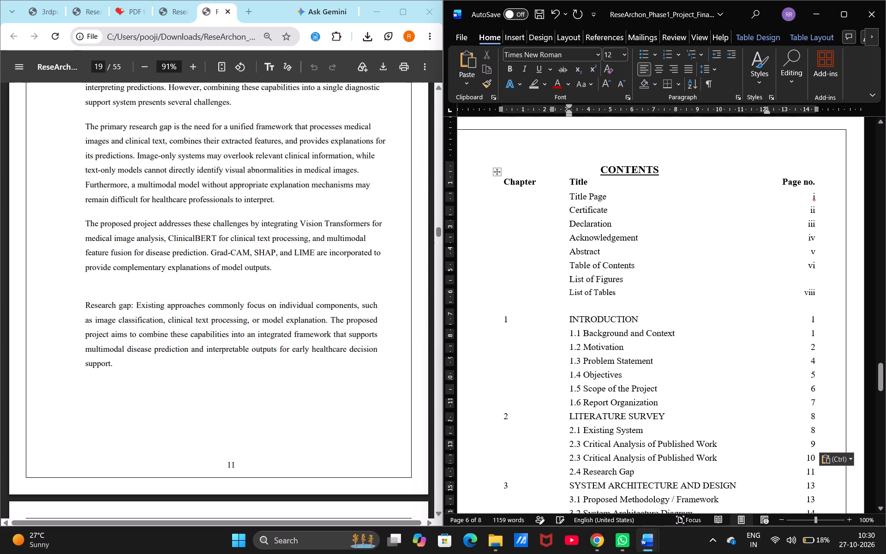
key(BackSpace)
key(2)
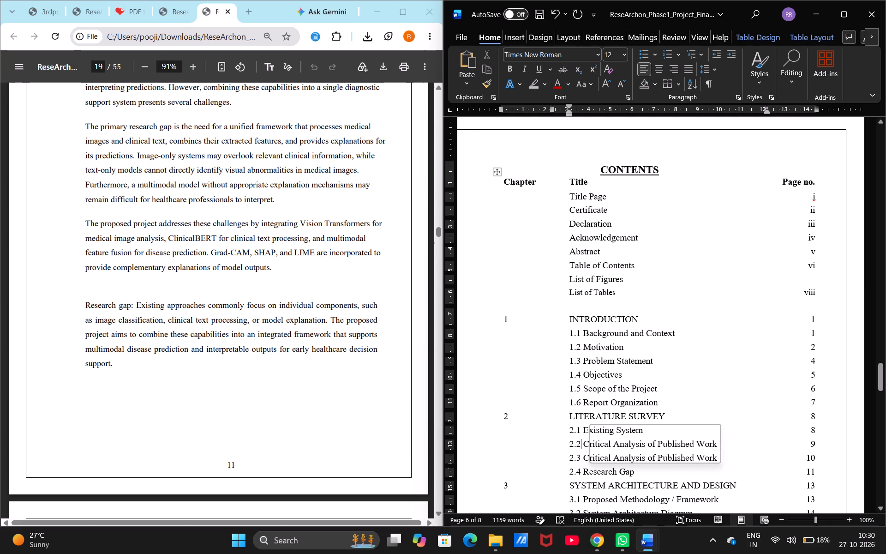
Replace the 2.3 entry under Literature Survey with "2.3 Research Gap", reusing the 2.4 entry's text.
triple_click(593, 475)
key(ctrl+c)
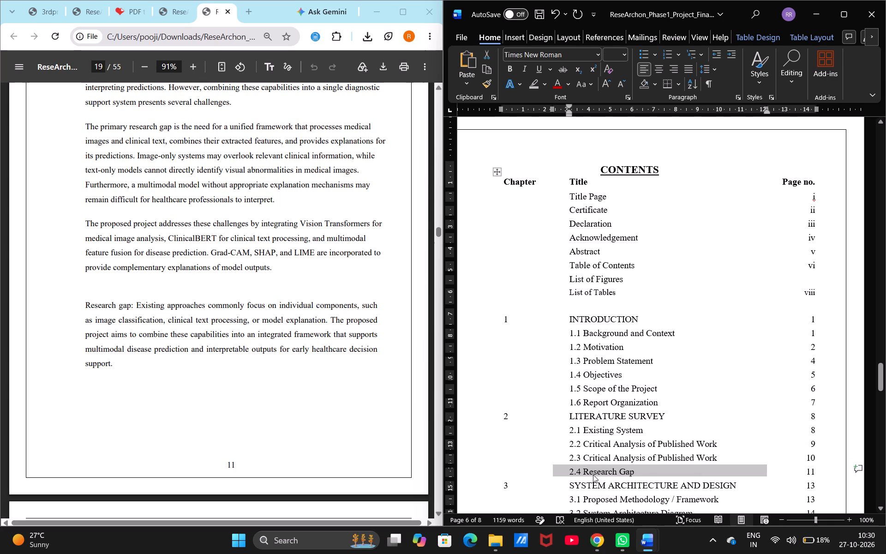
triple_click(604, 458)
key(ctrl+v)
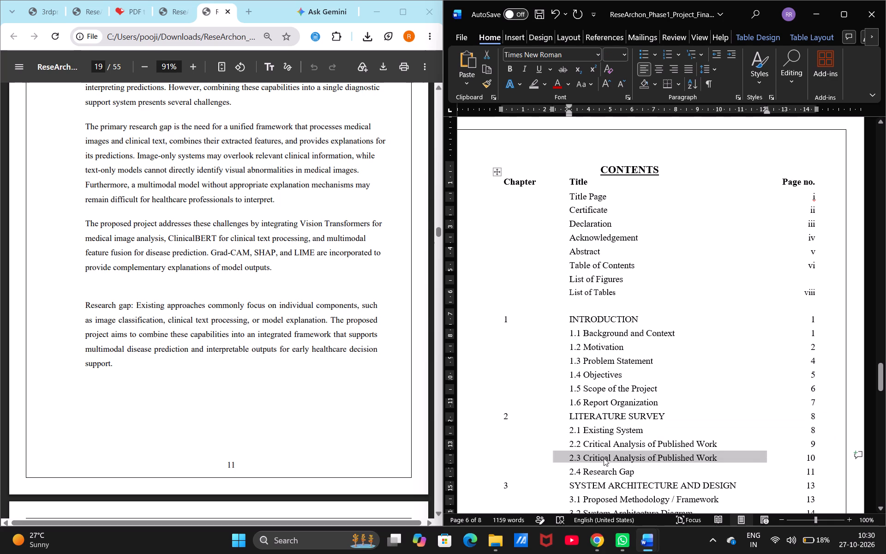
click(580, 456)
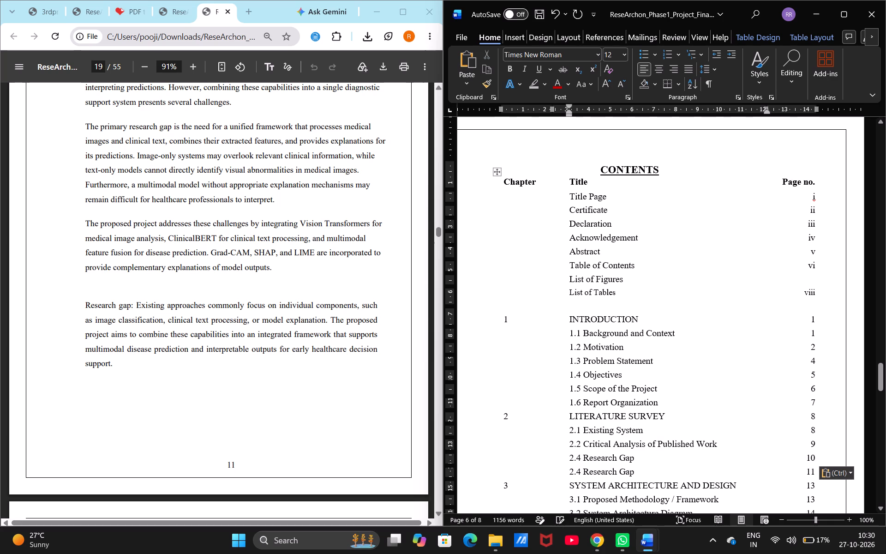
key(BackSpace)
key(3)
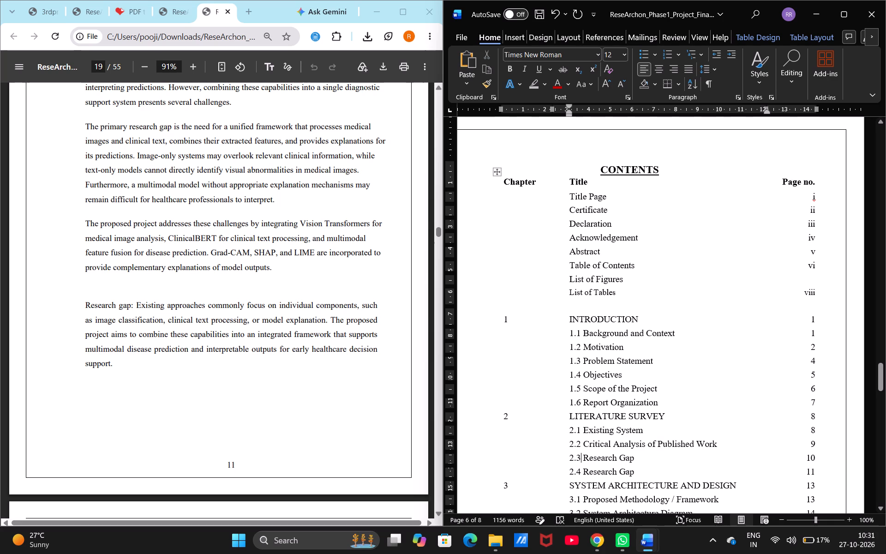
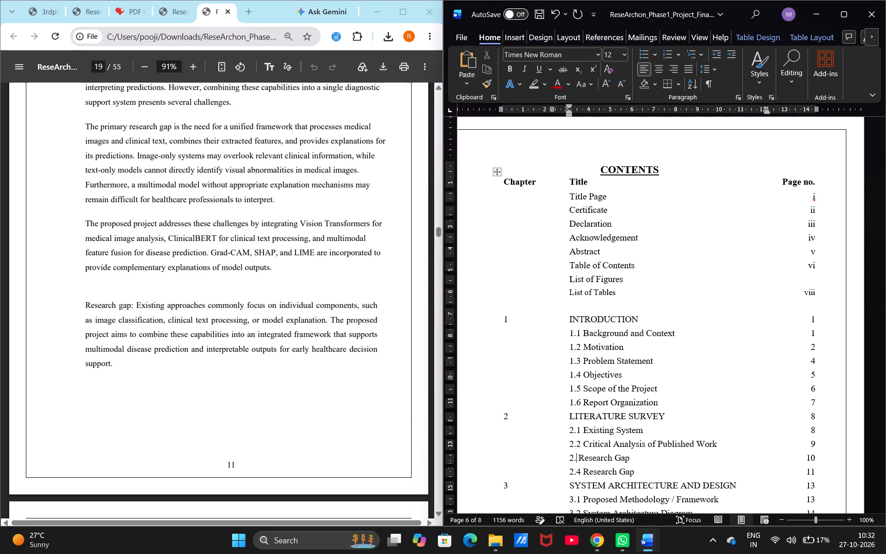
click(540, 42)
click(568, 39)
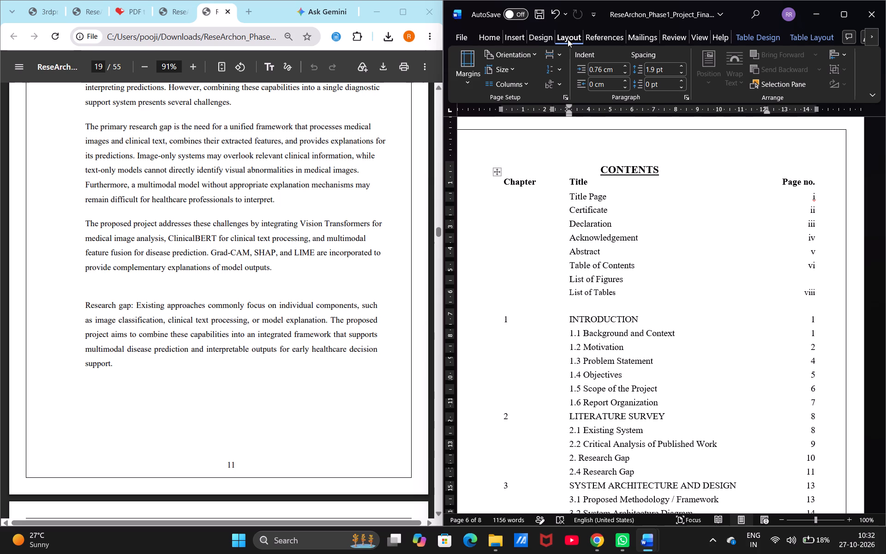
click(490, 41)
Complete the section number of the third Literature Survey entry in the contents table so it reads "2.3 Research Gap".
scroll(345, 205, up, 1)
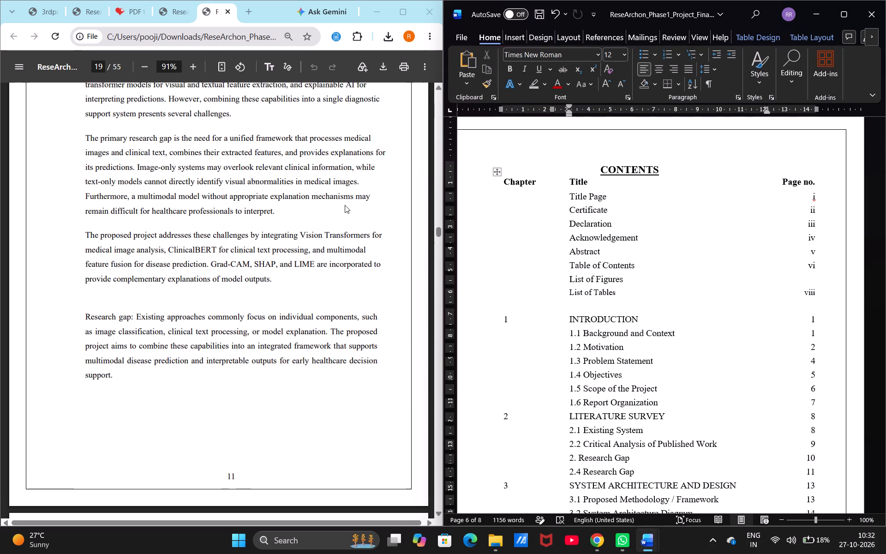
scroll(345, 205, up, 2)
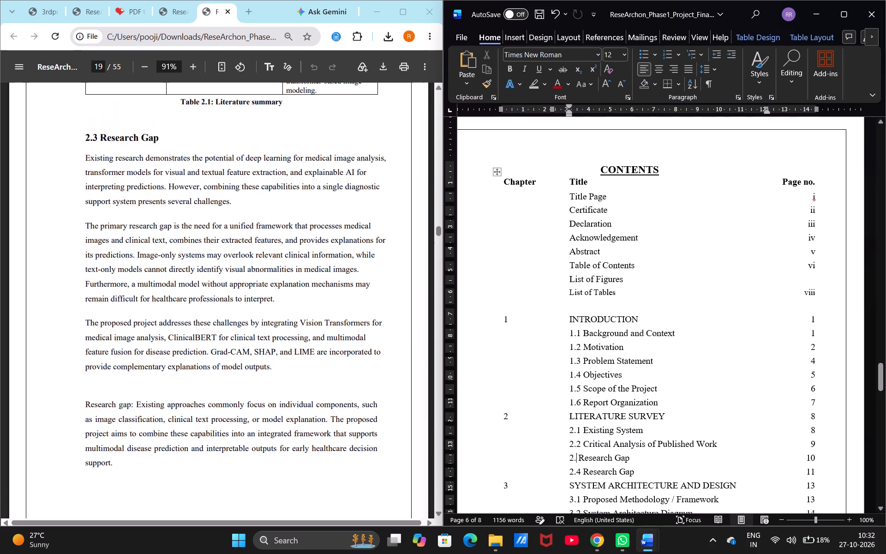
scroll(546, 308, down, 1)
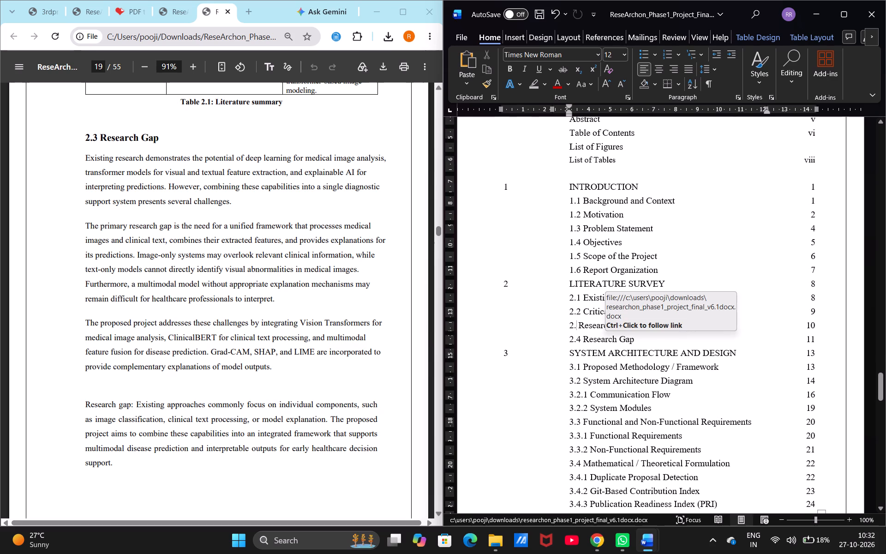
key(3)
Delete the leftover "2.4 Research Gap" row from the Literature Survey part of the contents table.
click(625, 339)
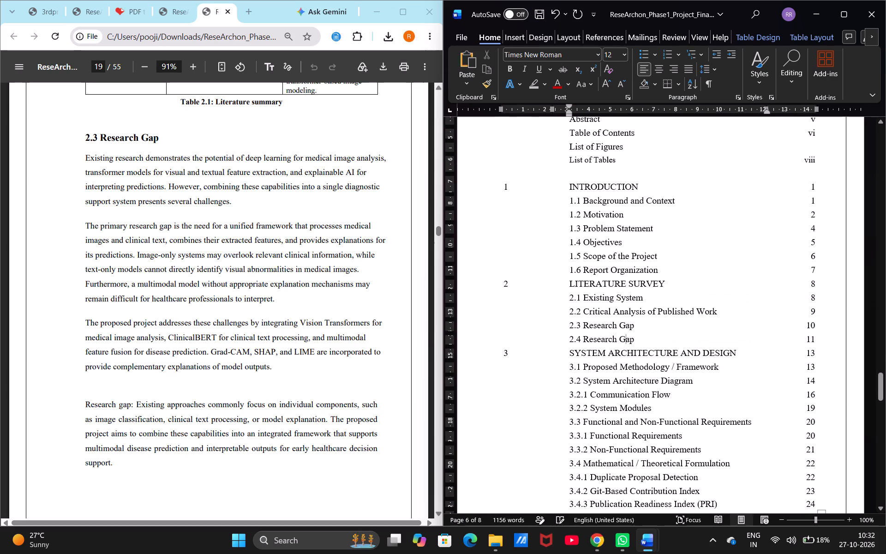
right_click(625, 339)
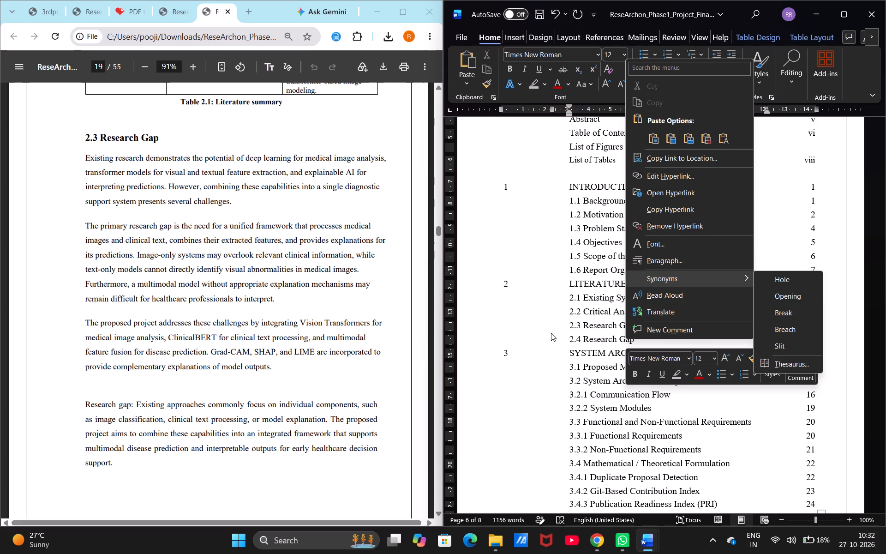
click(605, 339)
triple_click(605, 339)
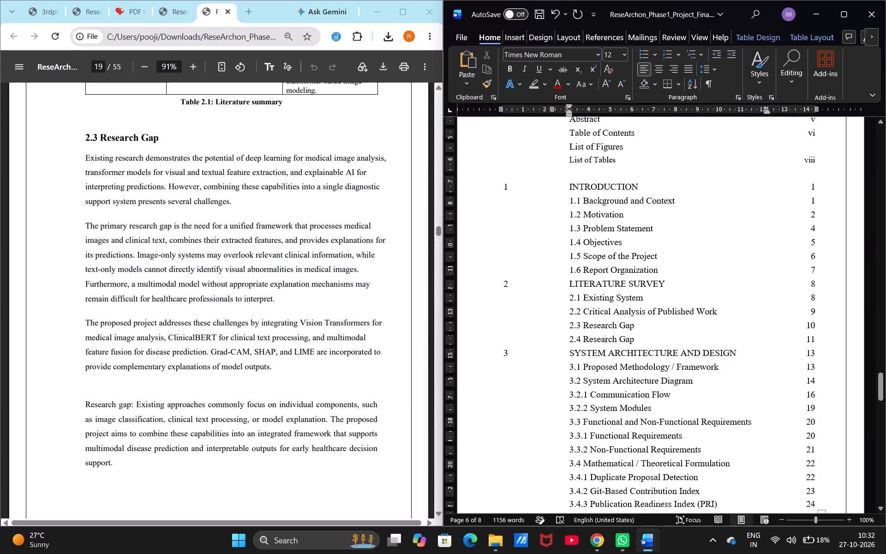
right_click(605, 339)
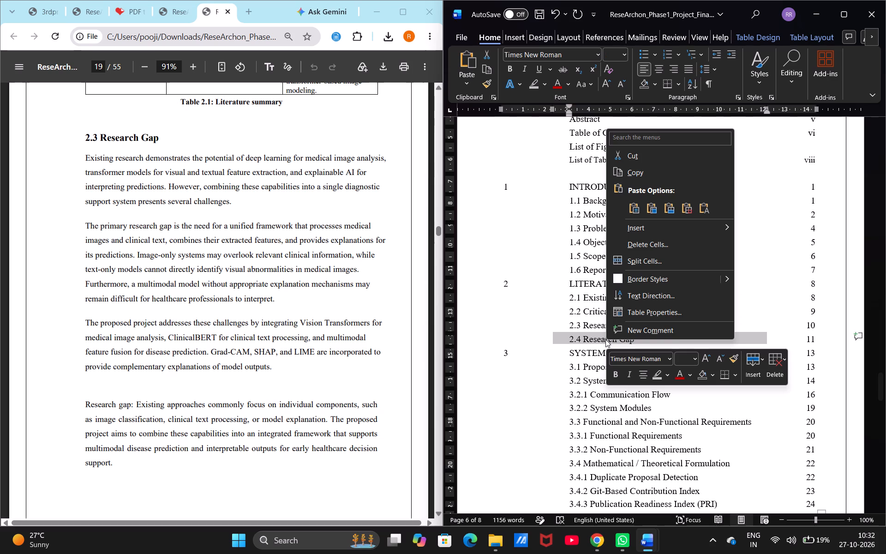
click(778, 361)
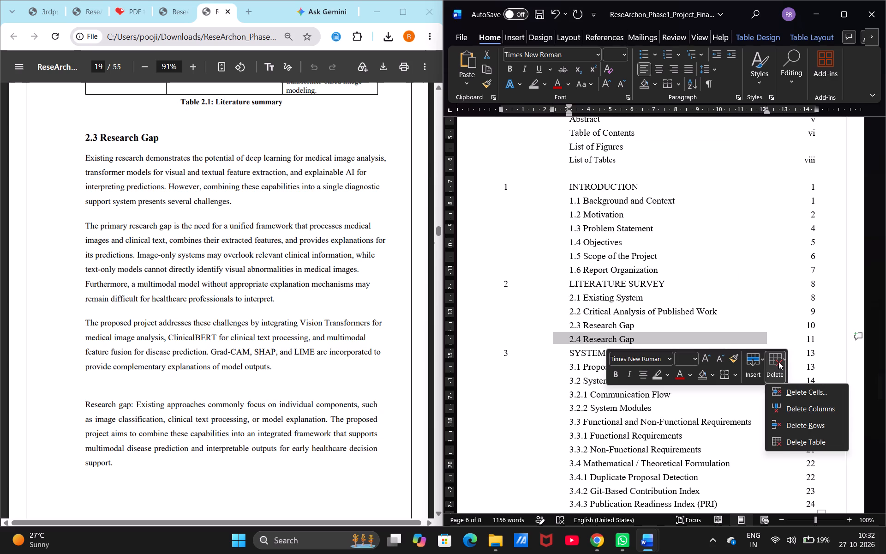
click(803, 425)
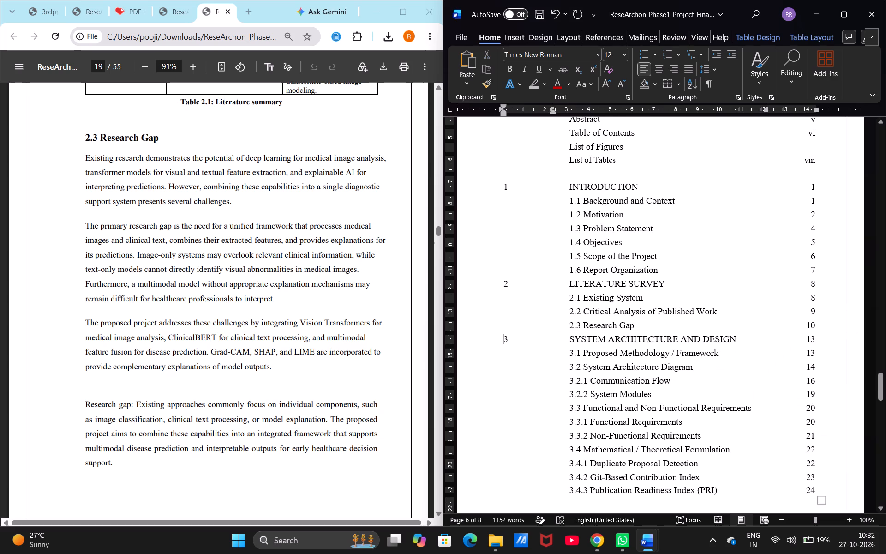
Read through Chapter 3 of the PDF, comparing its section headings and page numbers with the System Architecture and Design entries in the Word contents.
scroll(326, 373, down, 2)
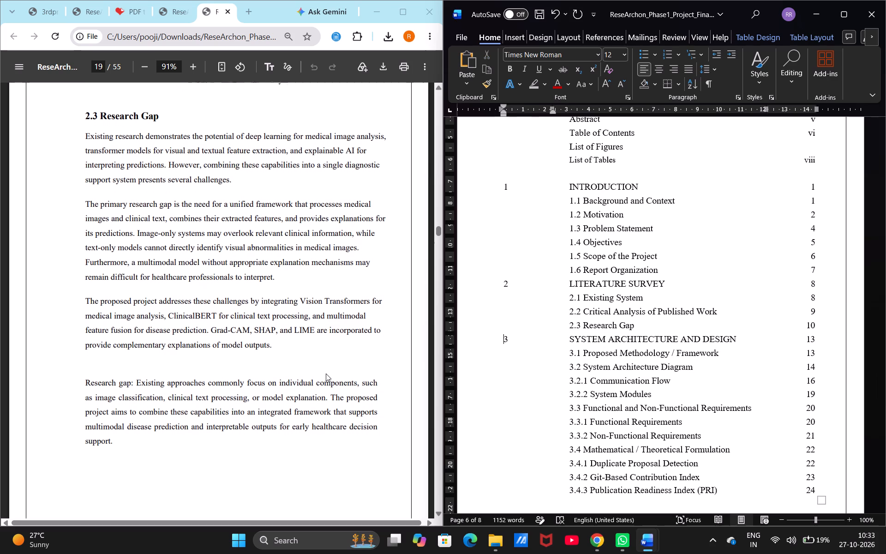
scroll(326, 373, down, 5)
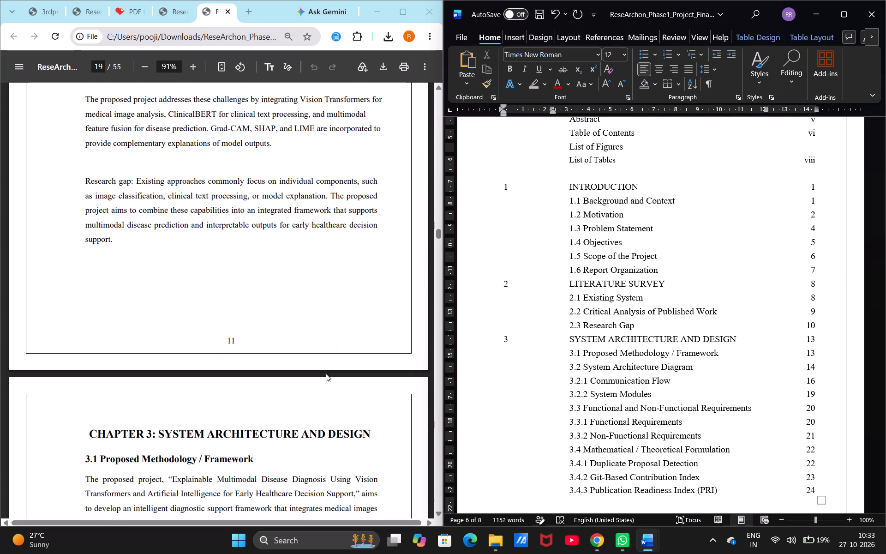
scroll(326, 373, down, 3)
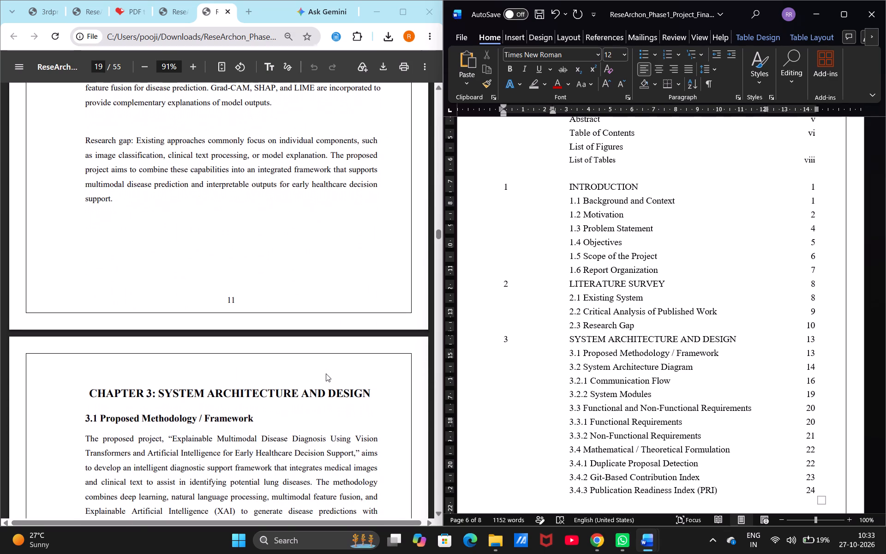
scroll(326, 373, down, 3)
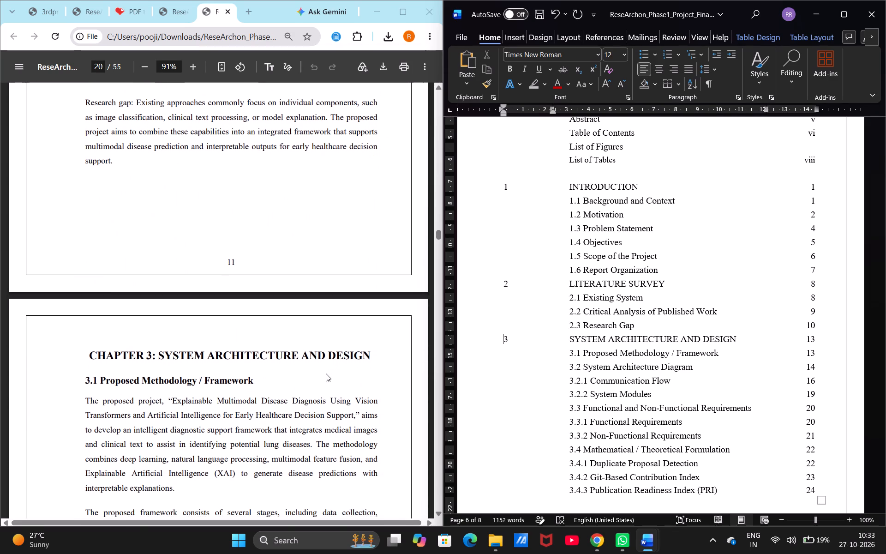
scroll(326, 373, down, 2)
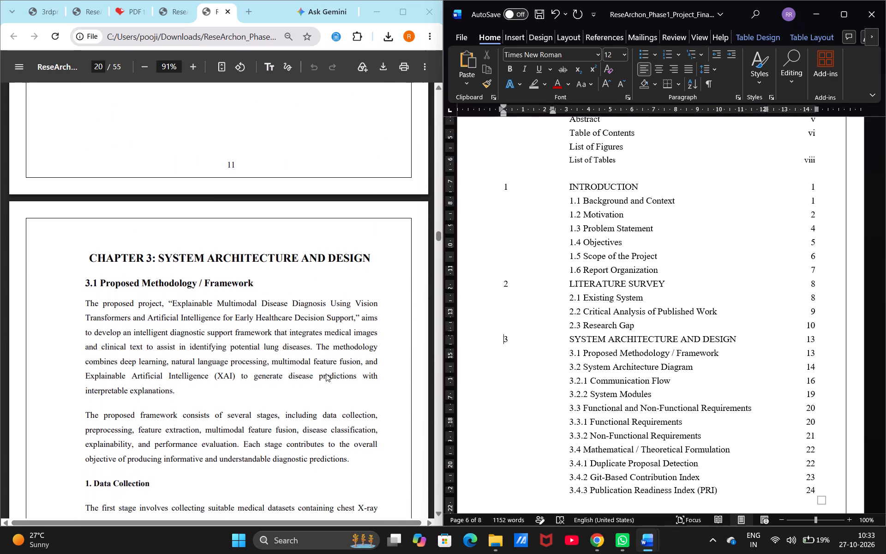
scroll(326, 373, down, 2)
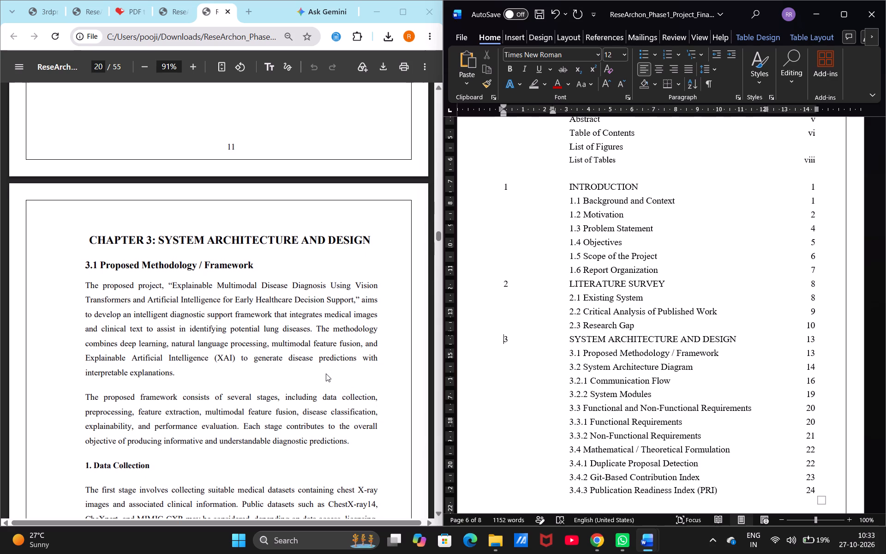
scroll(326, 373, down, 1)
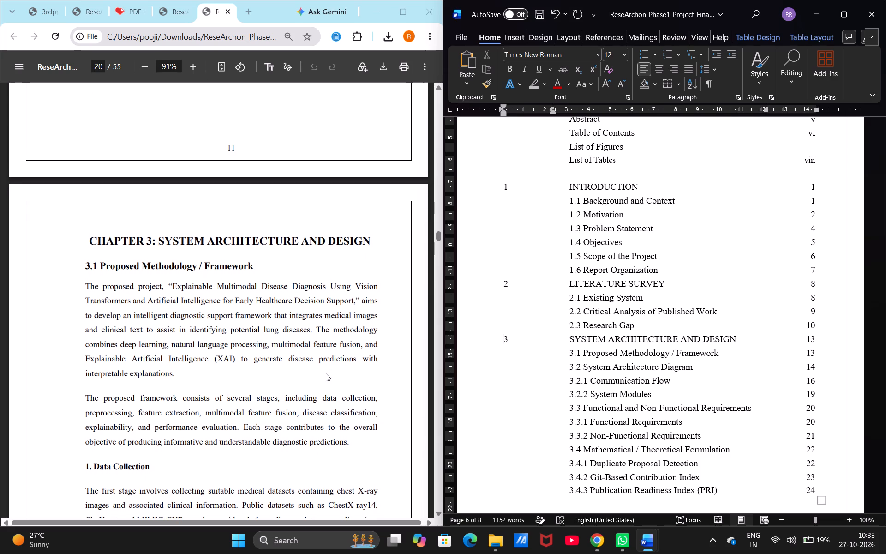
scroll(326, 373, down, 2)
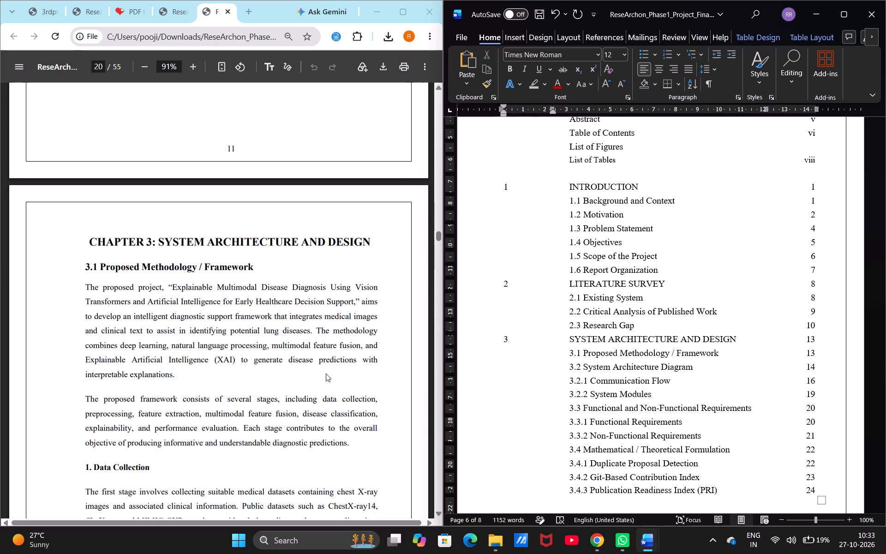
scroll(326, 373, down, 8)
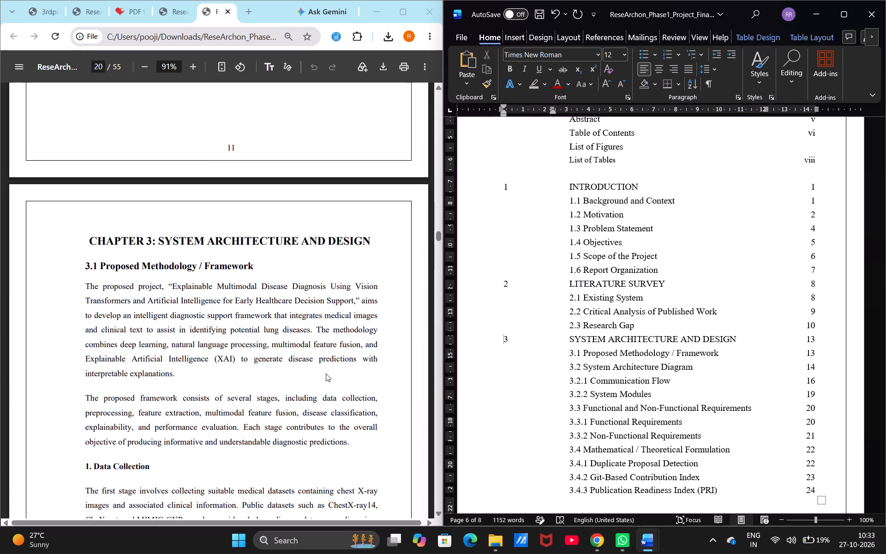
scroll(326, 373, down, 7)
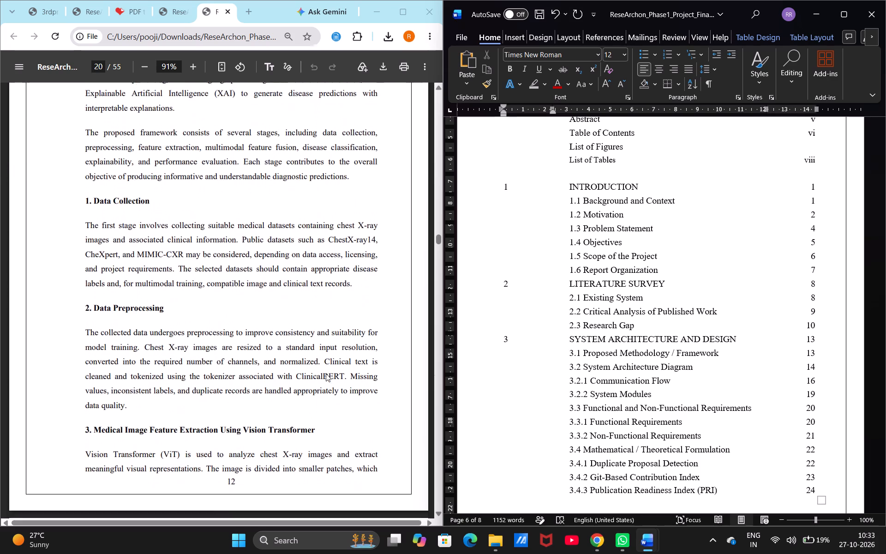
scroll(326, 373, down, 11)
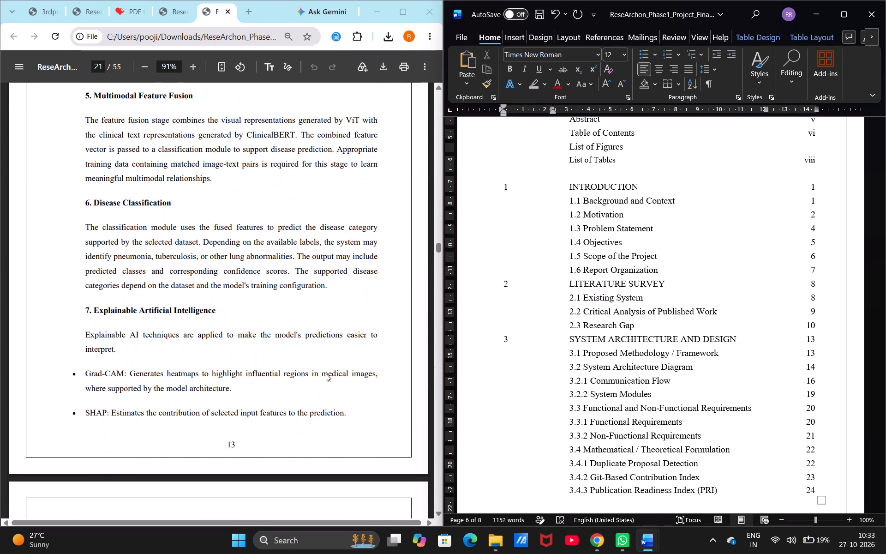
scroll(326, 373, down, 4)
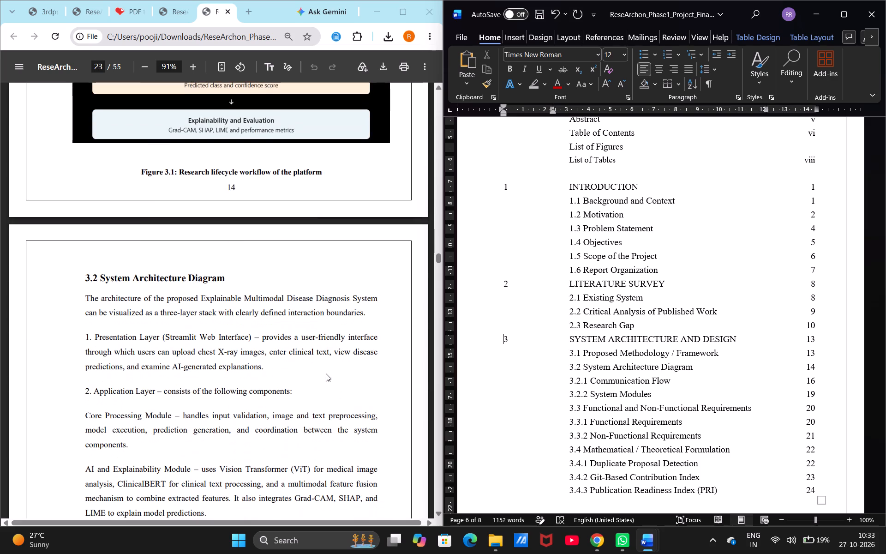
scroll(326, 373, down, 4)
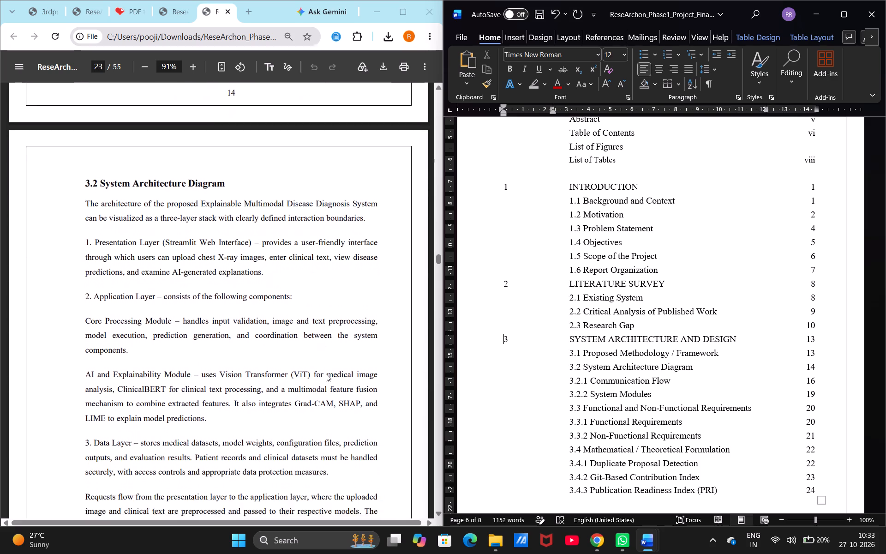
scroll(326, 373, down, 7)
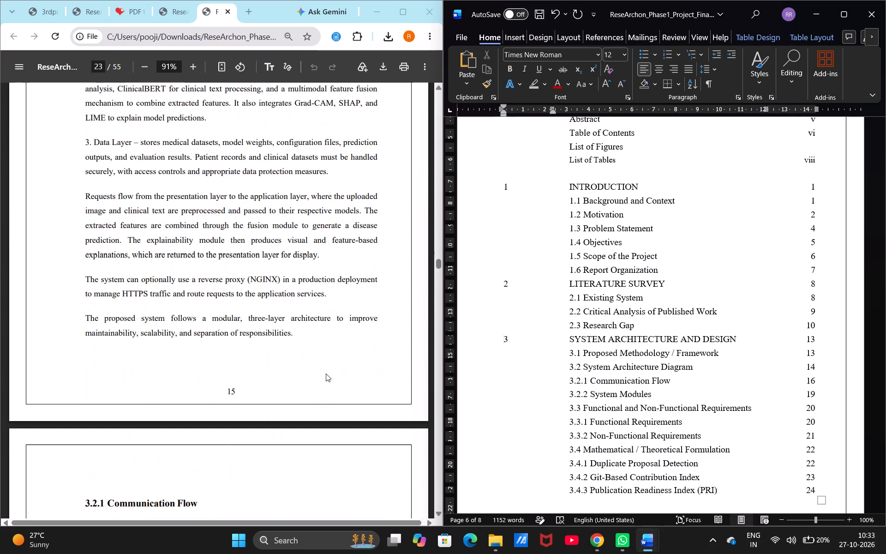
scroll(326, 373, down, 8)
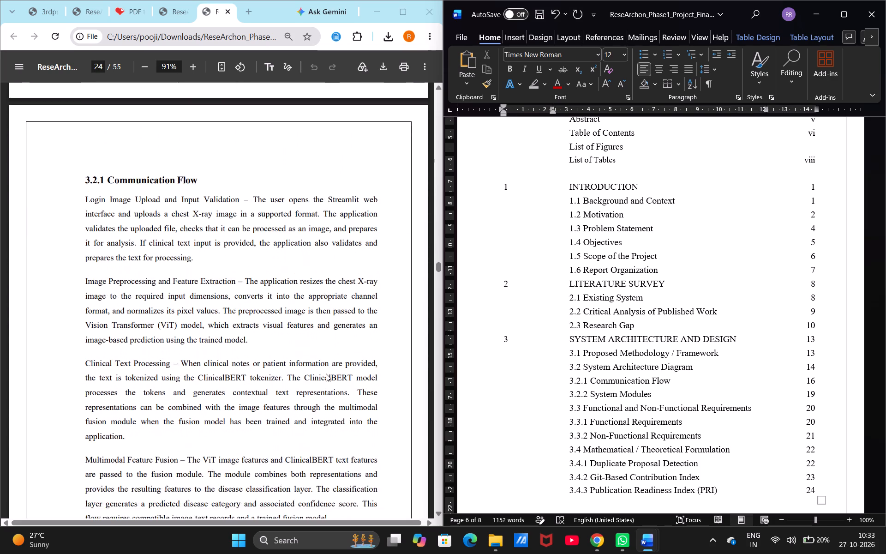
scroll(326, 373, down, 9)
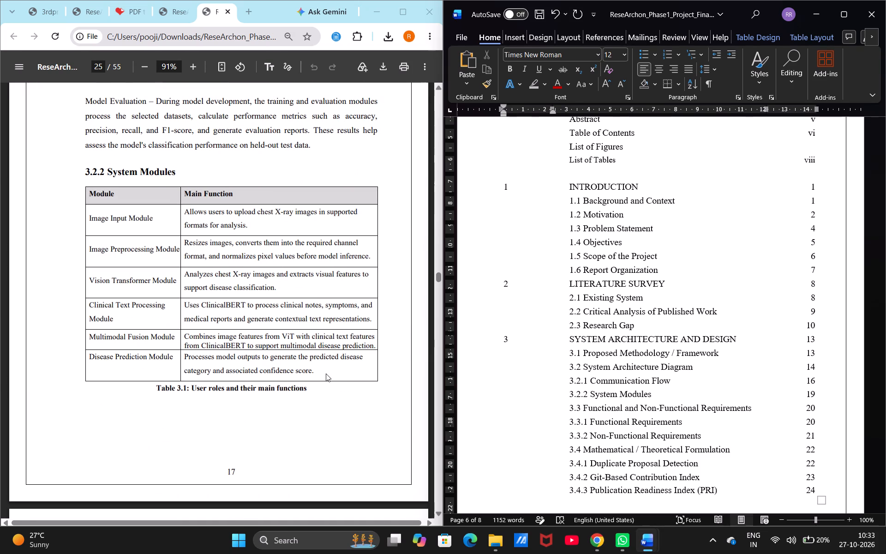
scroll(326, 373, up, 1)
scroll(326, 373, down, 13)
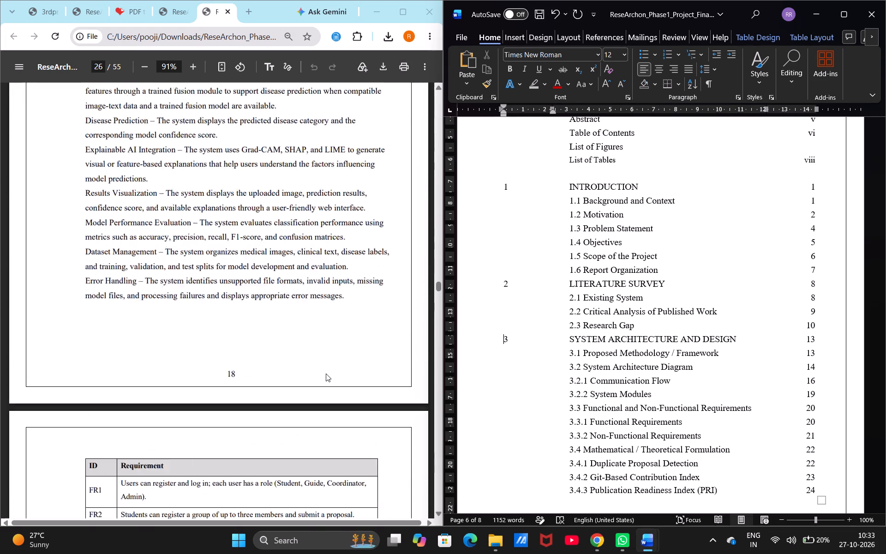
scroll(326, 373, down, 13)
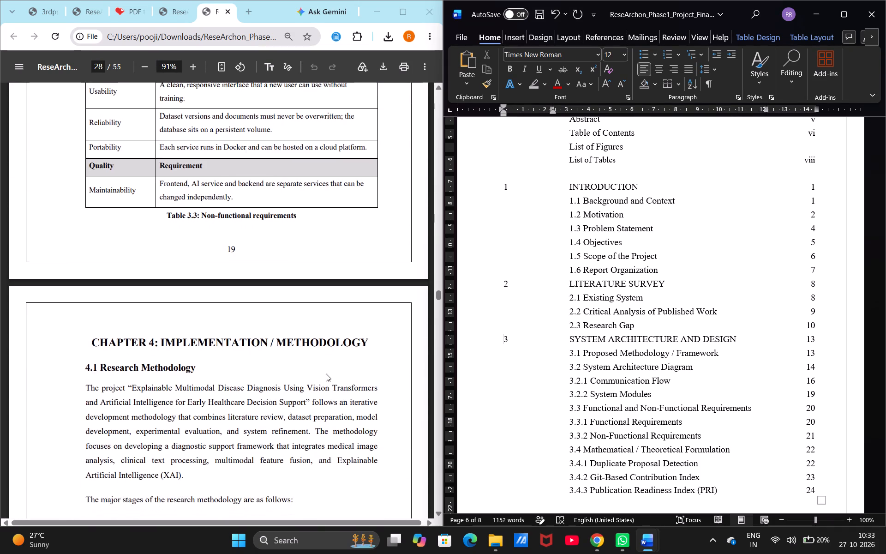
Examine the opening of the PDF's Chapter 4, Implementation / Methodology, including its 4.1 Research Methodology section.
scroll(326, 373, down, 1)
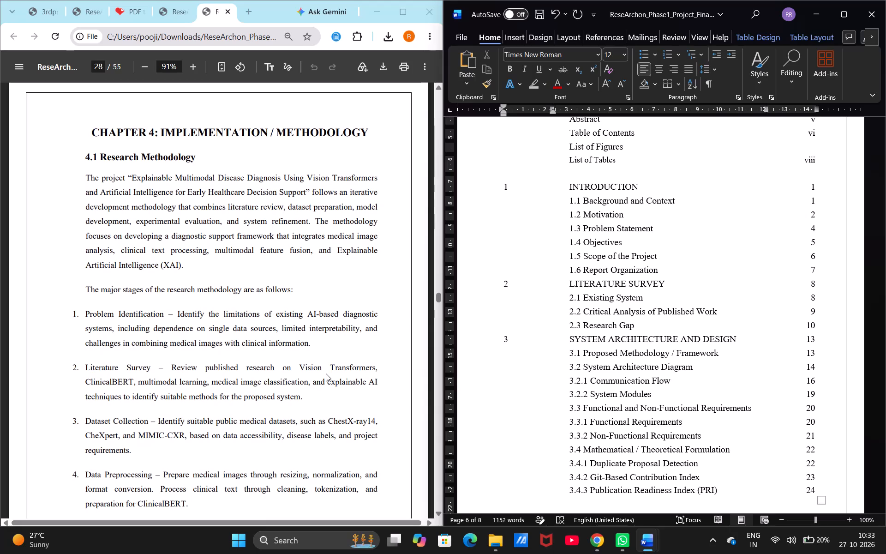
scroll(326, 373, down, 3)
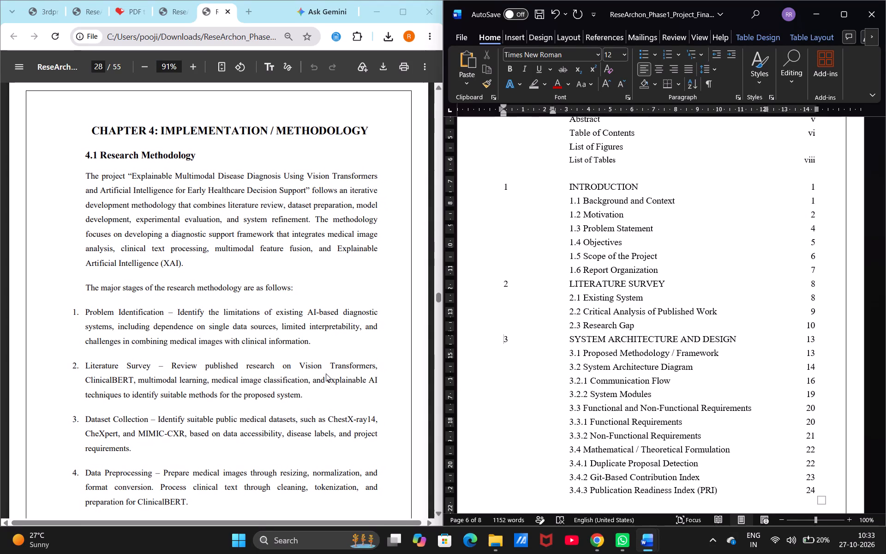
scroll(326, 373, down, 5)
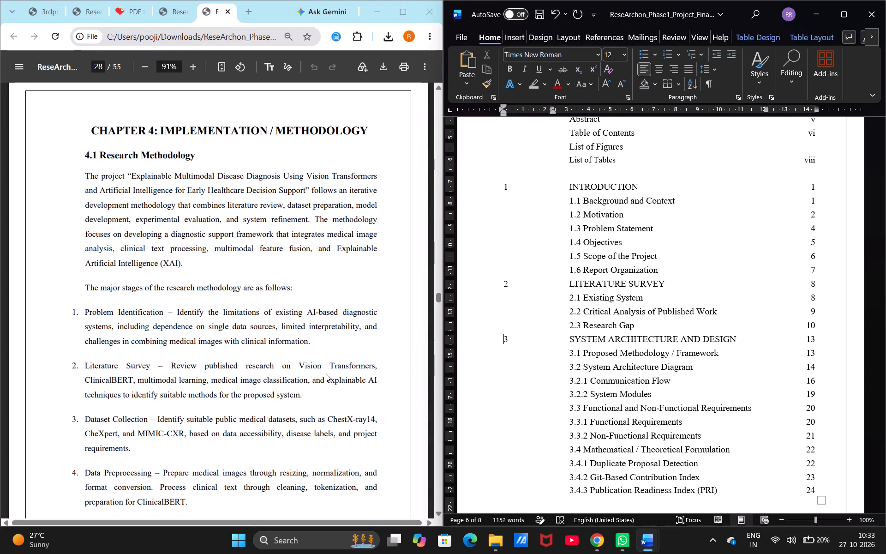
scroll(326, 373, down, 1)
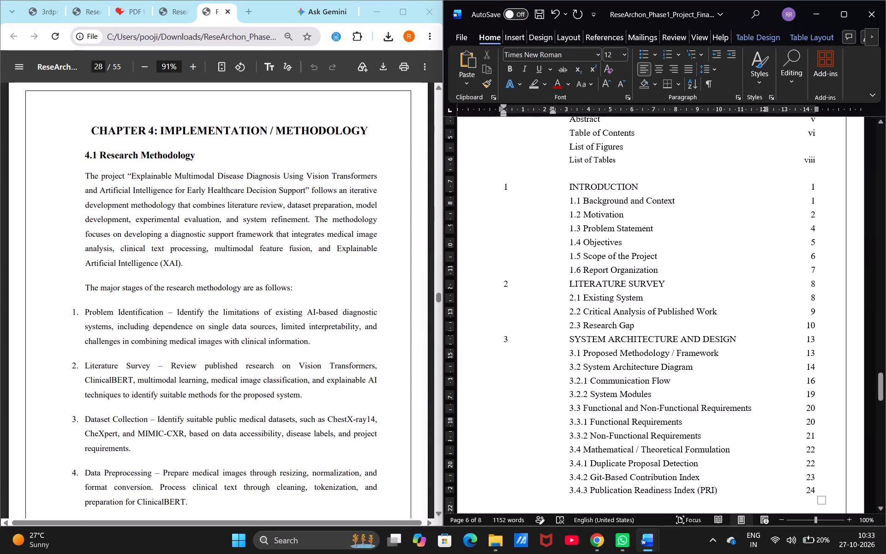
Compare the PDF's Chapter 4 section headings and page numbers, through 4.5 Implementation Schedule, with the Implementation / Methodology entries in the Word contents.
scroll(565, 386, down, 2)
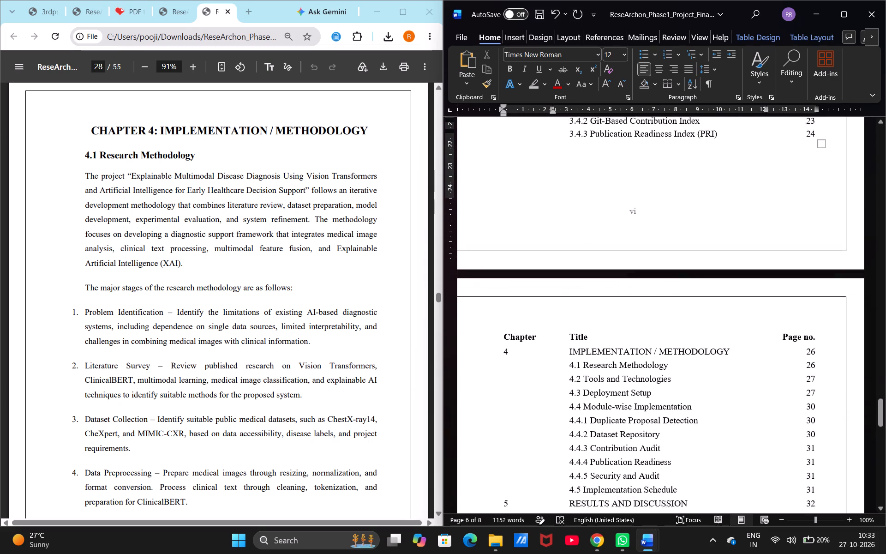
scroll(565, 386, down, 1)
scroll(161, 403, down, 1)
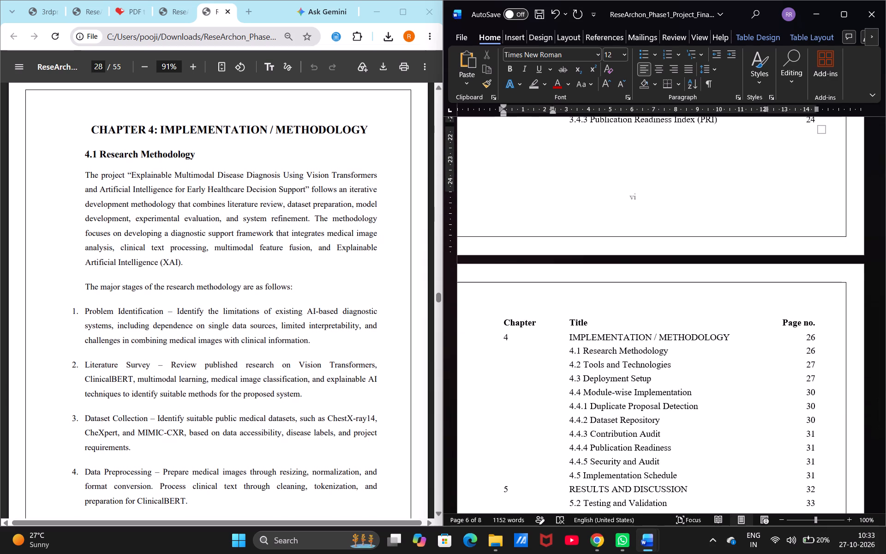
scroll(161, 403, down, 2)
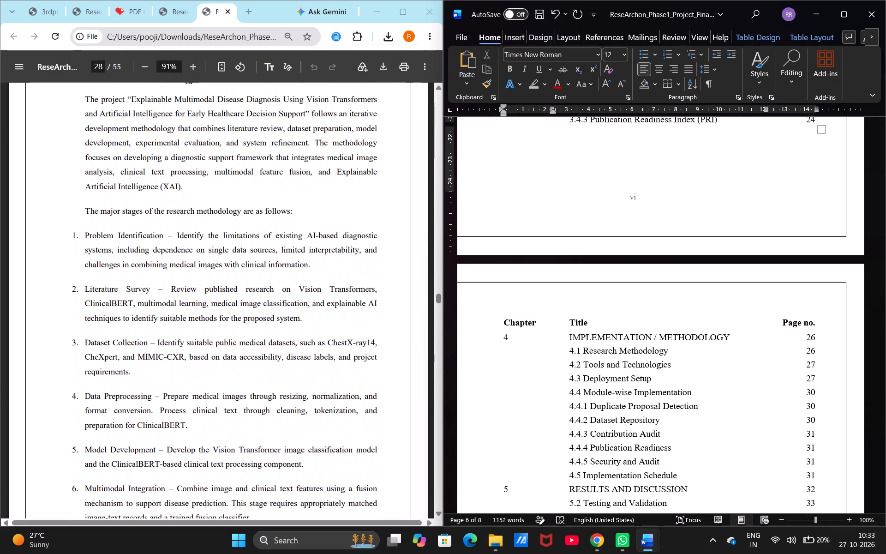
scroll(161, 403, down, 9)
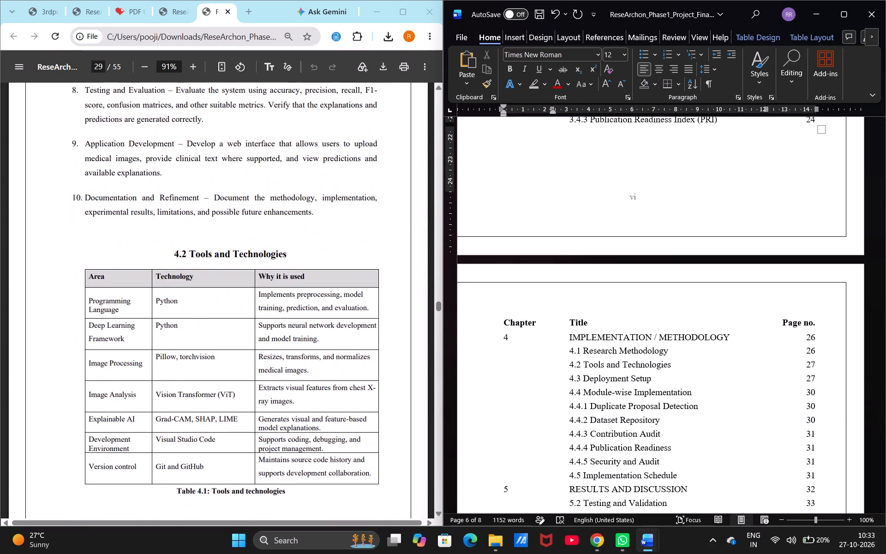
scroll(161, 403, down, 11)
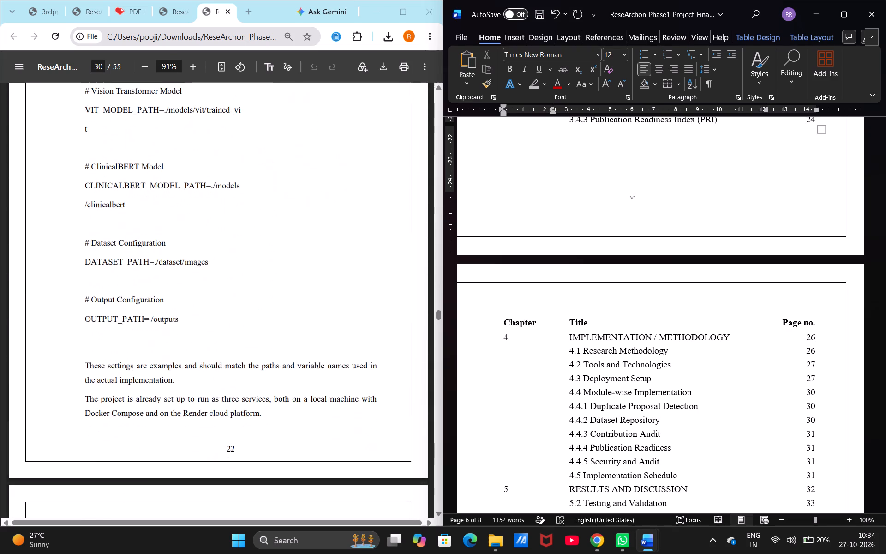
scroll(161, 403, down, 15)
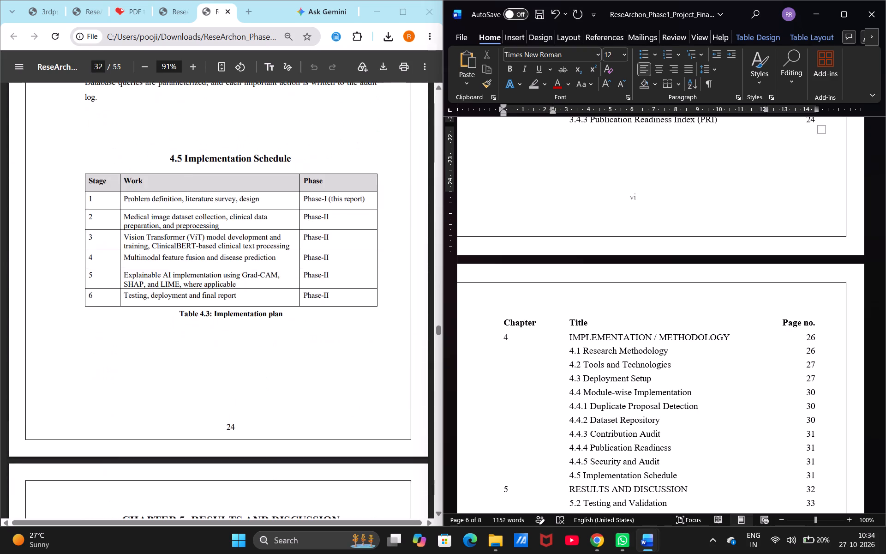
scroll(161, 403, down, 3)
scroll(161, 403, up, 4)
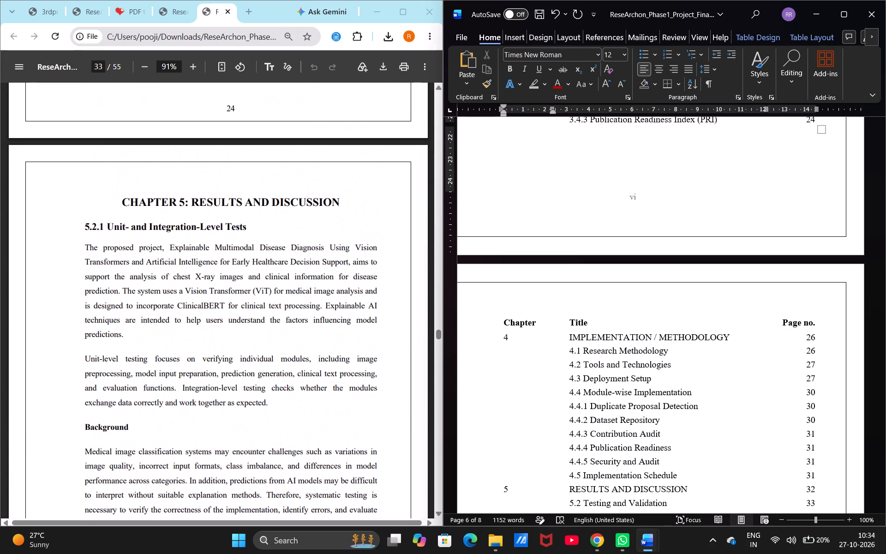
scroll(161, 403, up, 5)
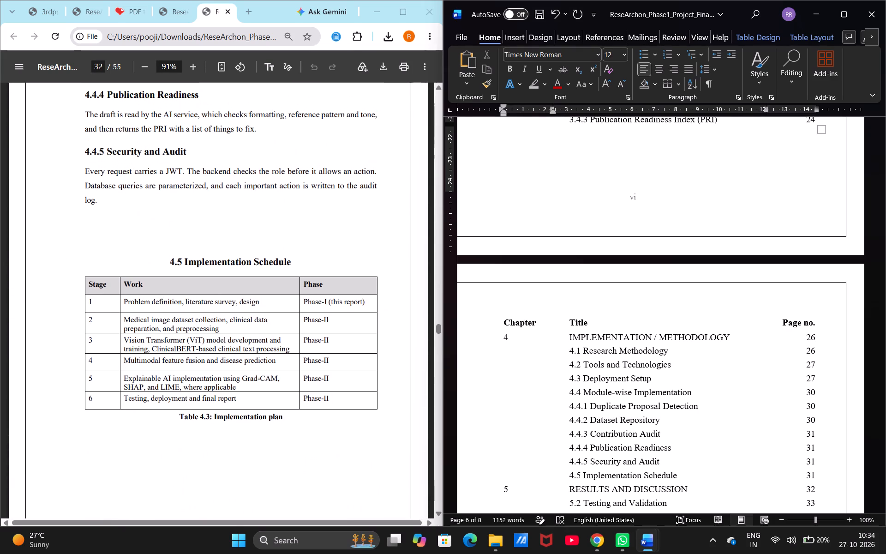
scroll(161, 403, up, 1)
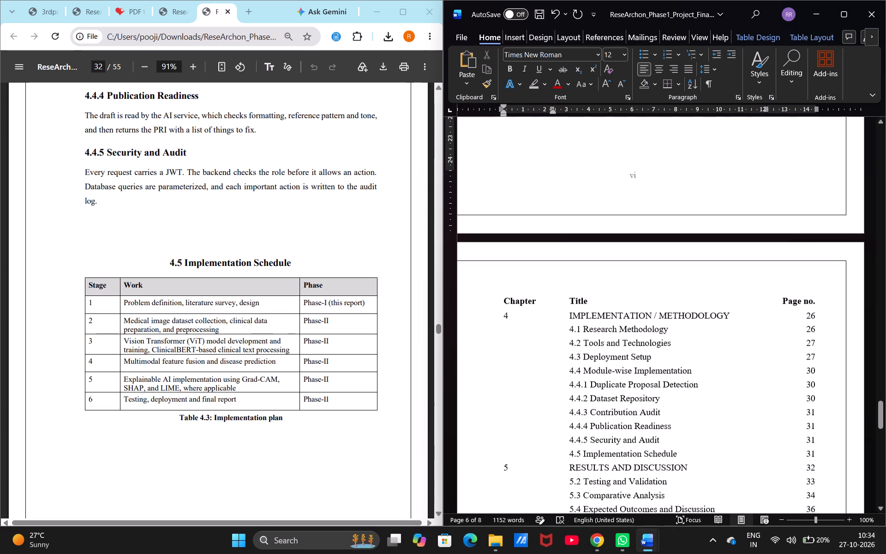
scroll(275, 375, right, 2)
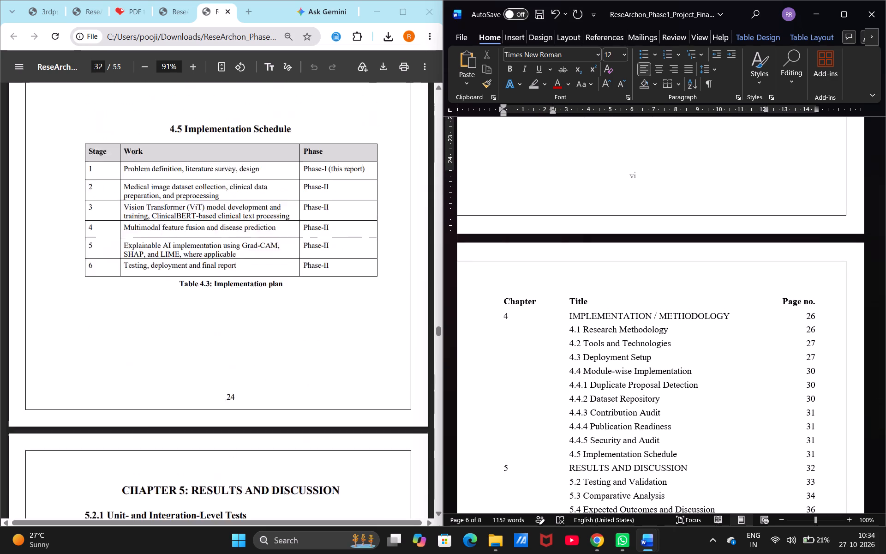
scroll(275, 375, right, 1)
Examine the opening of the PDF's Chapter 5, Results and Discussion, against the Chapter 5 and 6 entries in the Word contents.
scroll(275, 375, down, 4)
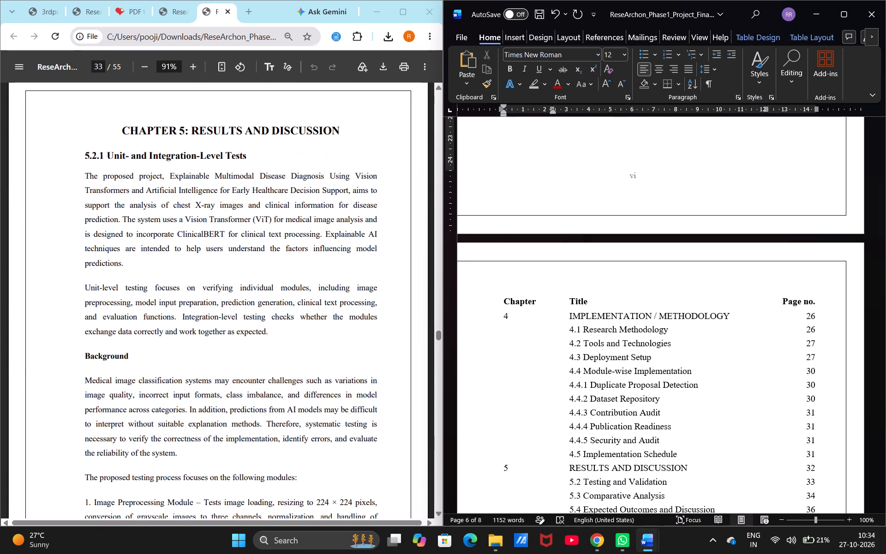
scroll(275, 375, down, 3)
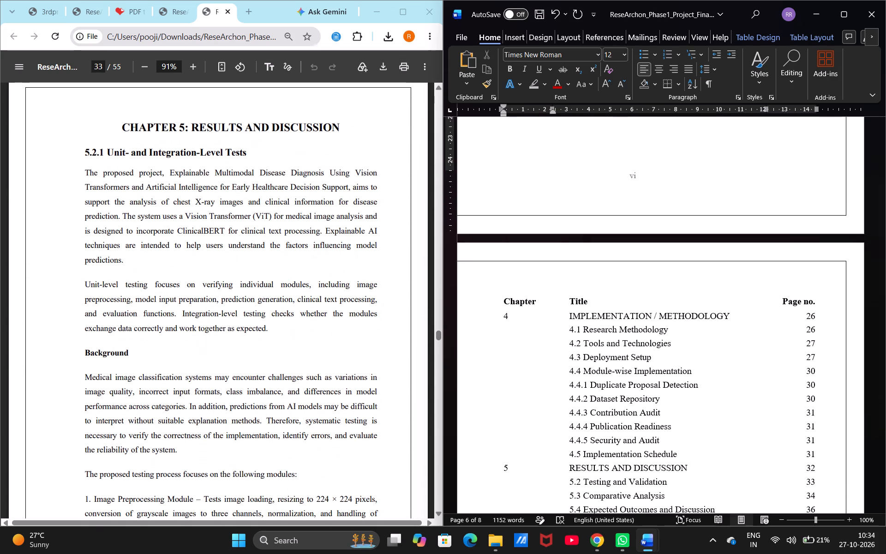
scroll(275, 375, down, 2)
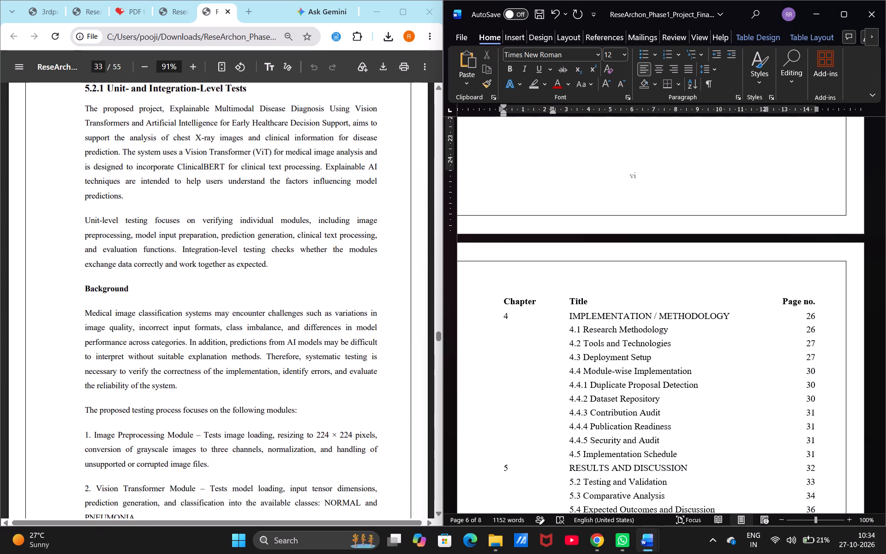
scroll(275, 375, up, 1)
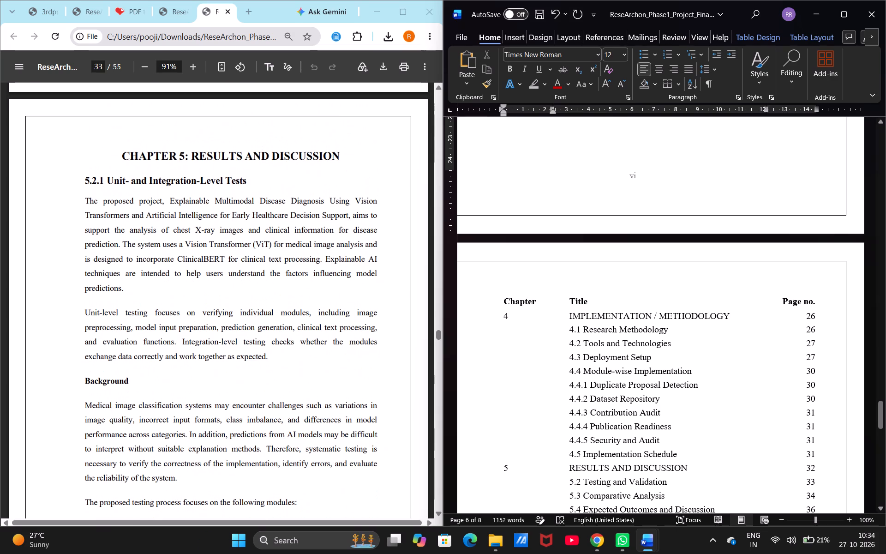
scroll(581, 421, down, 1)
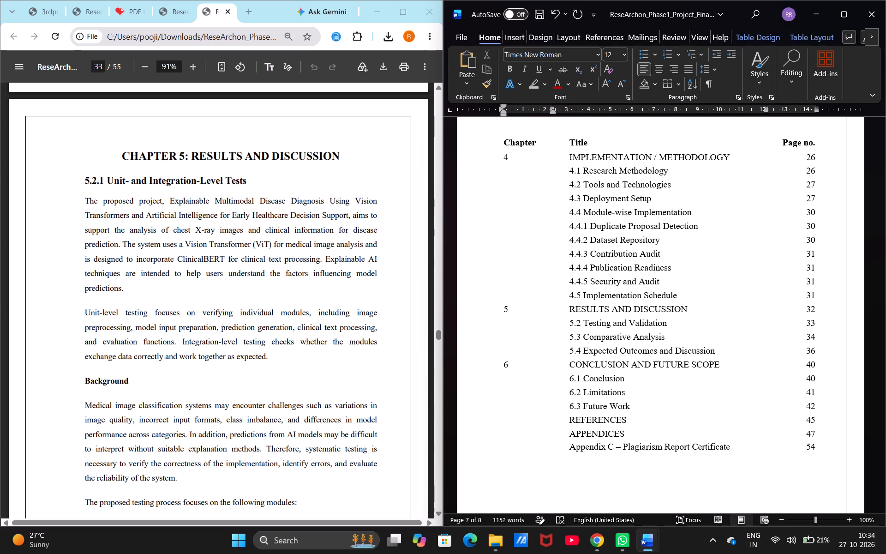
Return to the cover page at the beginning of the PDF report.
click(439, 334)
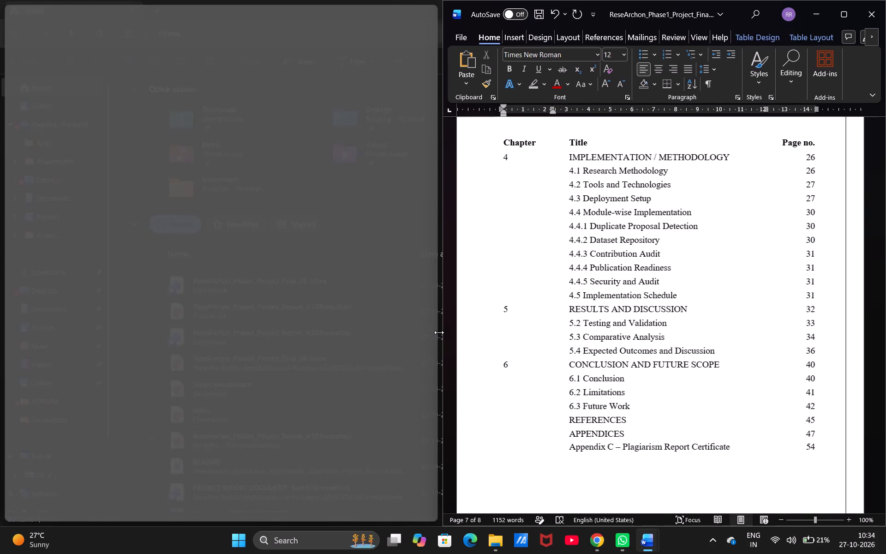
scroll(399, 319, up, 1)
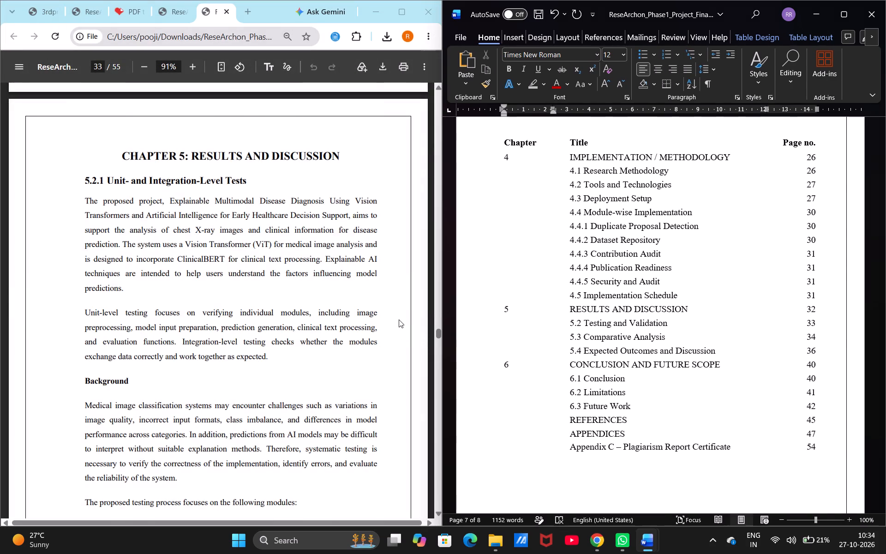
scroll(399, 319, up, 1)
drag(438, 333, 416, 121)
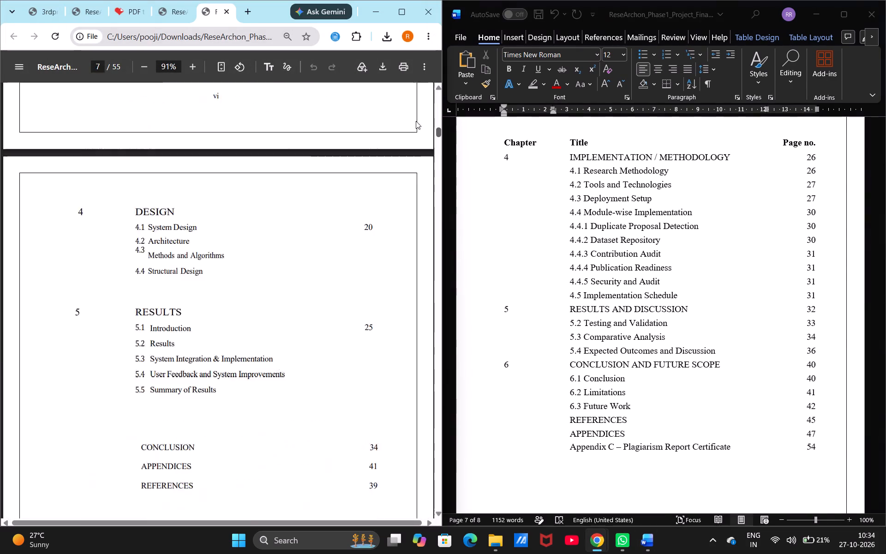
drag(416, 121, 412, 81)
scroll(257, 293, down, 4)
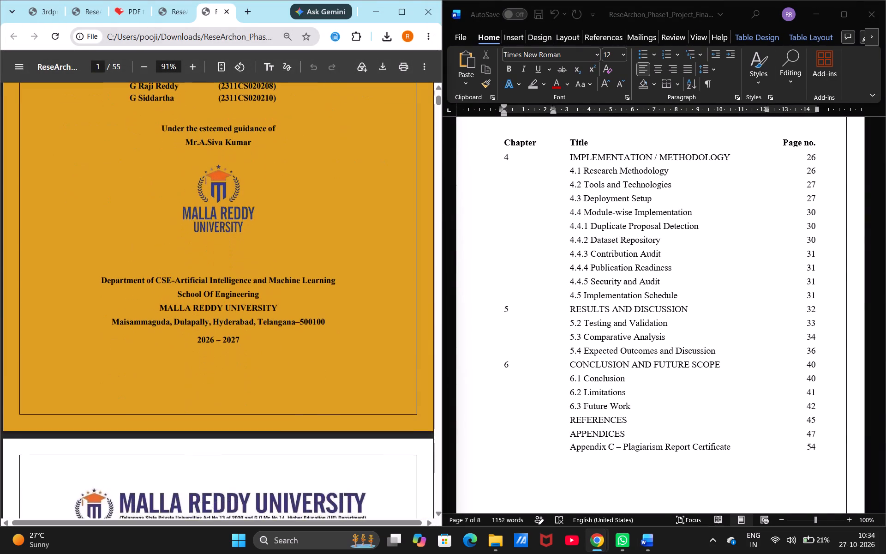
scroll(257, 293, down, 4)
scroll(257, 293, up, 5)
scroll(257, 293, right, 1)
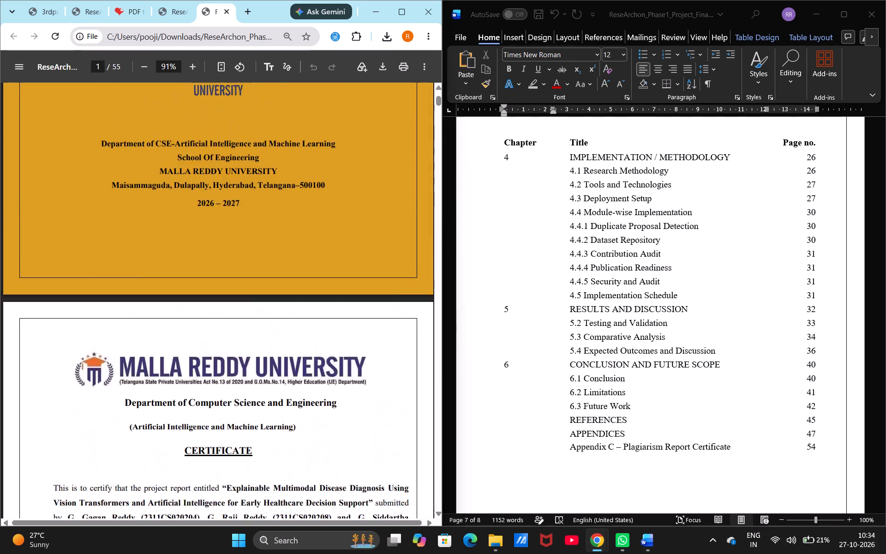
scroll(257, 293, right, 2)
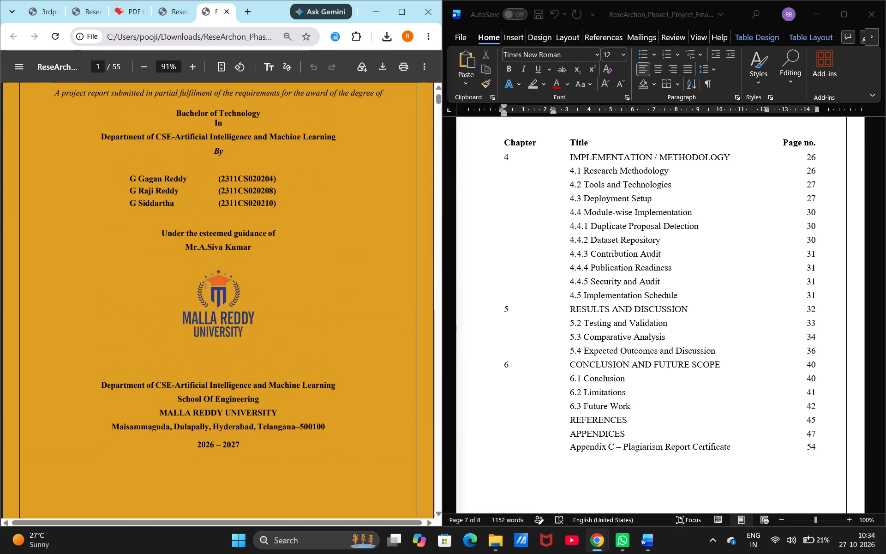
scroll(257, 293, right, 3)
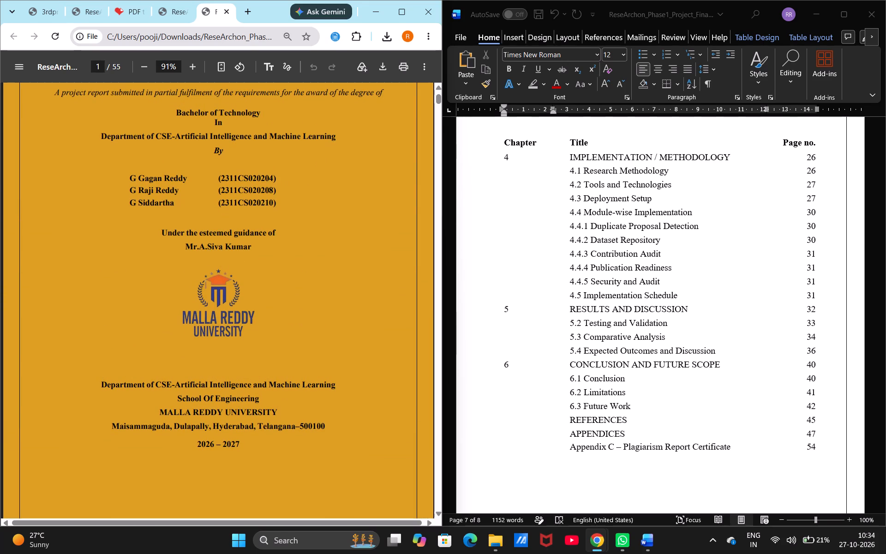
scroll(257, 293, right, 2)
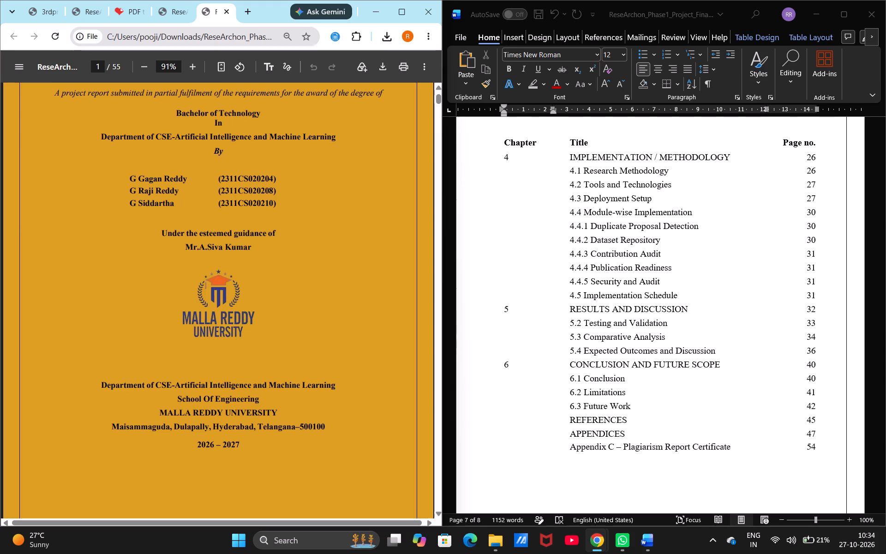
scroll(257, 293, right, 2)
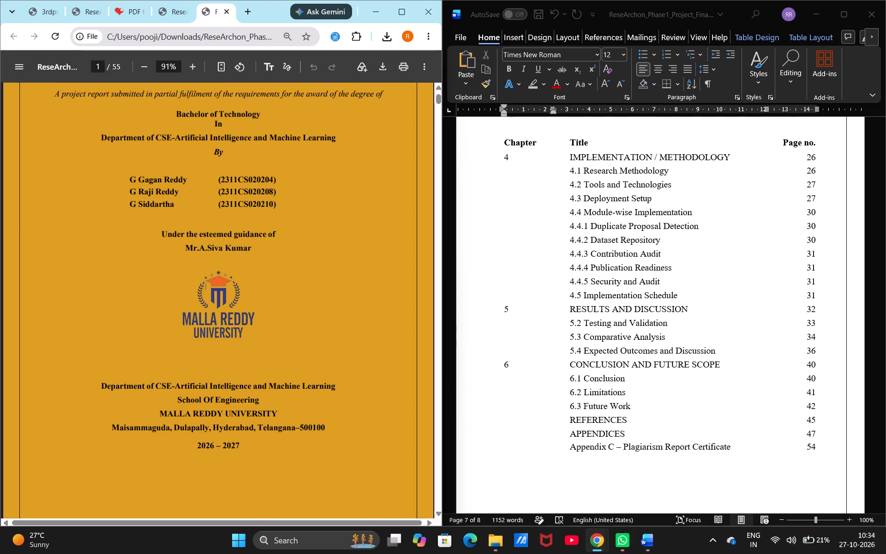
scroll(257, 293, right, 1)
Review the PDF's front matter from the certificate through the declaration and acknowledgement to the abstract page.
scroll(257, 293, down, 1)
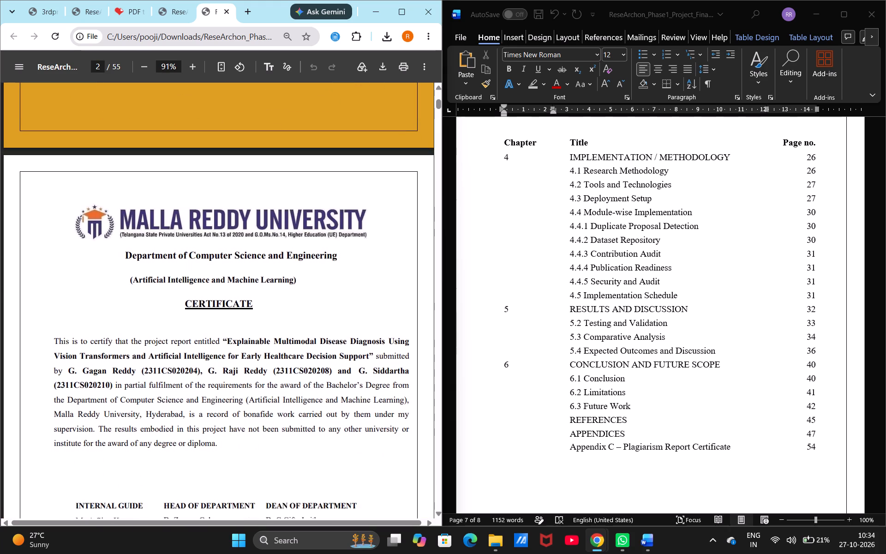
scroll(257, 293, down, 4)
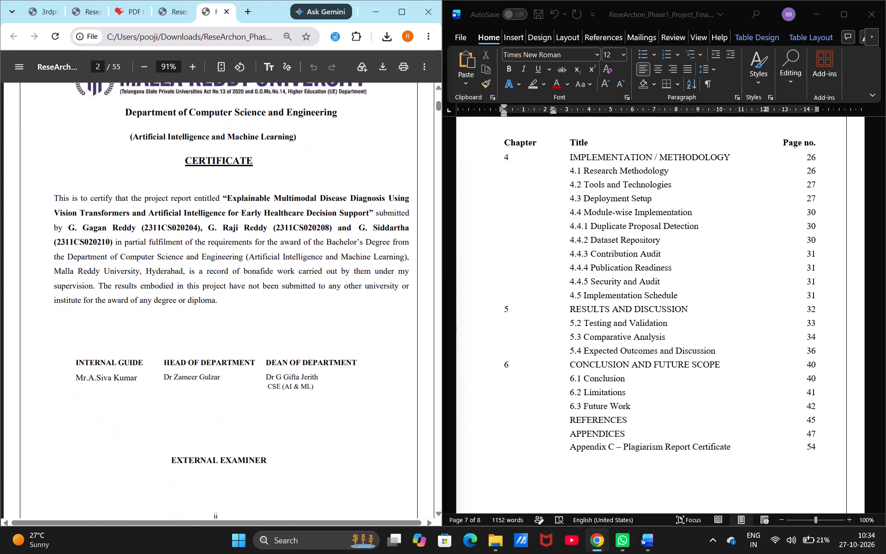
scroll(257, 293, down, 8)
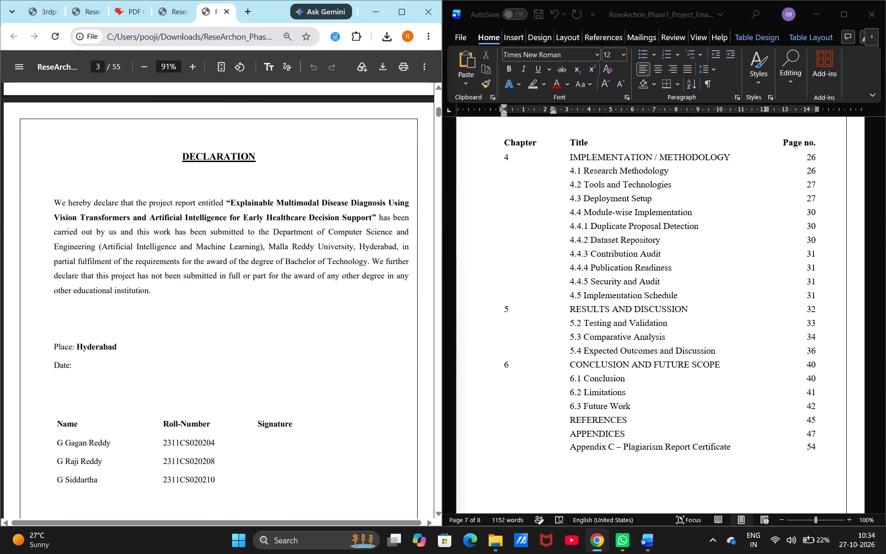
scroll(257, 293, down, 4)
scroll(257, 293, up, 1)
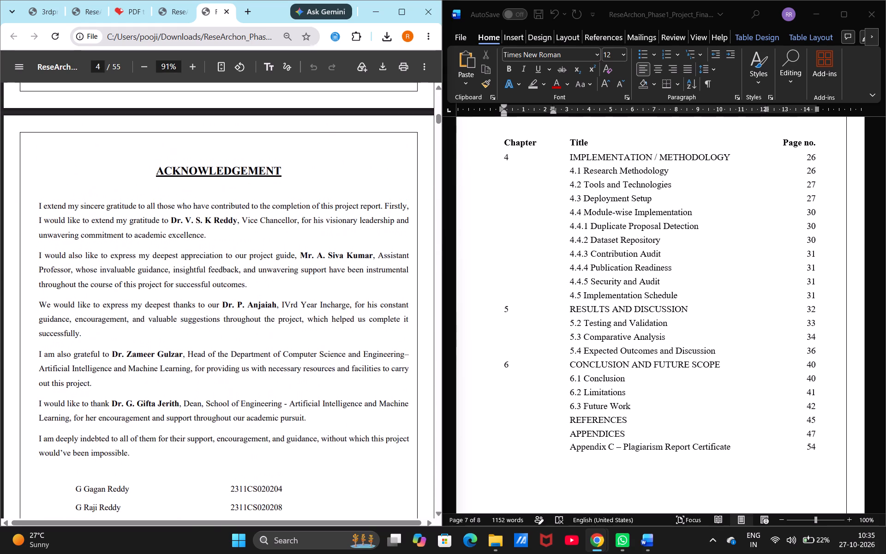
scroll(257, 293, up, 1)
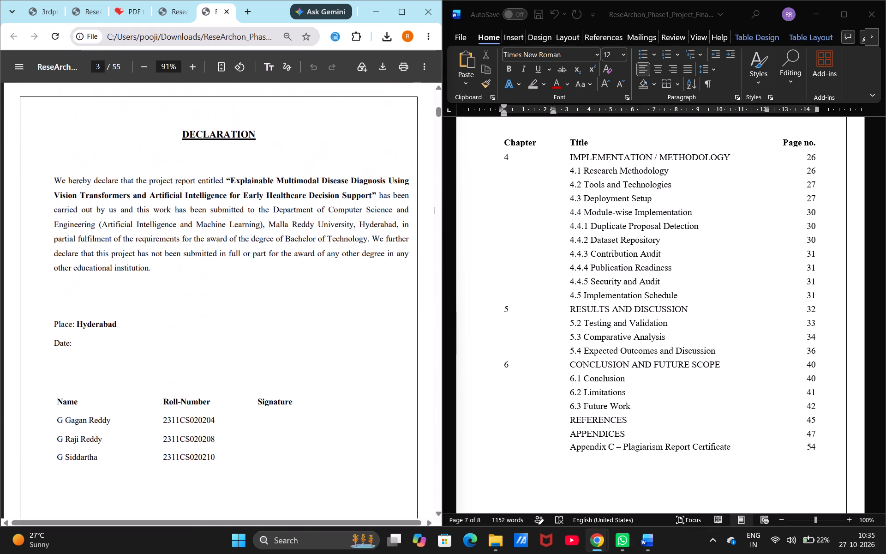
scroll(257, 293, up, 2)
scroll(257, 293, down, 4)
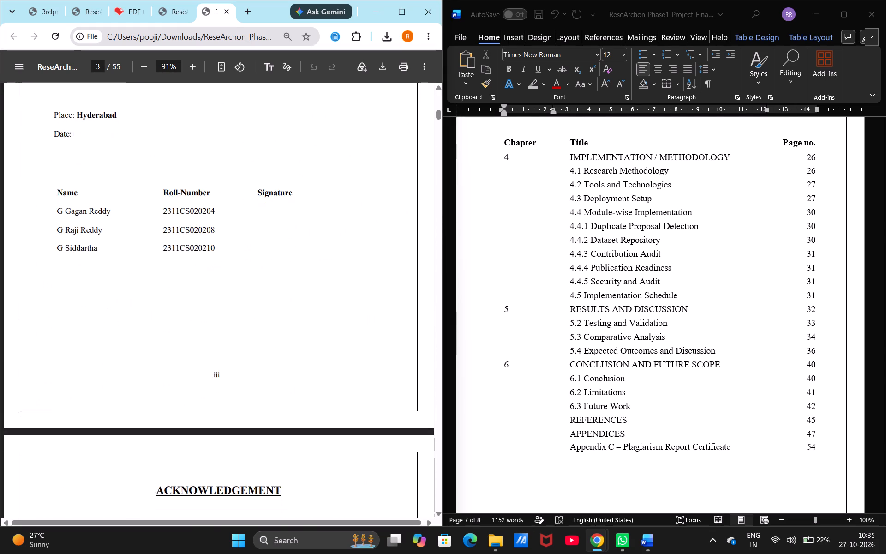
scroll(257, 293, down, 5)
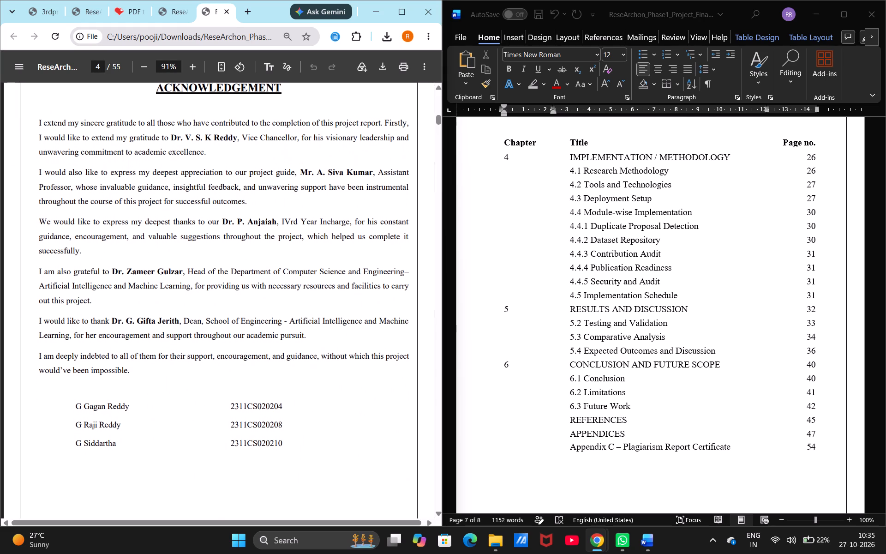
scroll(257, 293, down, 1)
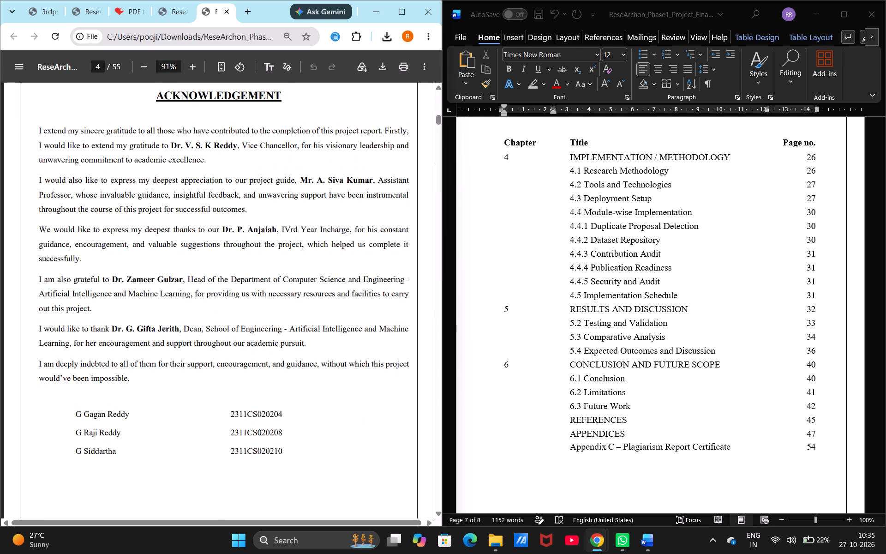
scroll(257, 293, down, 2)
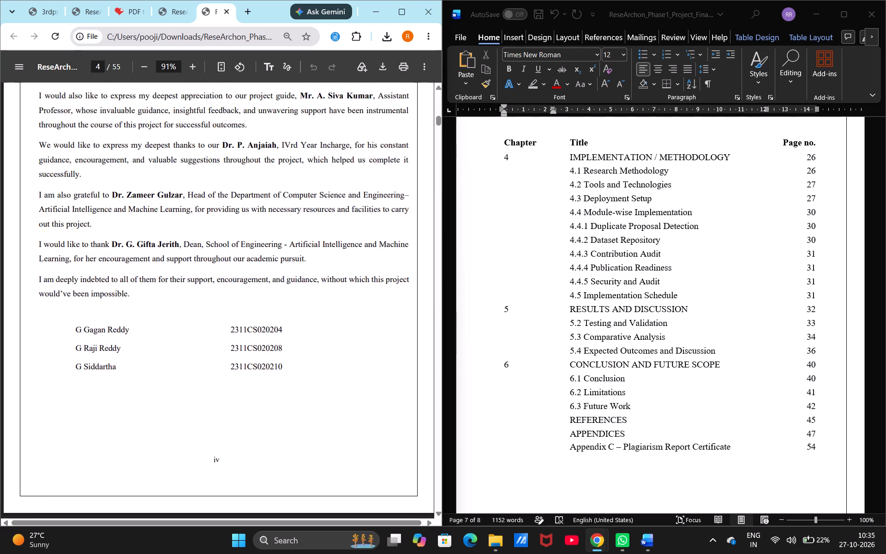
scroll(257, 293, down, 3)
click(255, 304)
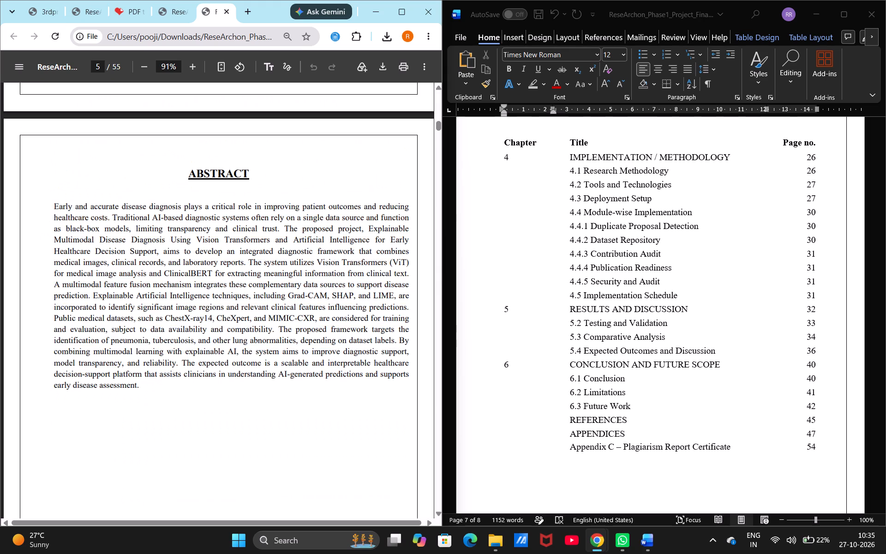
Review the PDF's two contents pages, from the front-matter entries through Chapter 5, Conclusion, Appendices and References.
scroll(255, 304, down, 7)
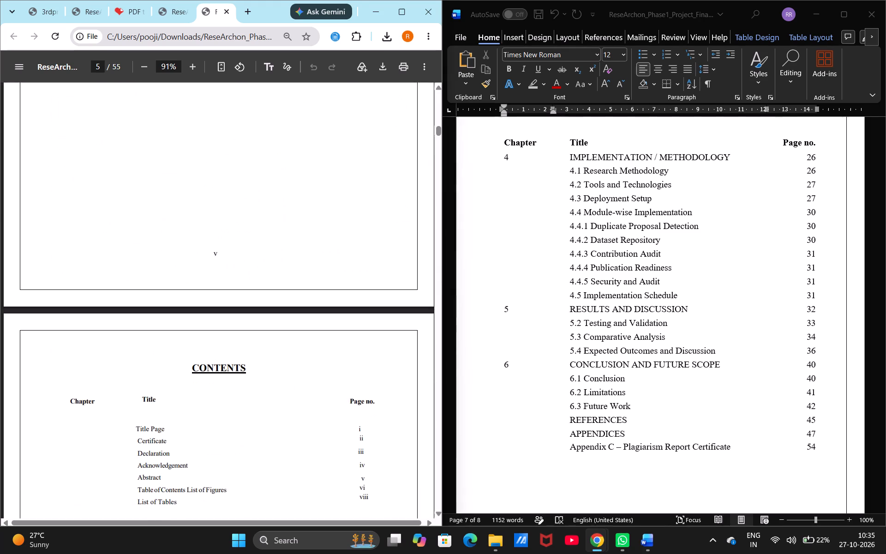
scroll(255, 304, down, 1)
scroll(255, 304, up, 1)
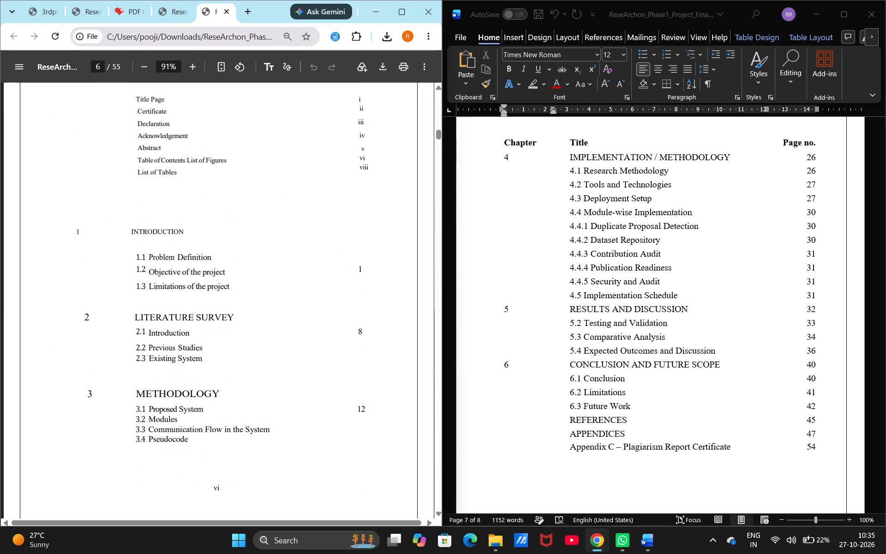
scroll(366, 319, down, 9)
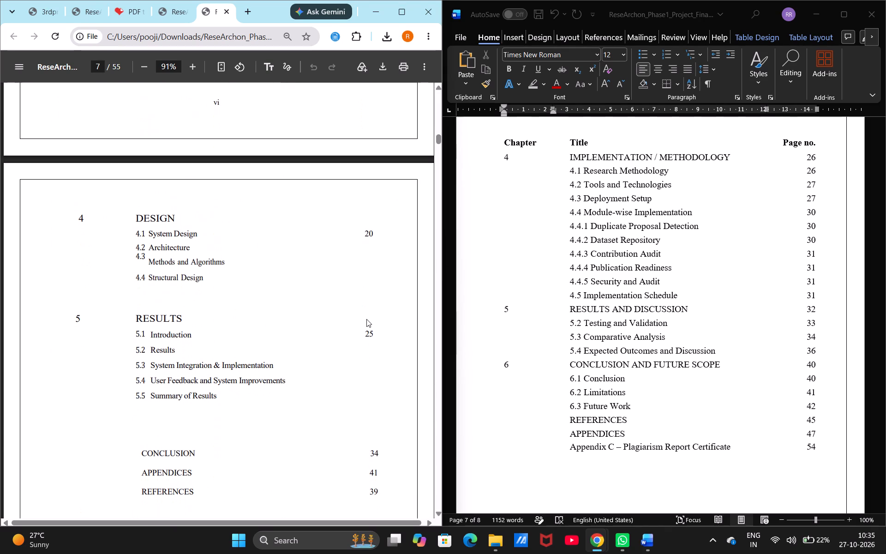
scroll(366, 319, up, 5)
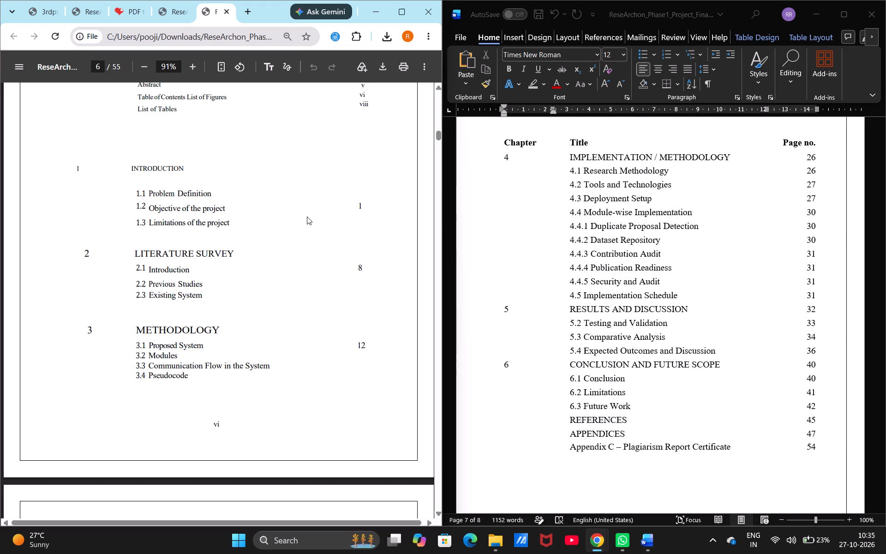
scroll(234, 196, up, 3)
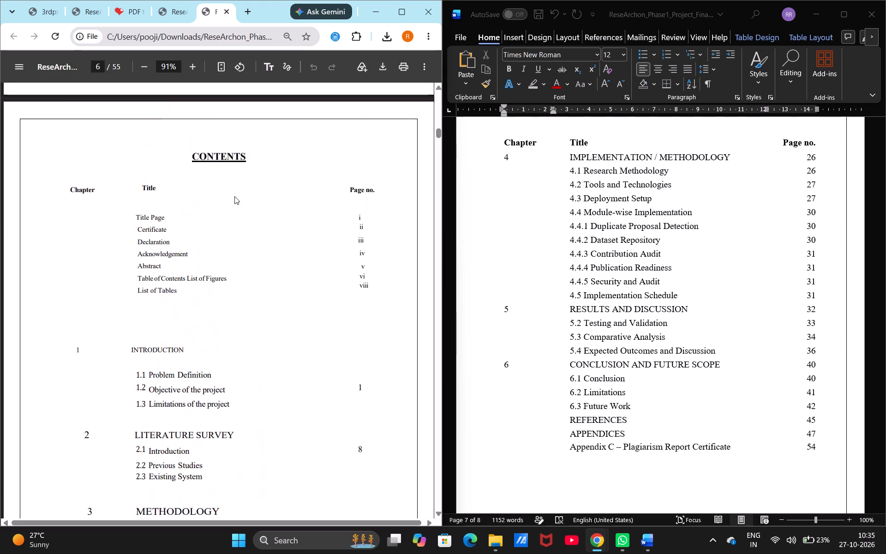
scroll(234, 196, up, 1)
scroll(231, 265, up, 1)
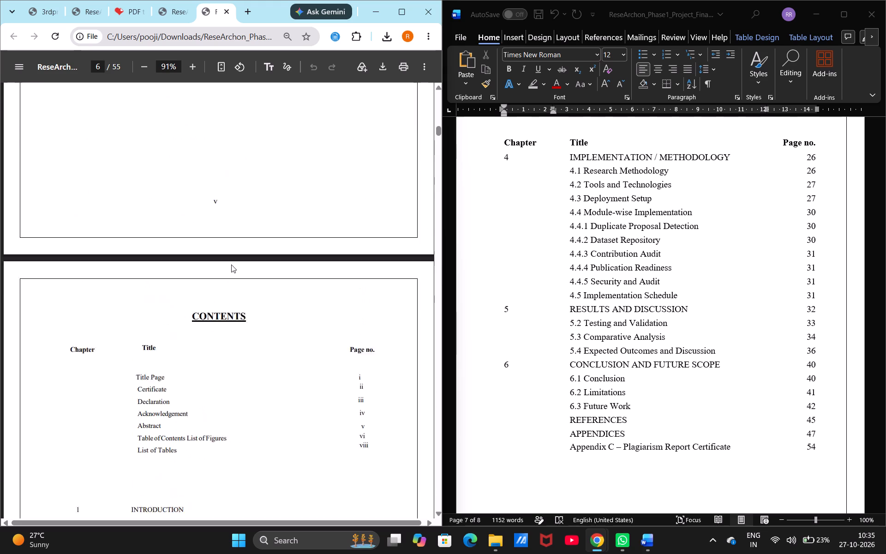
scroll(231, 265, up, 3)
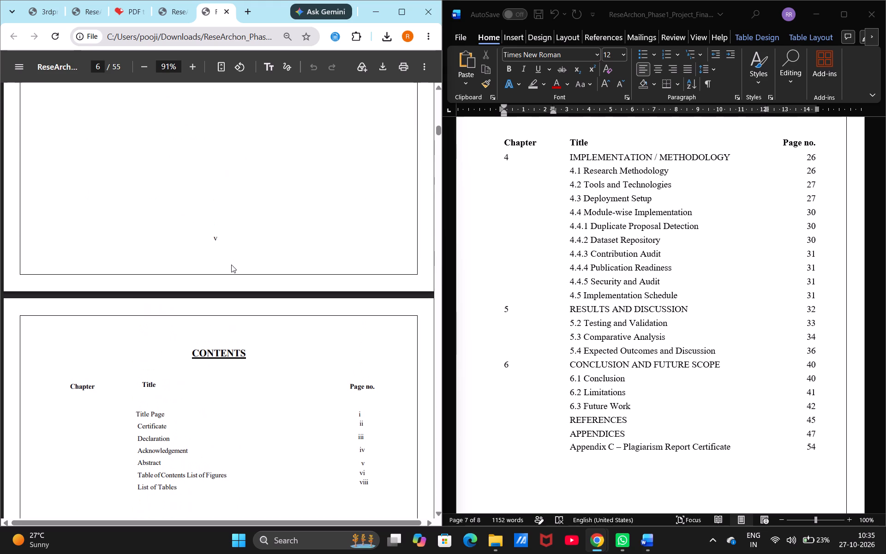
scroll(231, 265, up, 2)
Go back through the Word report's acknowledgement and abstract to the start of its Contents page.
scroll(231, 265, right, 1)
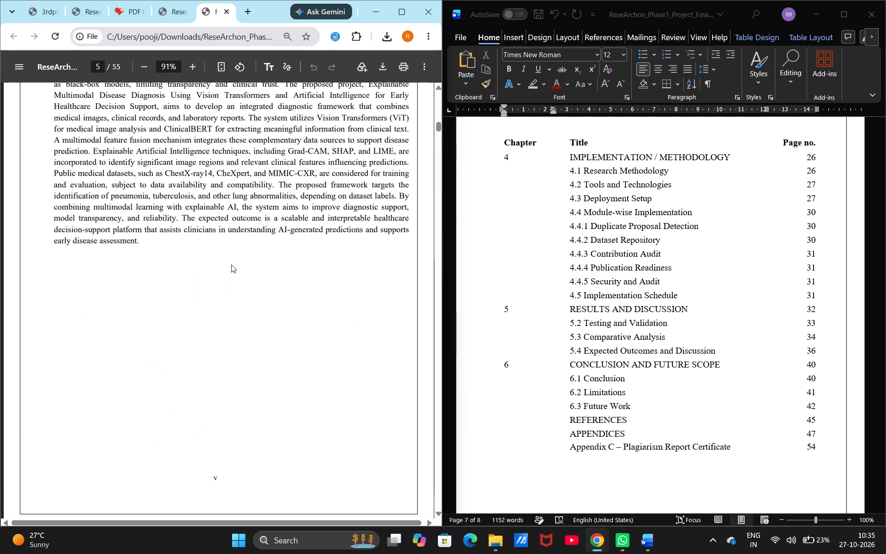
scroll(231, 265, right, 1)
scroll(649, 270, up, 2)
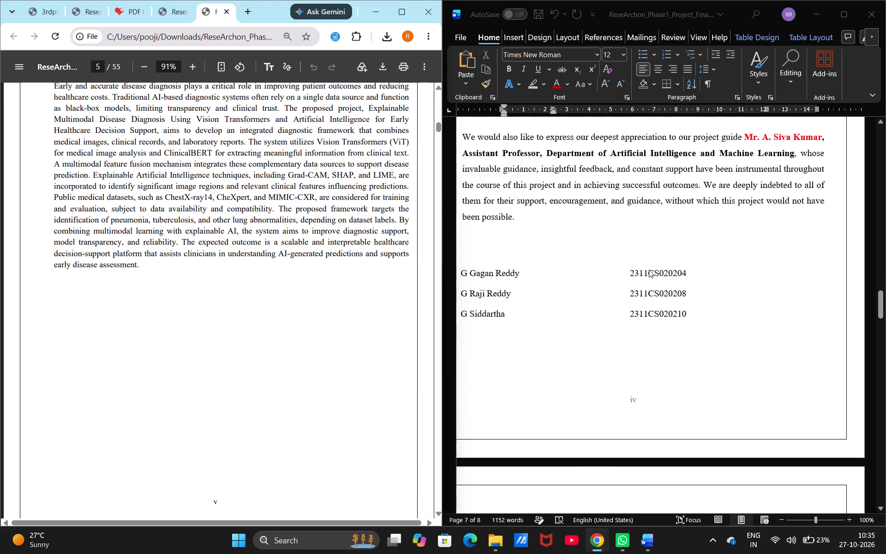
scroll(649, 270, up, 1)
scroll(649, 270, right, 1)
ctrl+scroll(649, 270, down, 2)
scroll(649, 270, down, 2)
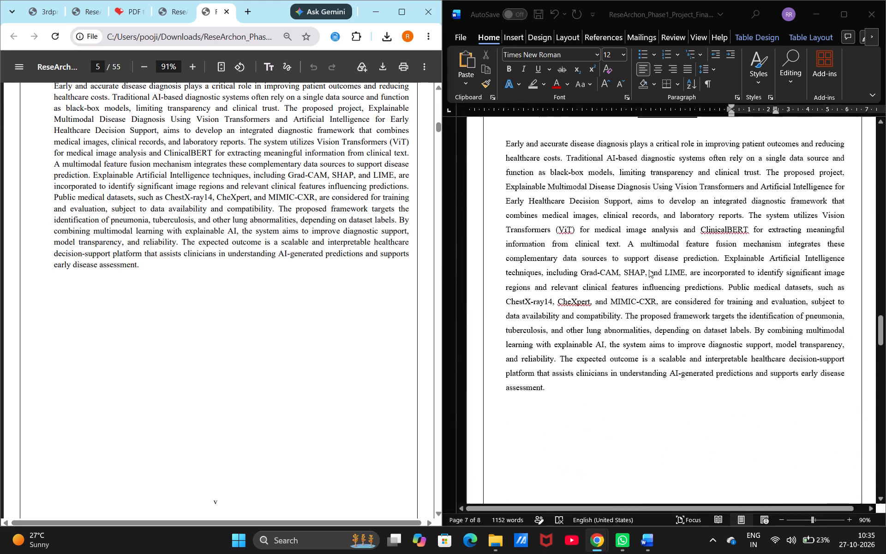
scroll(649, 270, down, 4)
scroll(649, 270, up, 1)
scroll(210, 342, down, 2)
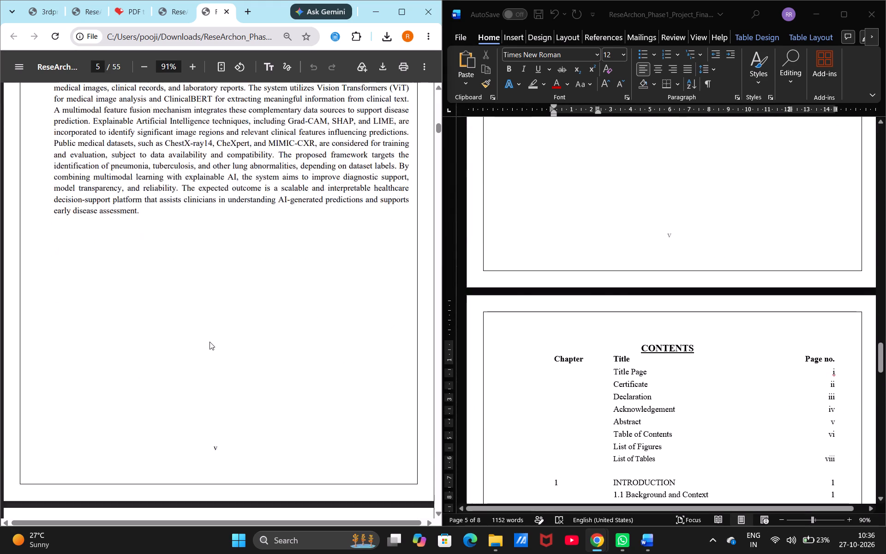
Compare the PDF's contents pages and List of Figures and Tables with the front-matter and chapter entries in the Word contents.
scroll(210, 342, down, 7)
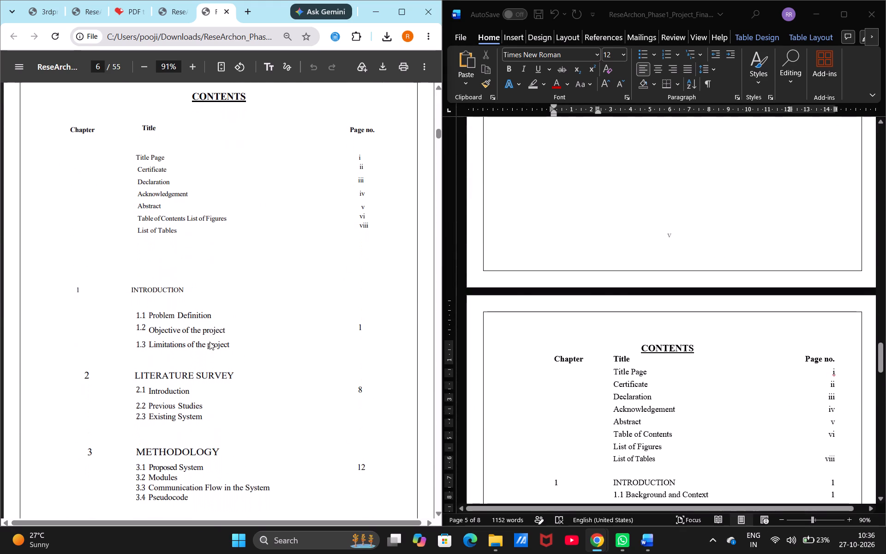
scroll(688, 383, down, 1)
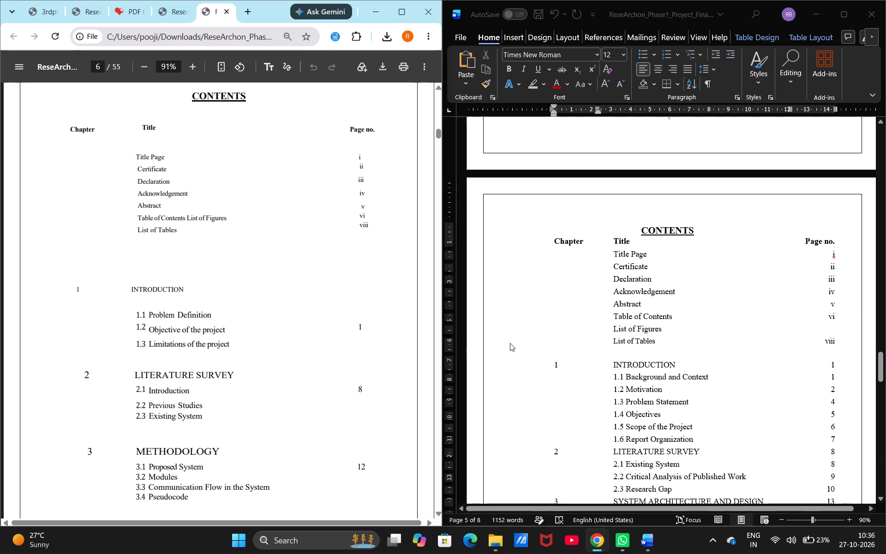
scroll(324, 347, up, 3)
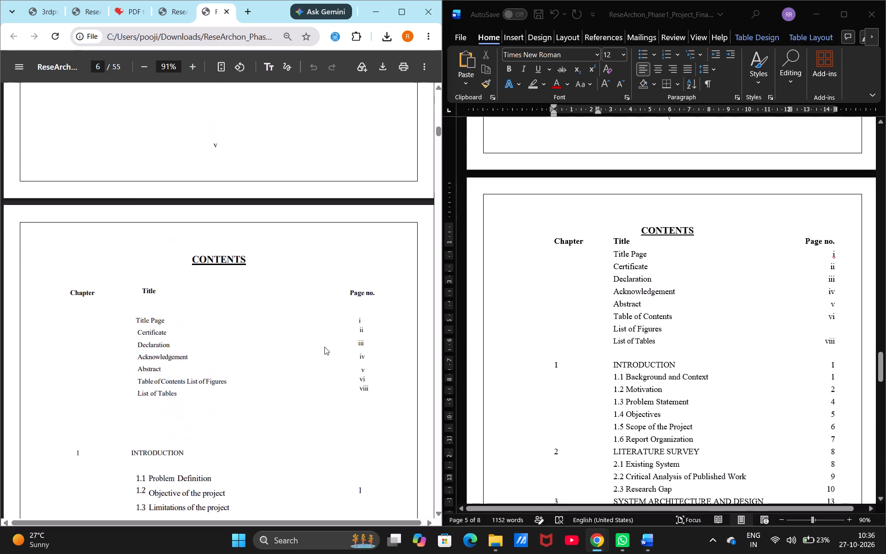
scroll(324, 347, up, 1)
scroll(324, 347, right, 1)
right_click(324, 347)
scroll(324, 347, down, 2)
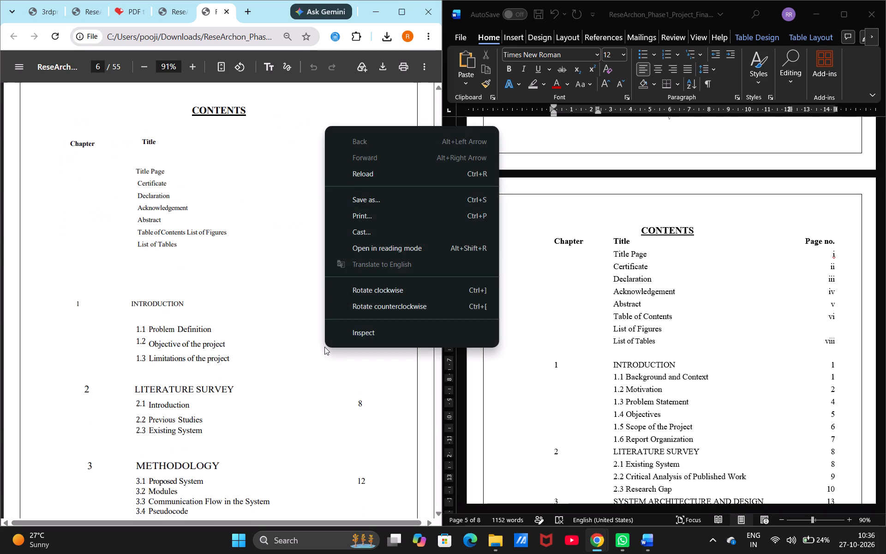
scroll(324, 347, down, 2)
click(268, 378)
scroll(268, 378, down, 2)
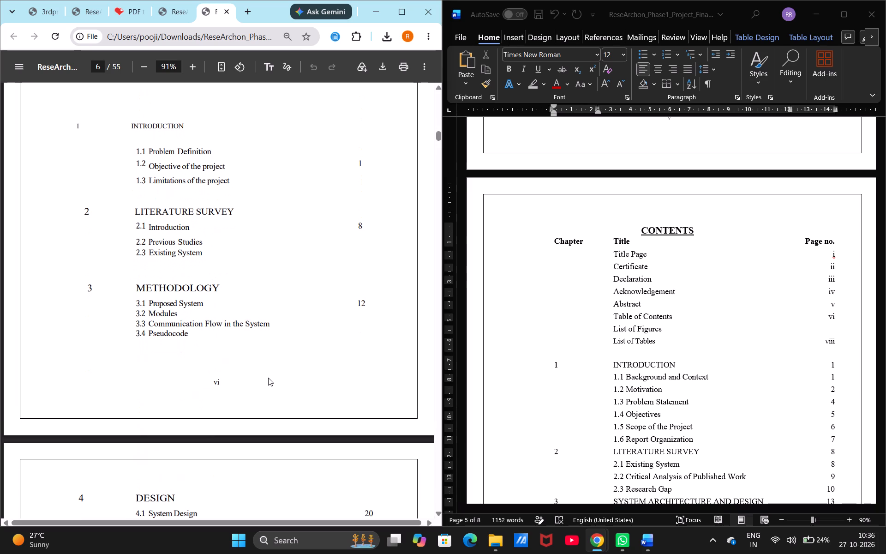
scroll(268, 378, down, 3)
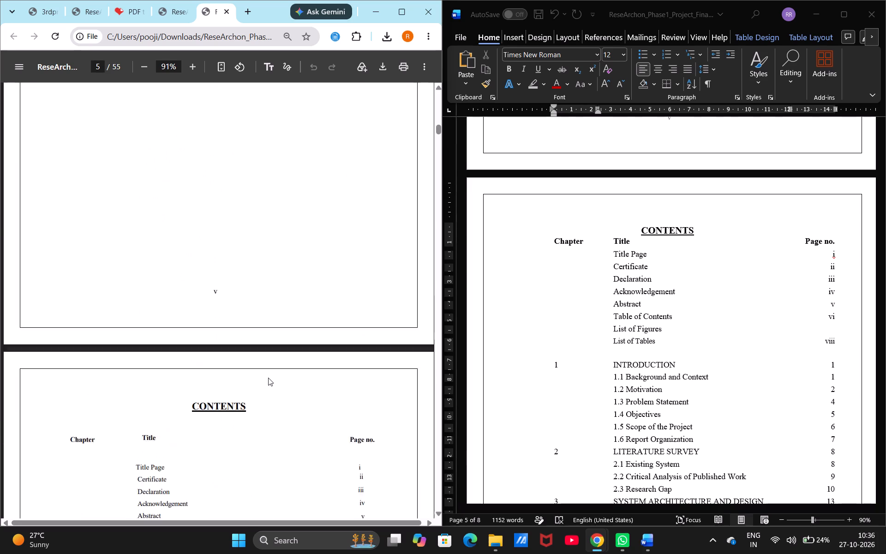
scroll(268, 378, down, 10)
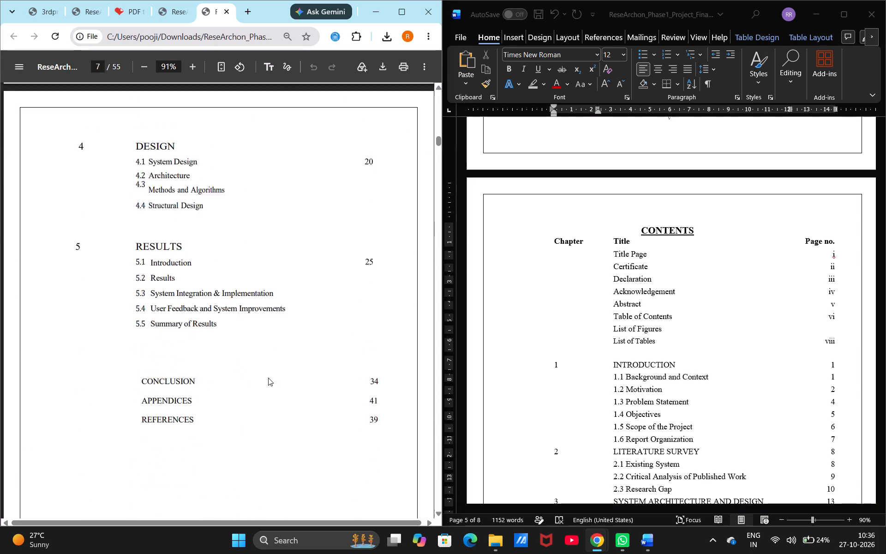
scroll(268, 378, down, 6)
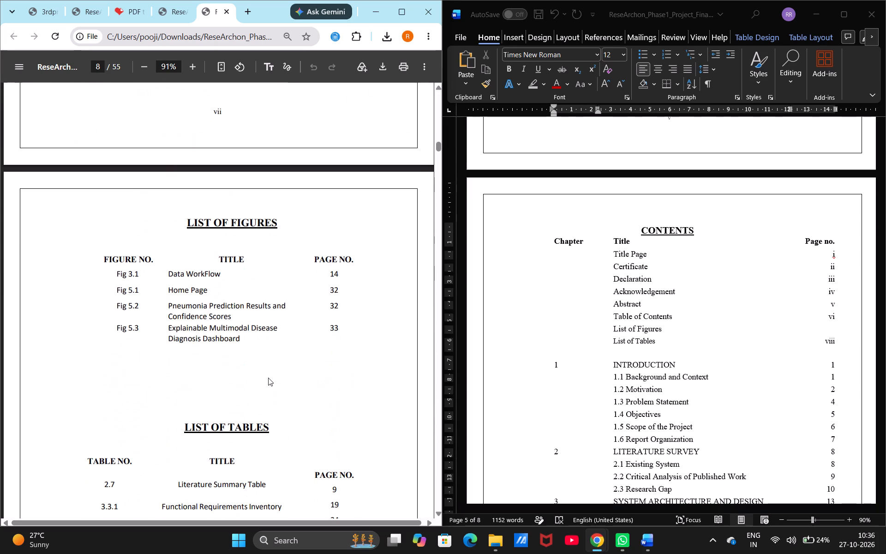
Look back through the PDF's contents, abstract, acknowledgement, declaration, certificate and cover page.
scroll(268, 378, up, 2)
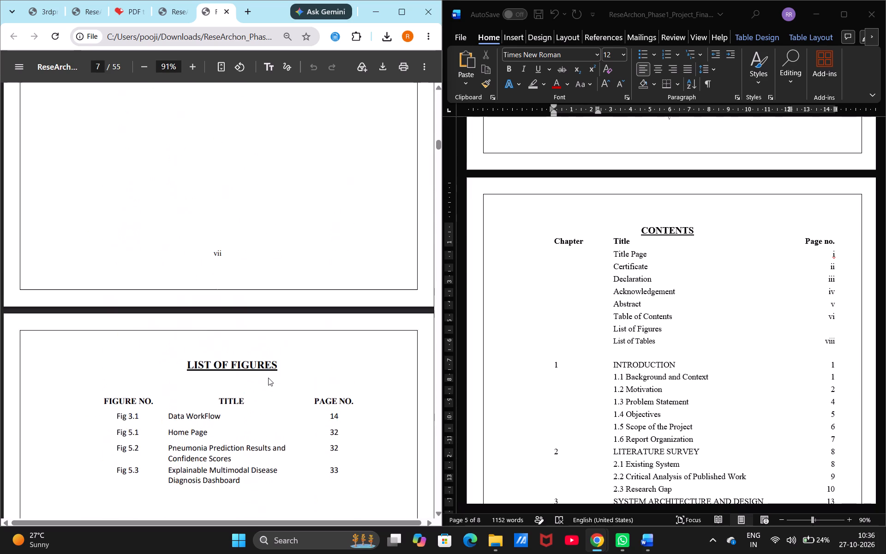
scroll(268, 378, up, 3)
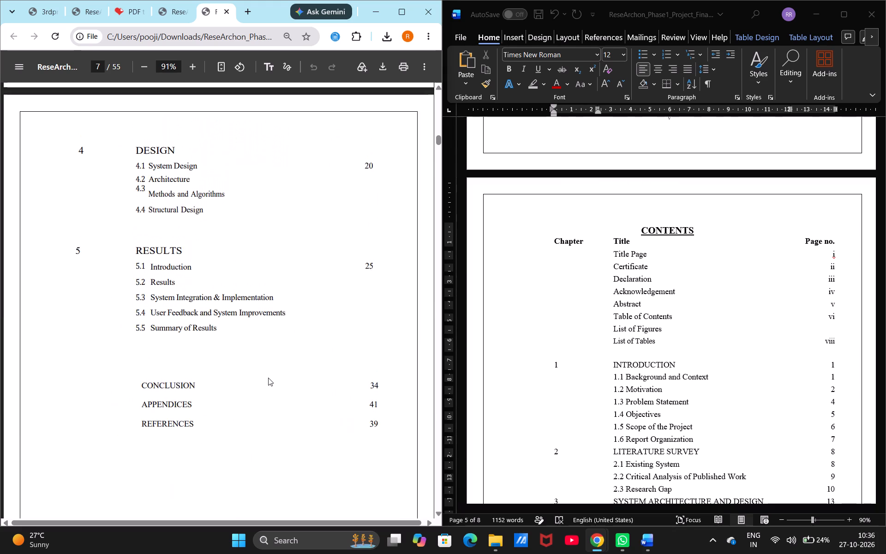
scroll(268, 378, up, 18)
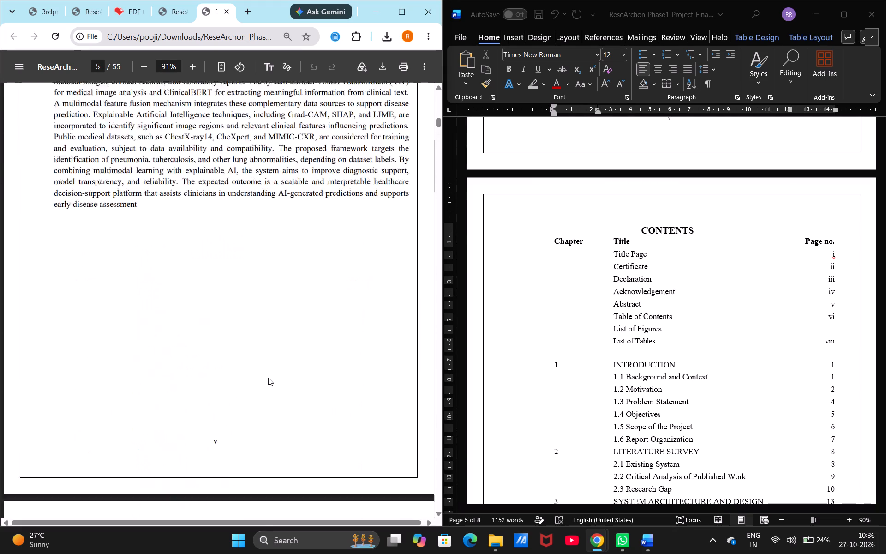
scroll(268, 378, up, 4)
scroll(268, 378, right, 2)
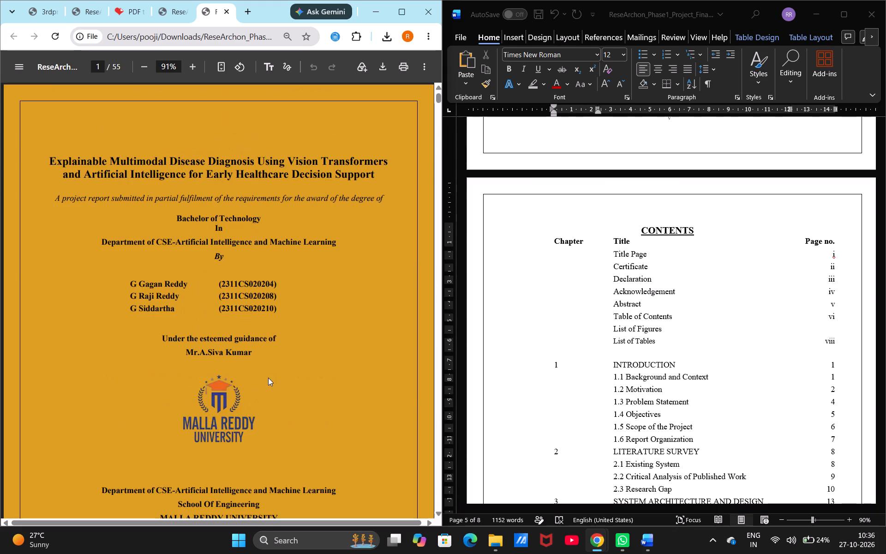
scroll(268, 378, right, 1)
scroll(268, 378, down, 6)
scroll(268, 378, up, 12)
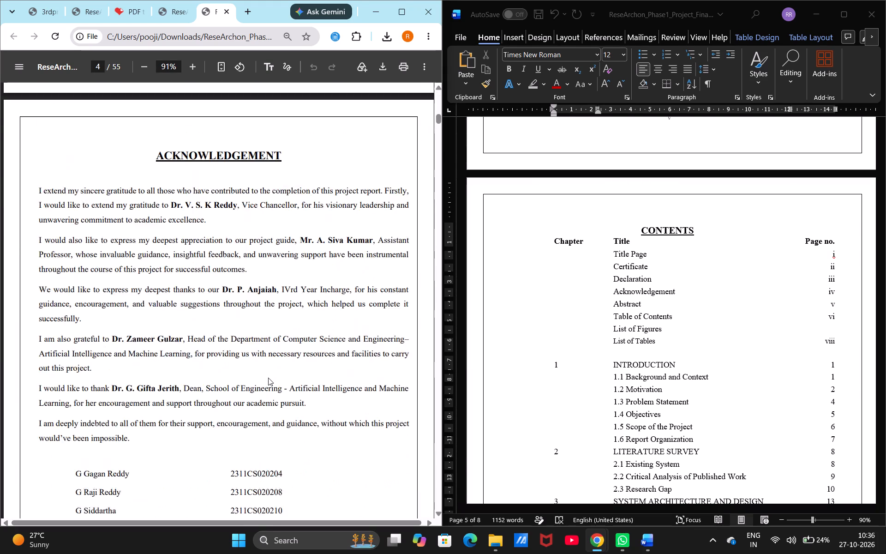
scroll(268, 378, up, 8)
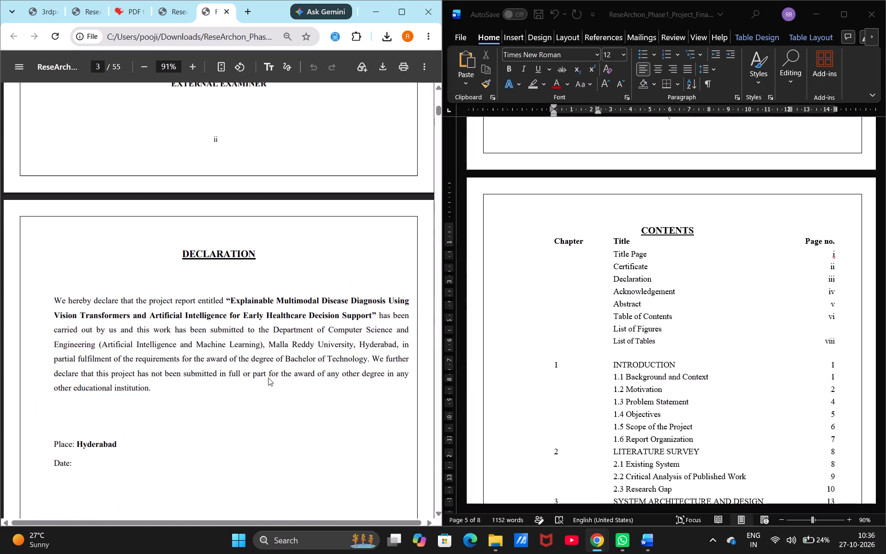
scroll(268, 378, right, 1)
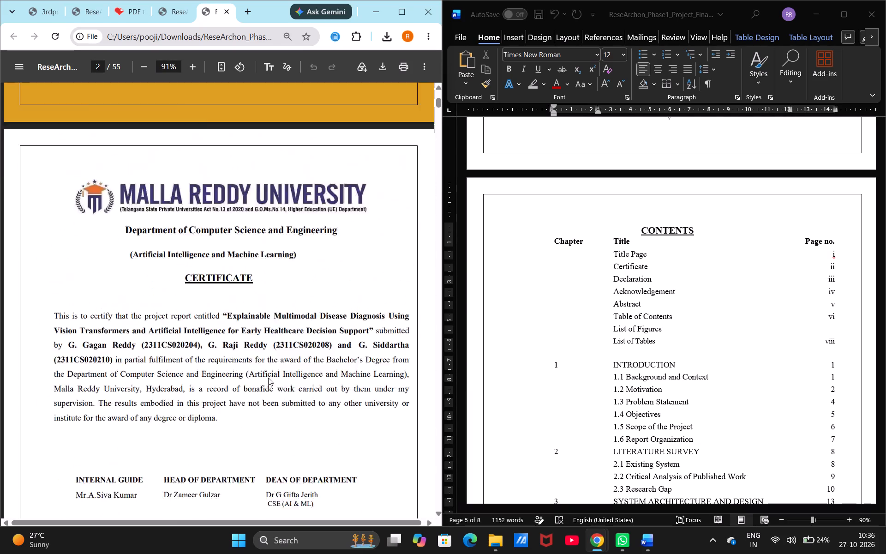
scroll(268, 378, right, 1)
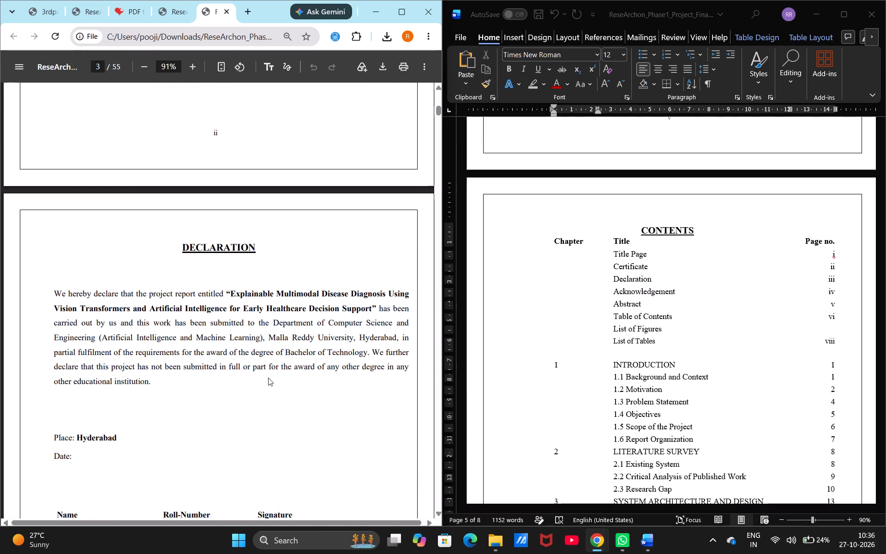
Review the PDF from the declaration through the acknowledgement and abstract to its Chapter 1 to 5 contents entries.
scroll(268, 378, down, 9)
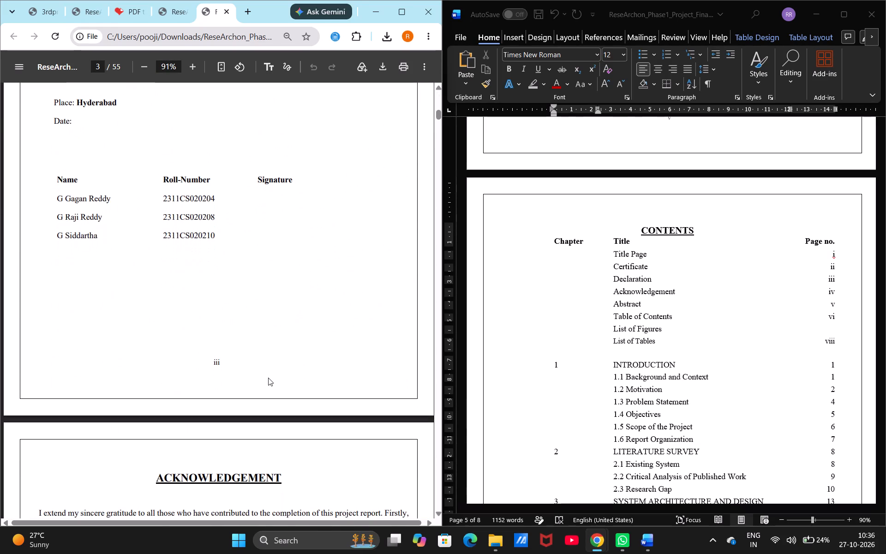
scroll(268, 378, down, 2)
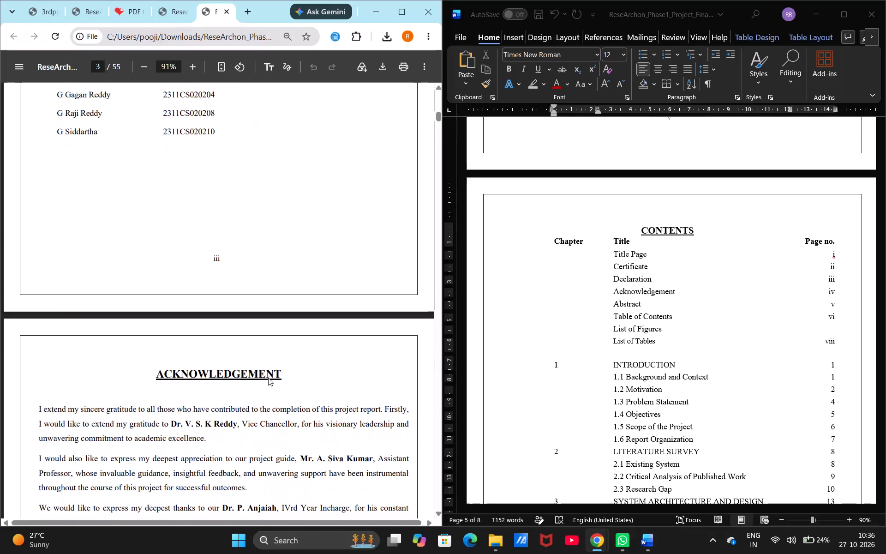
scroll(268, 378, down, 8)
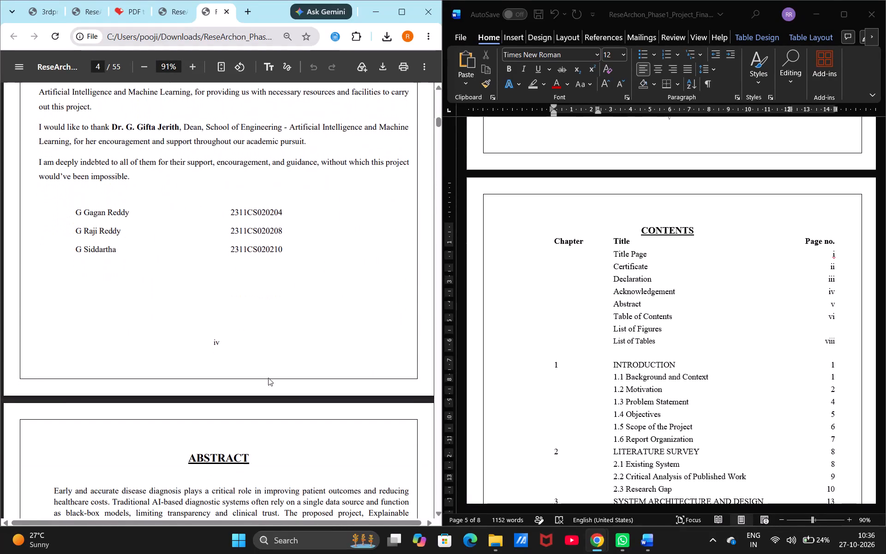
scroll(268, 378, down, 7)
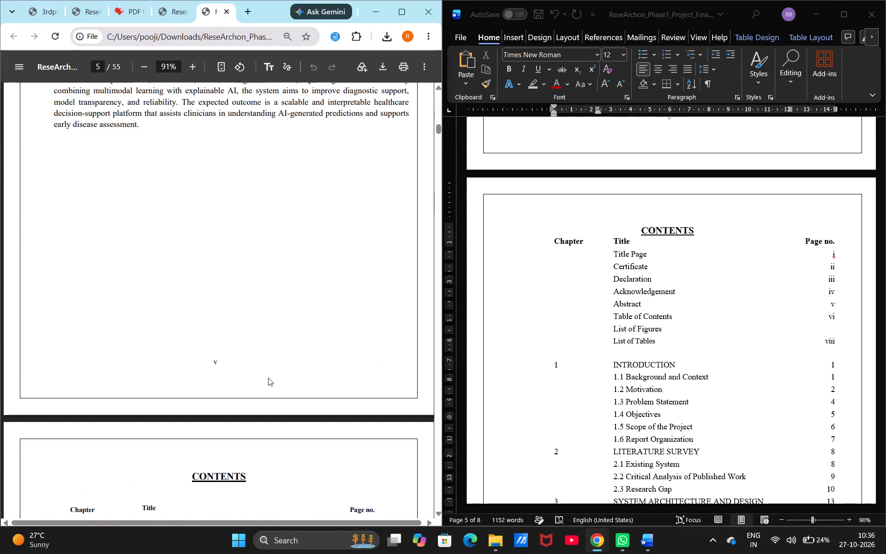
scroll(268, 378, down, 4)
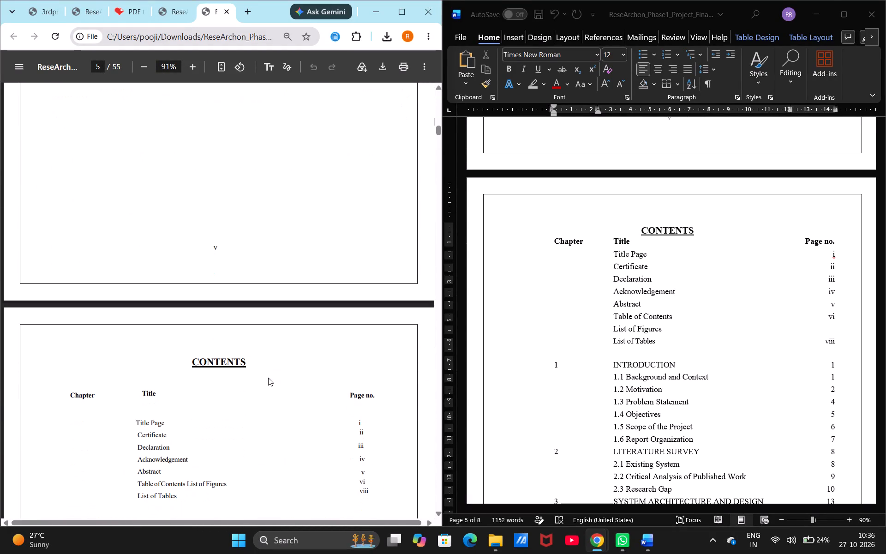
scroll(268, 378, down, 3)
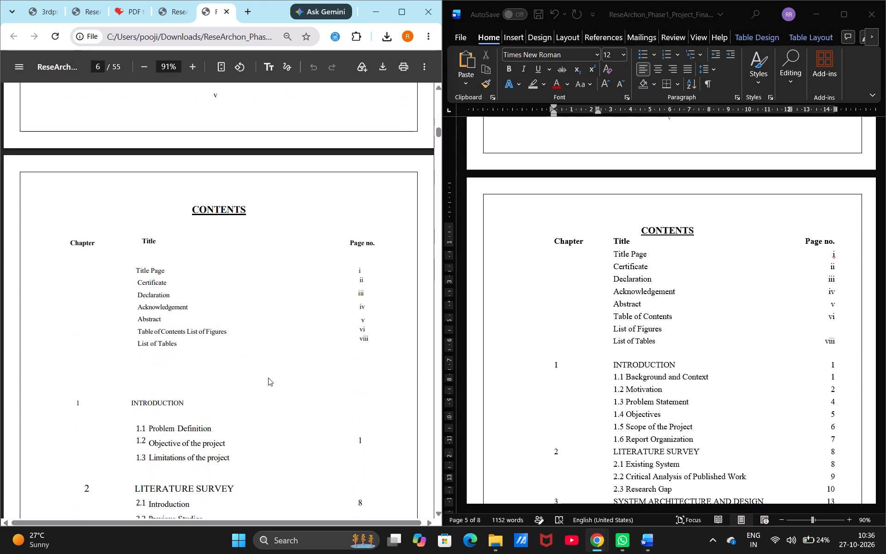
scroll(268, 378, down, 4)
click(268, 378)
scroll(268, 378, down, 2)
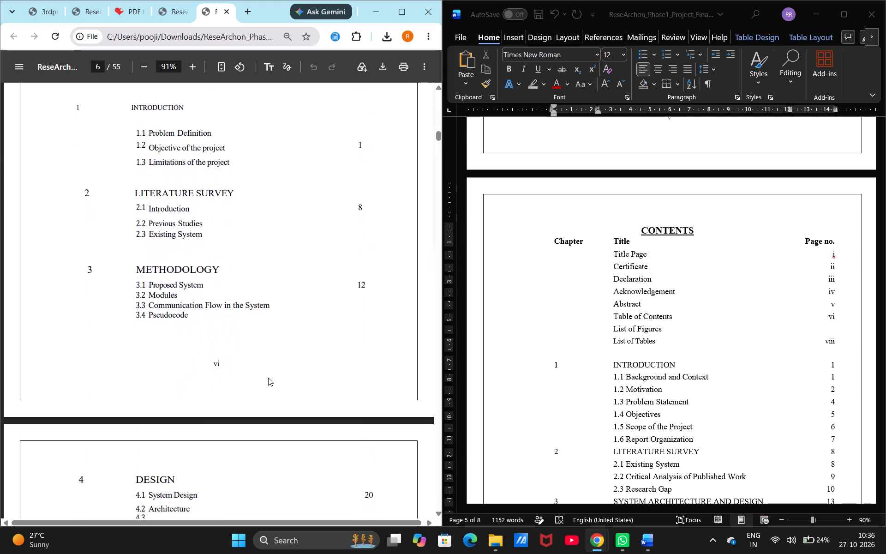
scroll(268, 378, down, 2)
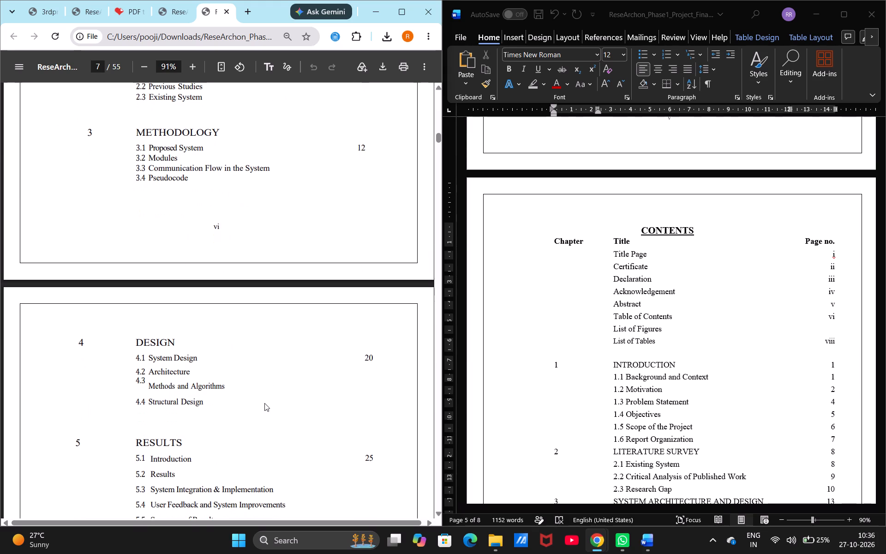
Check the PDF's List of Figures and front-matter contents page numbers against the matching entries in the Word contents.
scroll(264, 403, down, 6)
scroll(264, 403, up, 1)
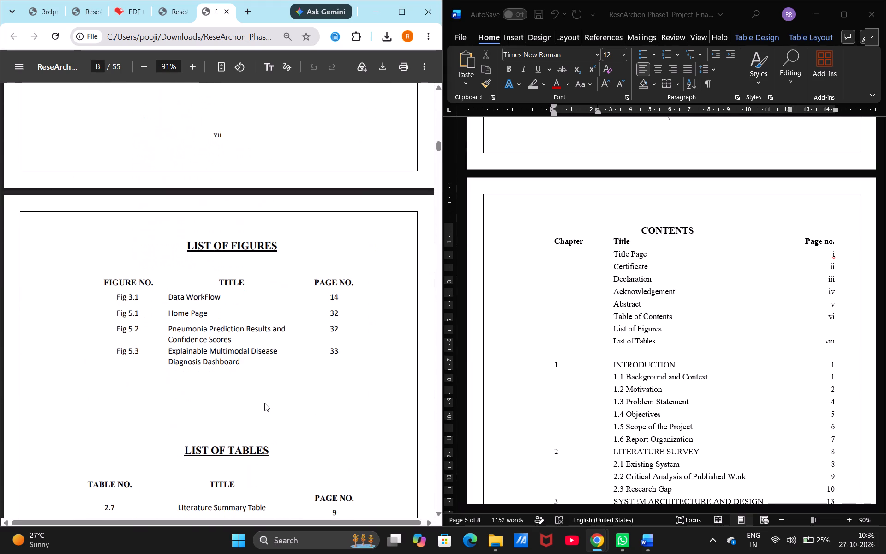
scroll(264, 403, up, 3)
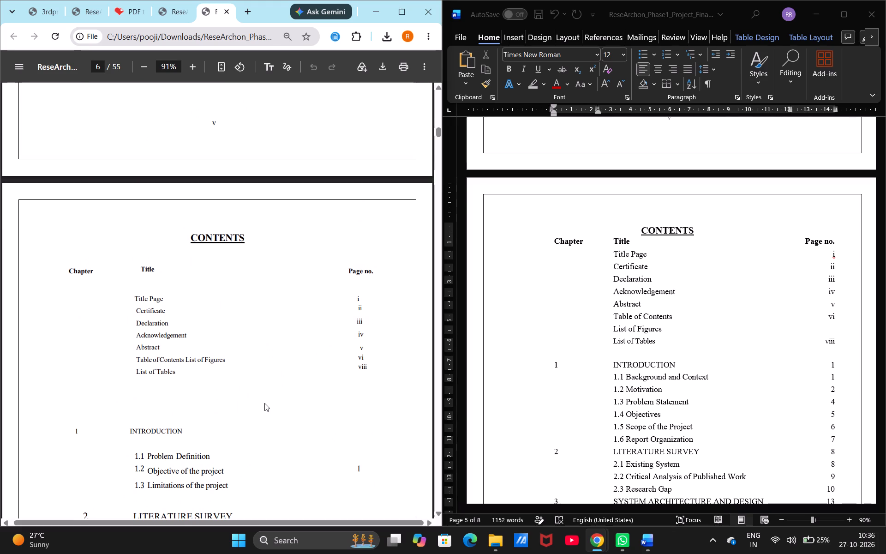
click(831, 314)
click(840, 315)
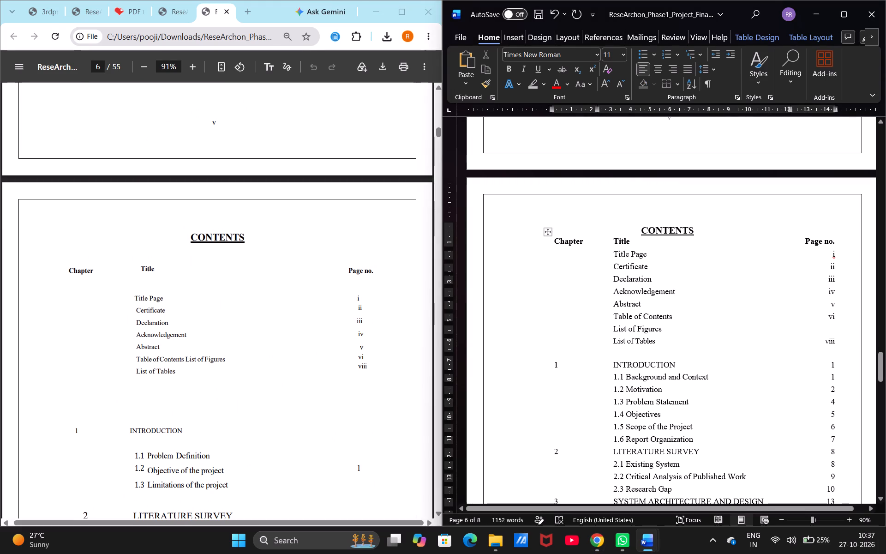
click(832, 327)
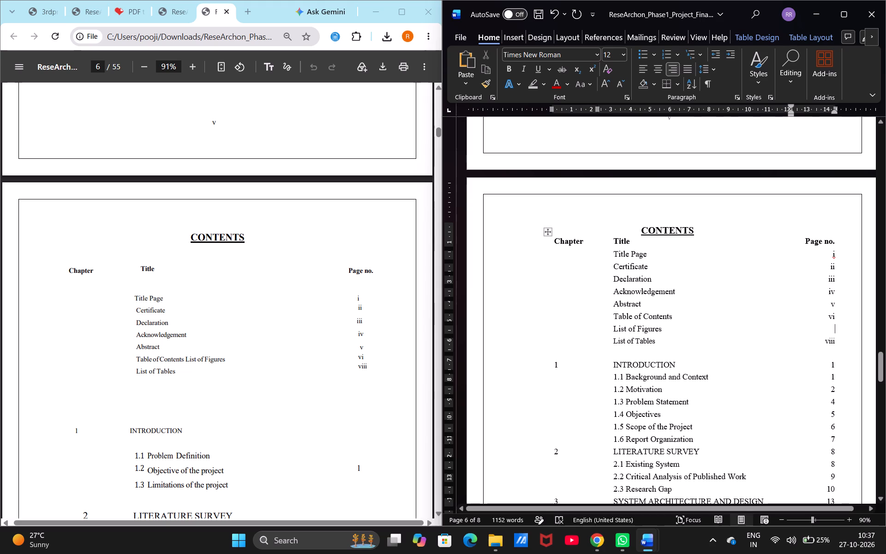
Undo the last two Word contents edits: the removal of the 2.4 Research Gap row and the renumbering of the Research Gap entry above it.
key(ctrl+z)
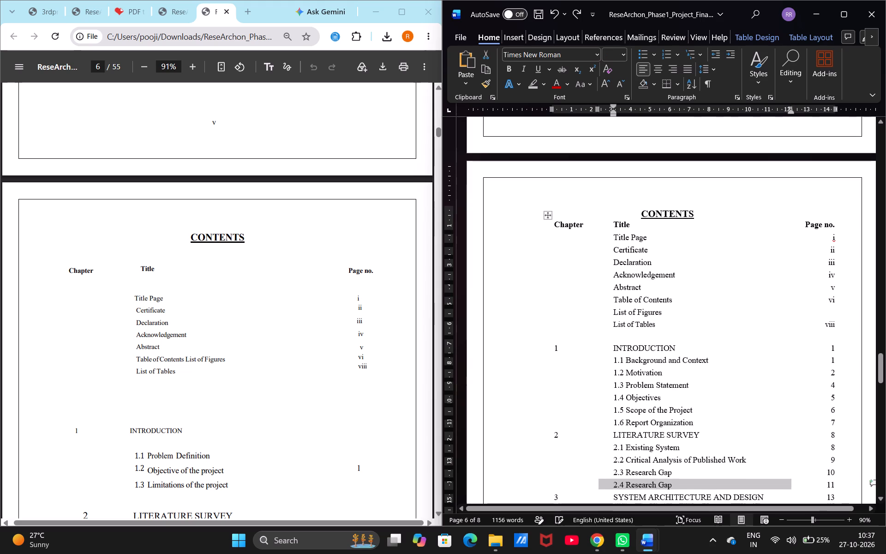
key(ctrl+z)
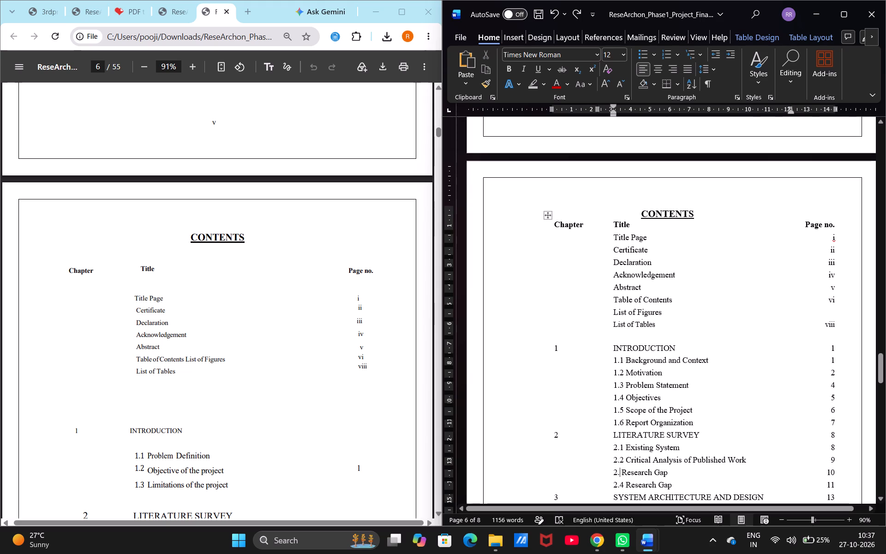
Delete the 2.4 Research Gap row from the Literature Survey section of the Word contents table.
click(673, 486)
drag(673, 486, 605, 487)
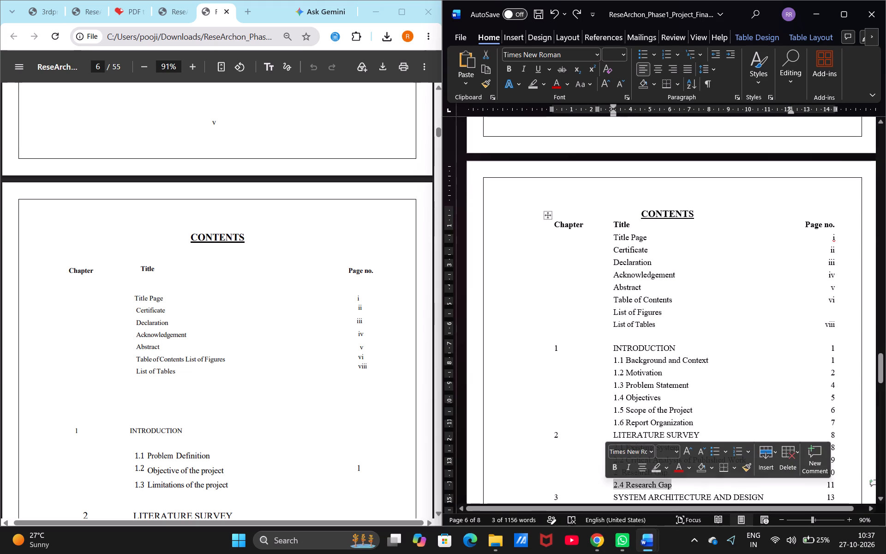
right_click(635, 490)
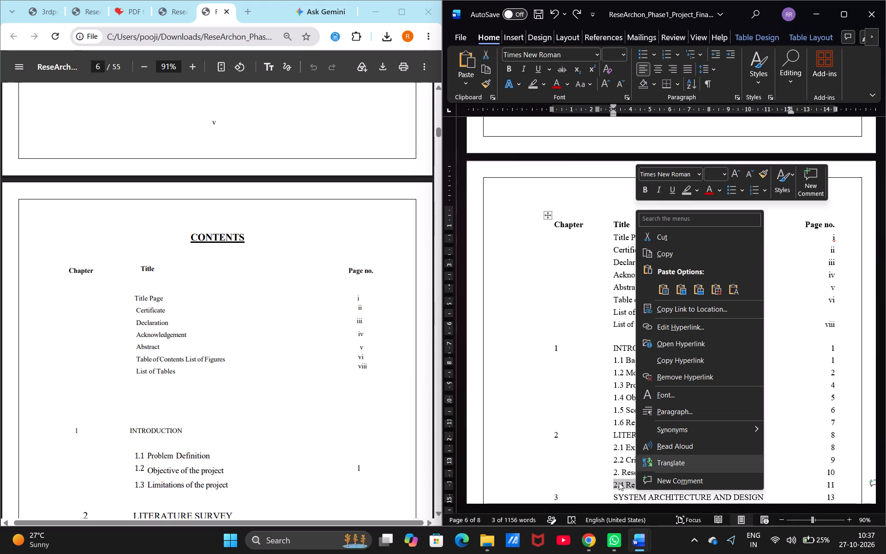
click(619, 482)
right_click(619, 482)
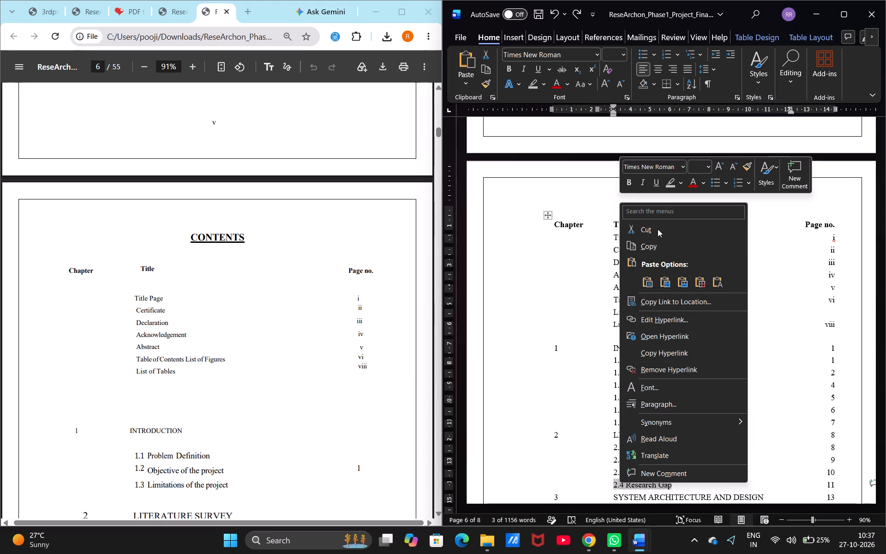
click(608, 371)
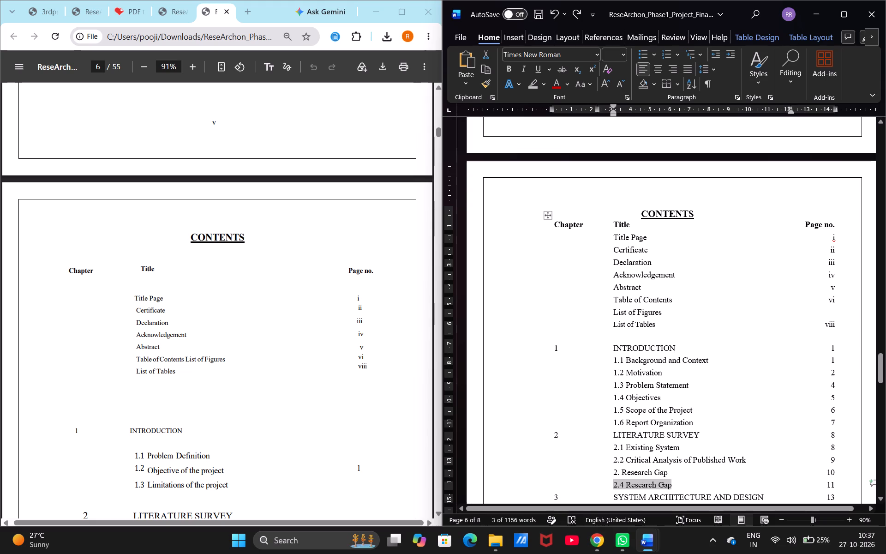
right_click(639, 483)
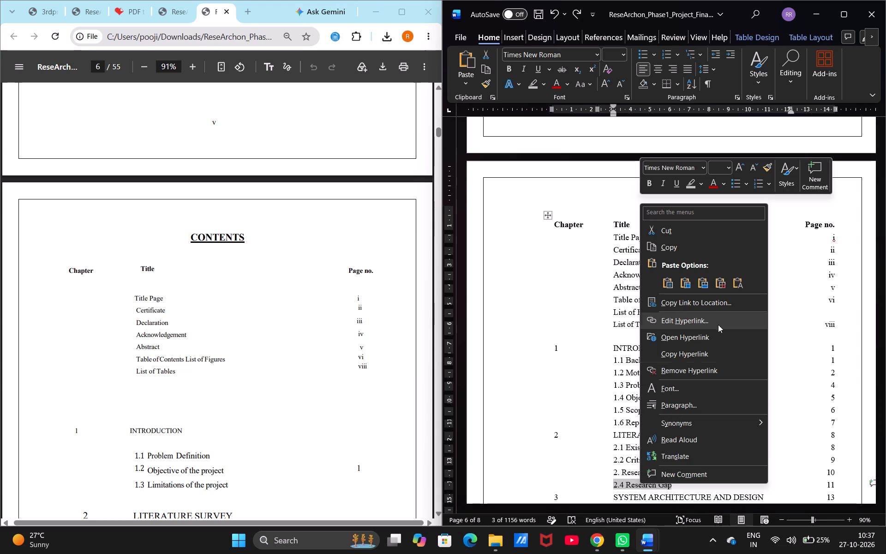
scroll(595, 446, down, 1)
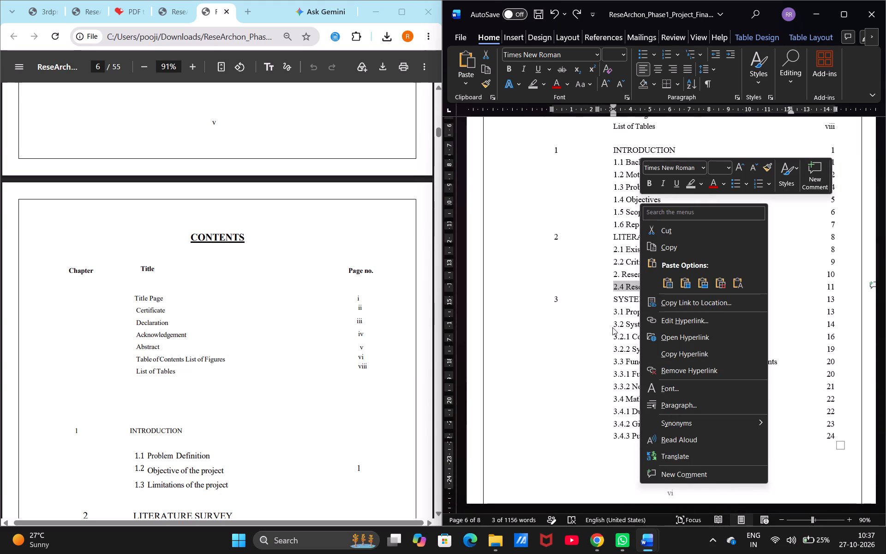
click(612, 327)
click(606, 281)
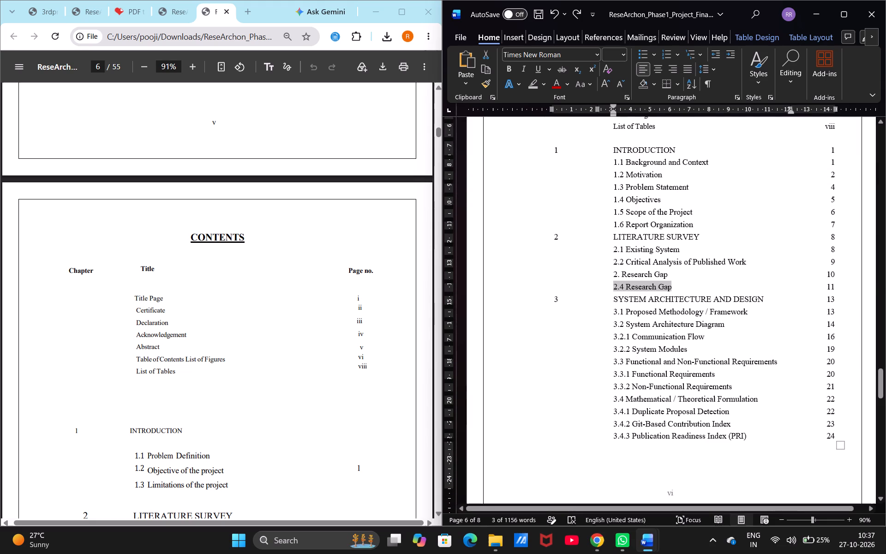
drag(790, 288, 714, 280)
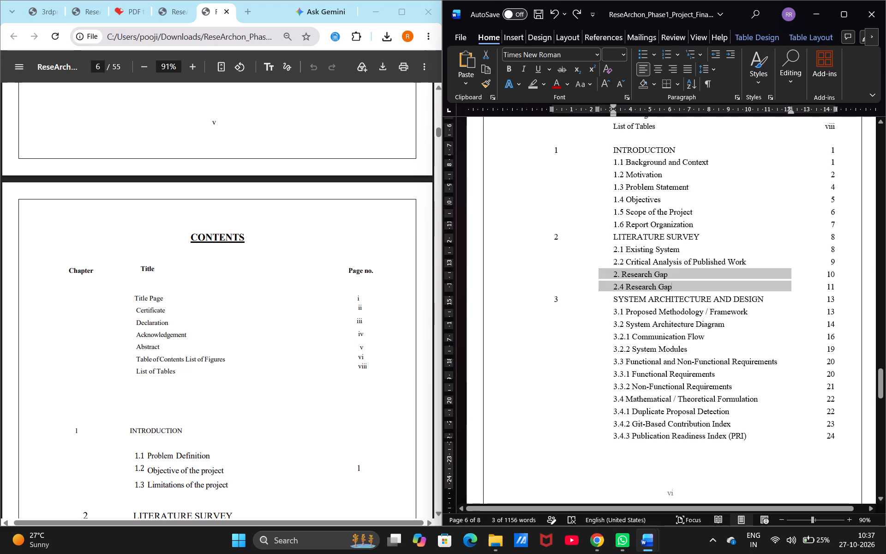
drag(714, 280, 663, 293)
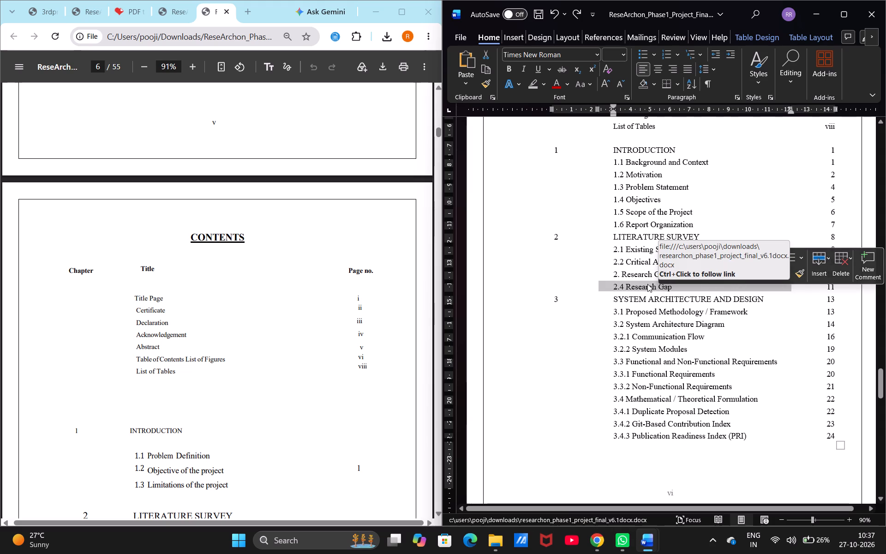
right_click(647, 284)
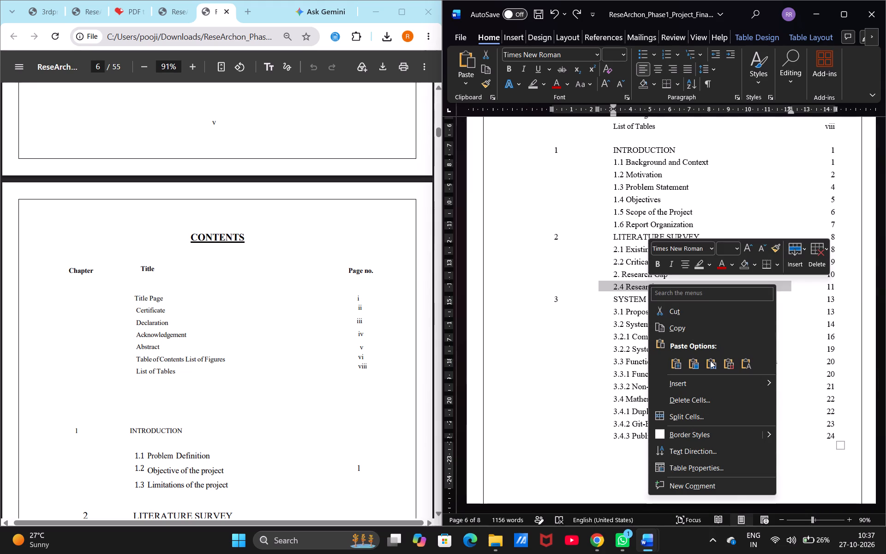
click(823, 254)
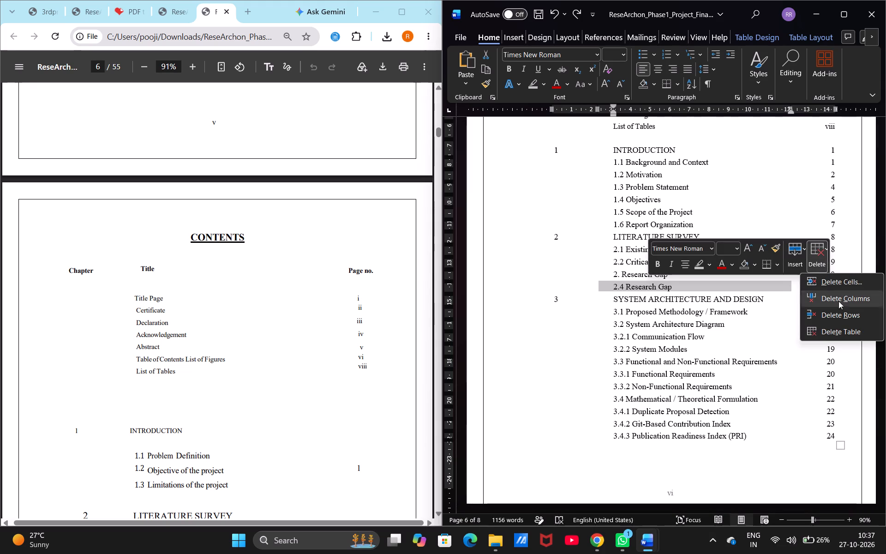
click(837, 317)
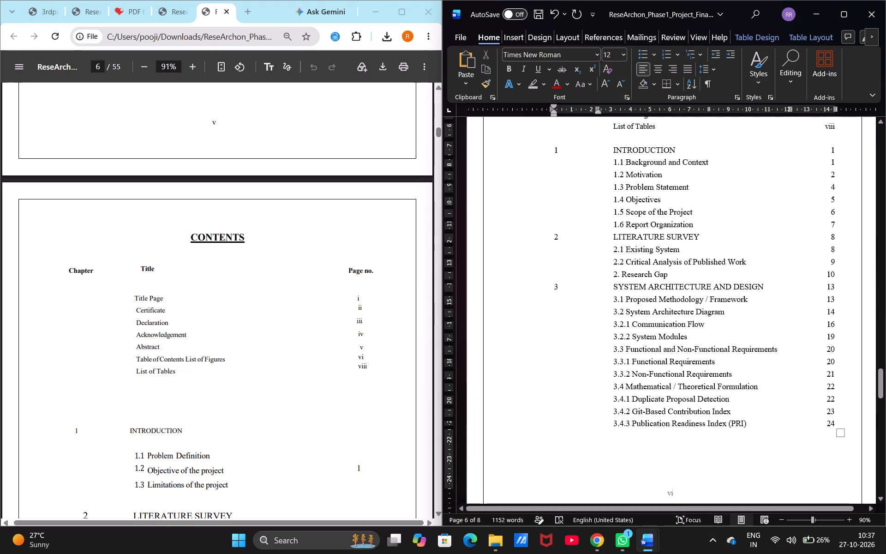
Copy the List of Tables page number into the empty List of Figures cell in the contents and shorten it to vii.
scroll(758, 272, up, 1)
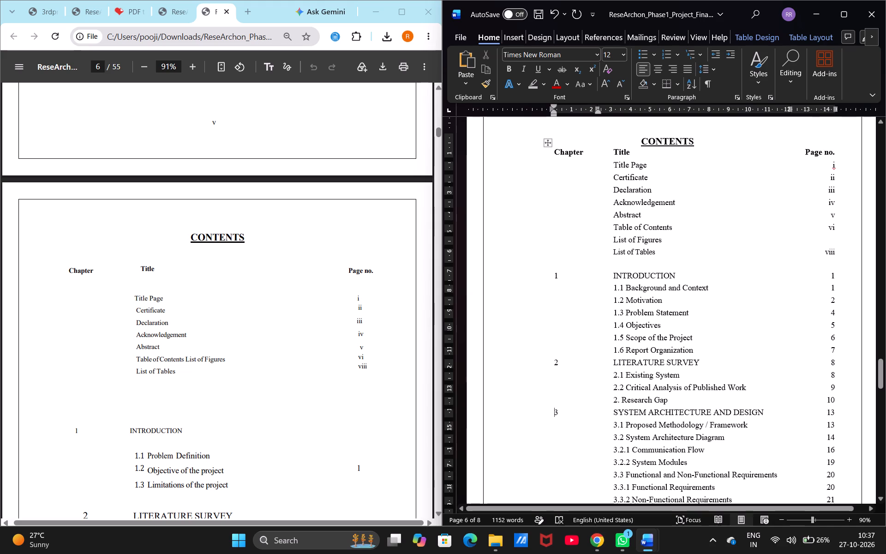
click(832, 239)
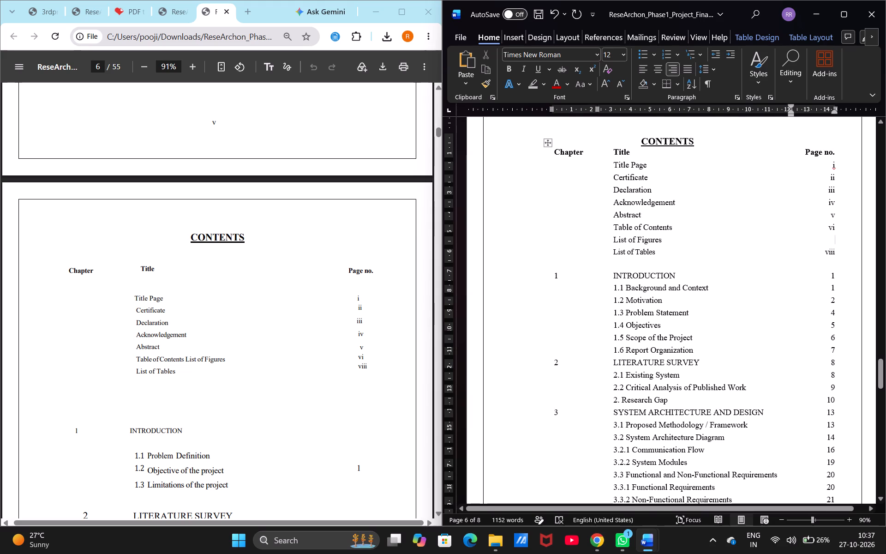
drag(837, 251, 829, 251)
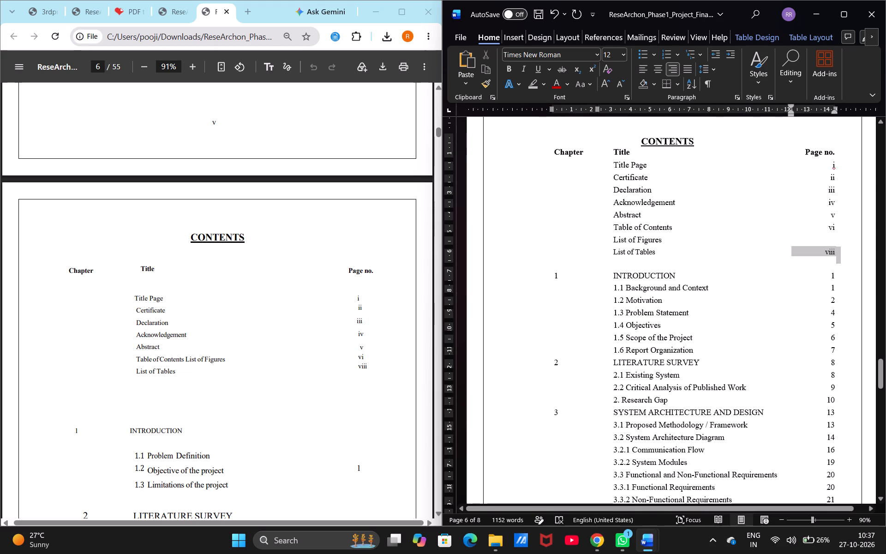
drag(829, 251, 830, 252)
key(ctrl+c)
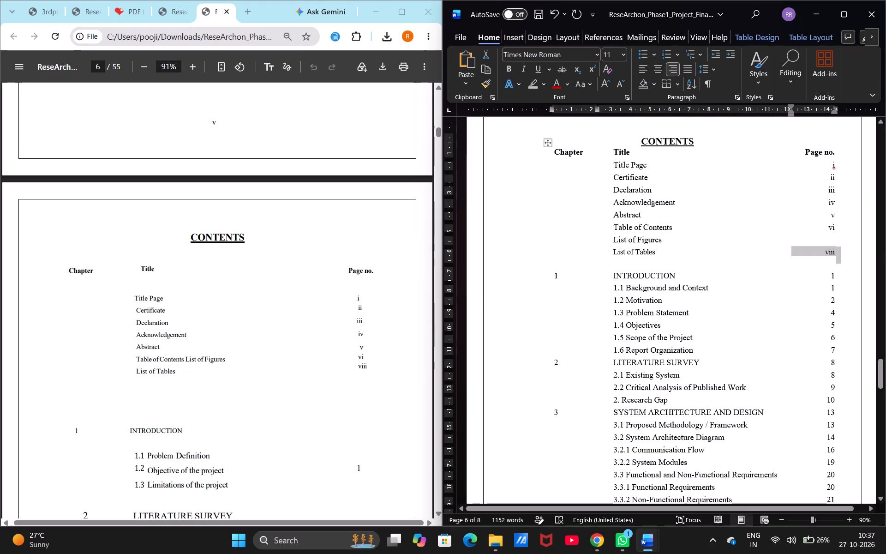
click(832, 238)
key(ctrl+v)
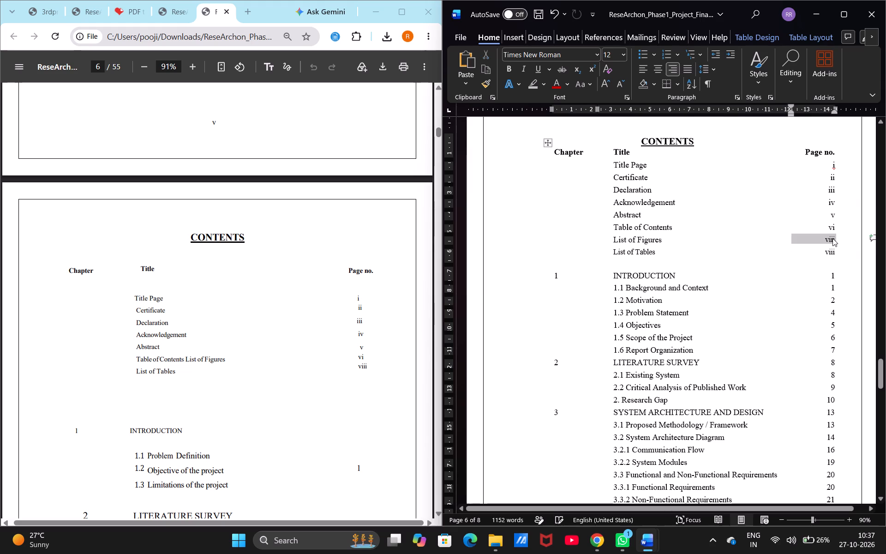
click(839, 237)
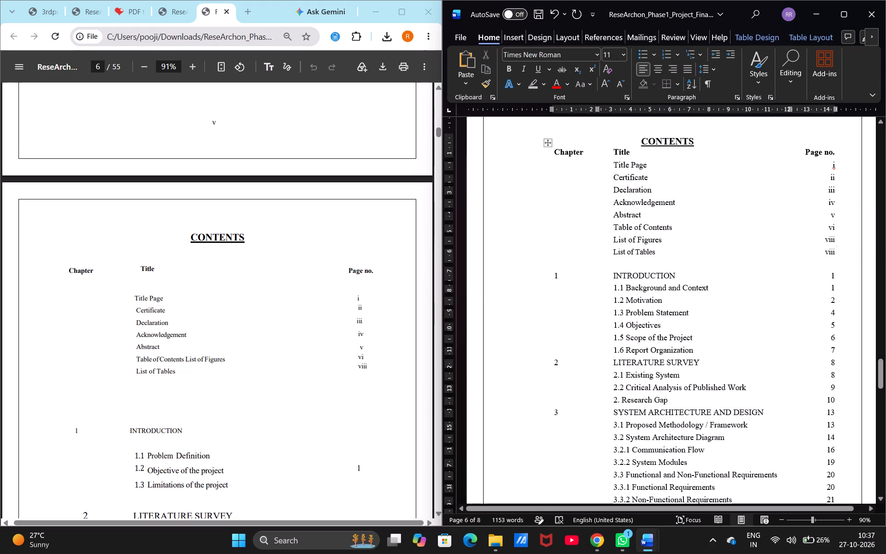
key(BackSpace)
key(BackSpace)
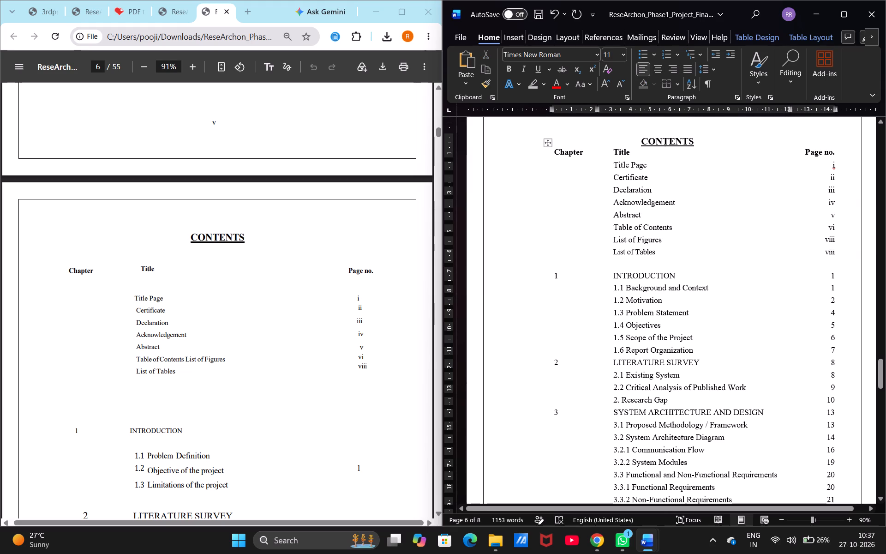
click(832, 240)
key(BackSpace)
Review the remaining Word contents entries for Chapters 3 to 6, plus the List of Figures and List of Tables.
scroll(718, 357, down, 3)
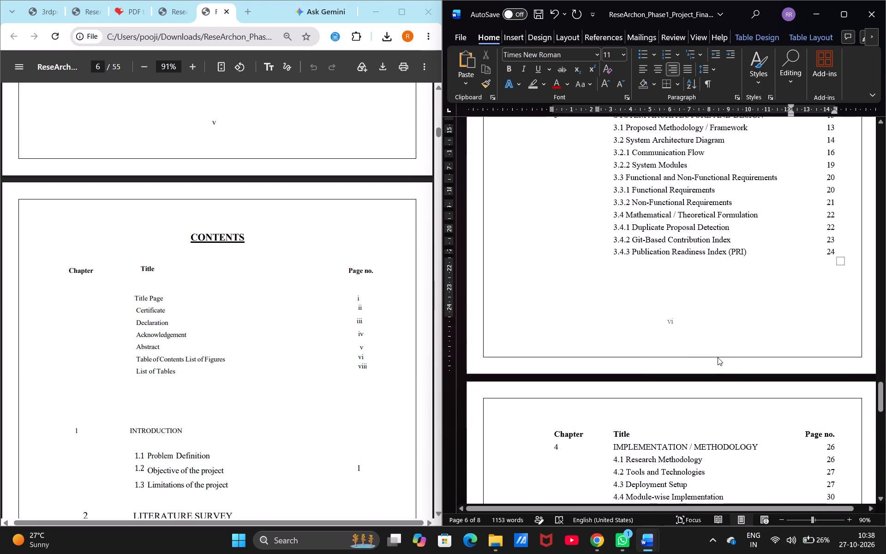
scroll(718, 357, down, 2)
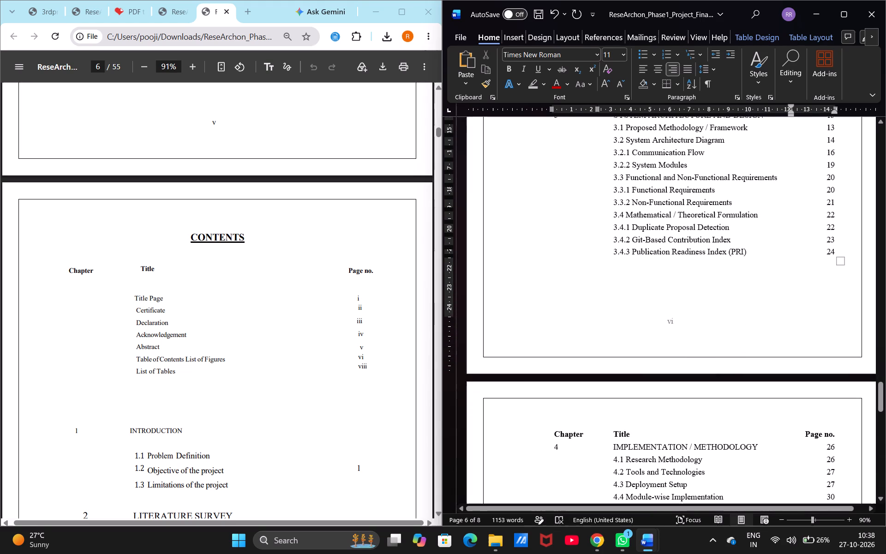
scroll(772, 250, down, 1)
scroll(772, 250, up, 3)
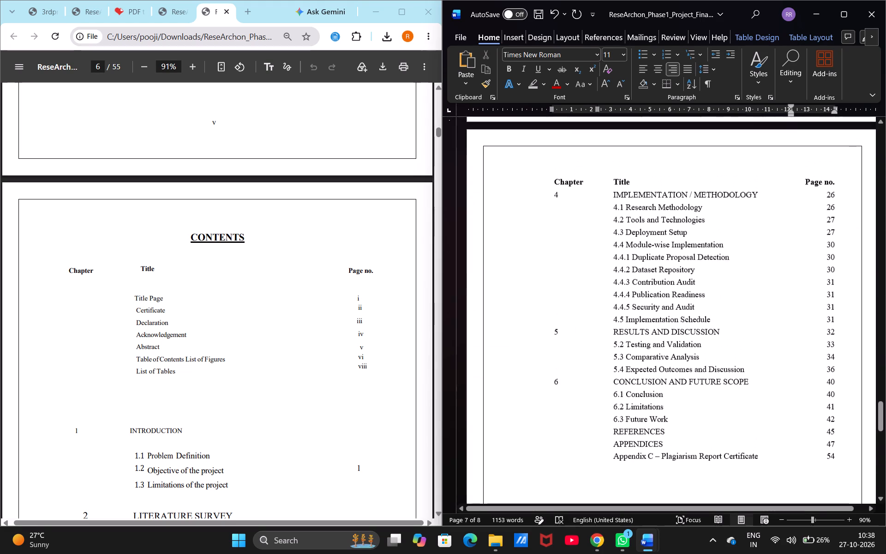
scroll(772, 250, up, 1)
scroll(772, 250, right, 1)
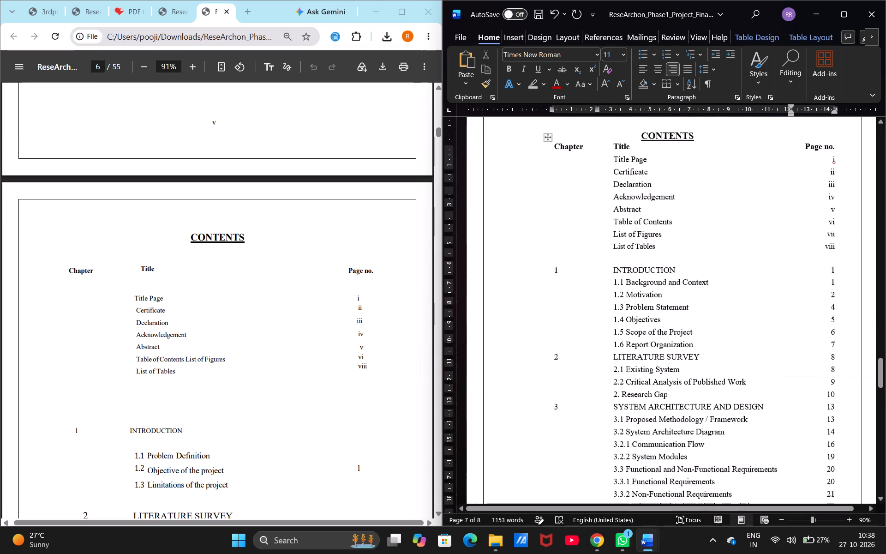
scroll(772, 250, right, 1)
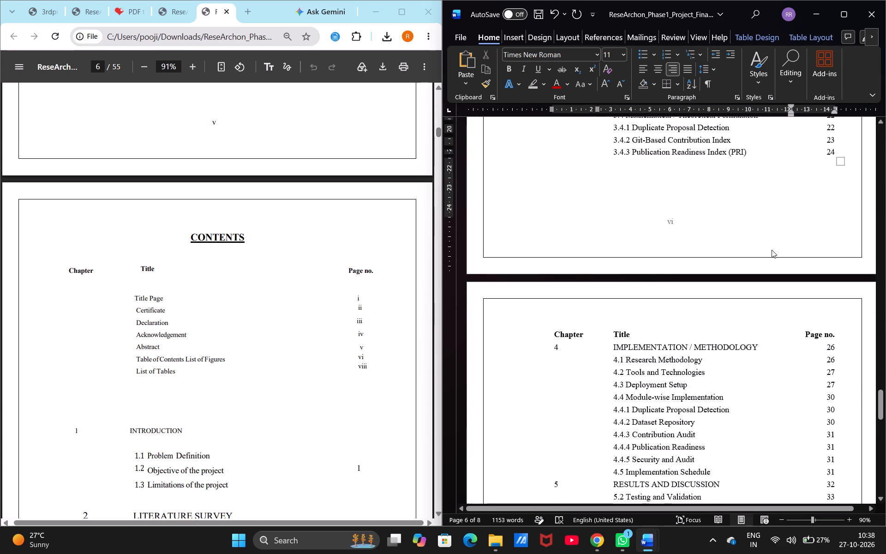
scroll(772, 250, down, 3)
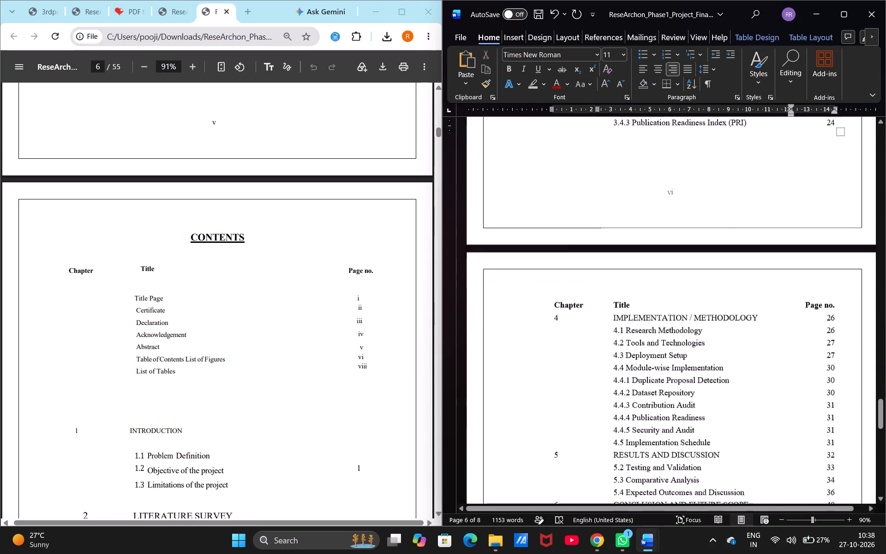
scroll(772, 250, down, 4)
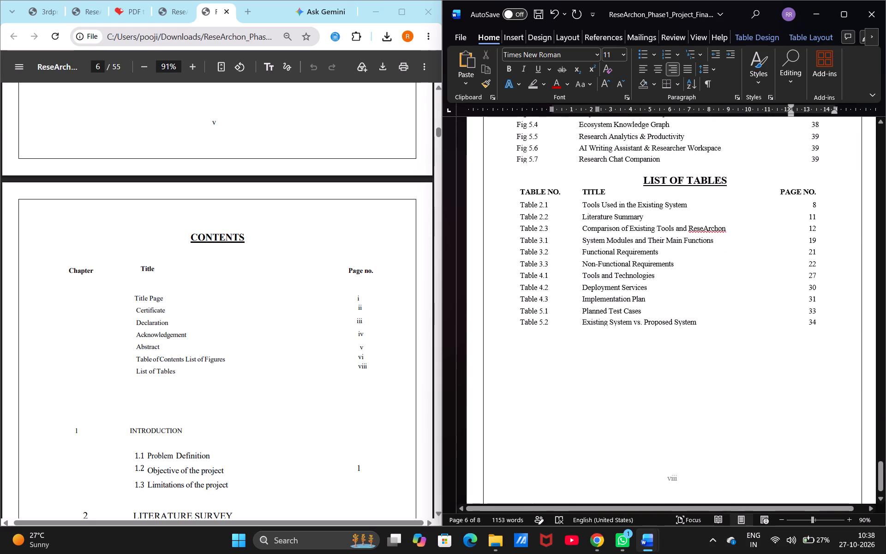
scroll(772, 250, right, 2)
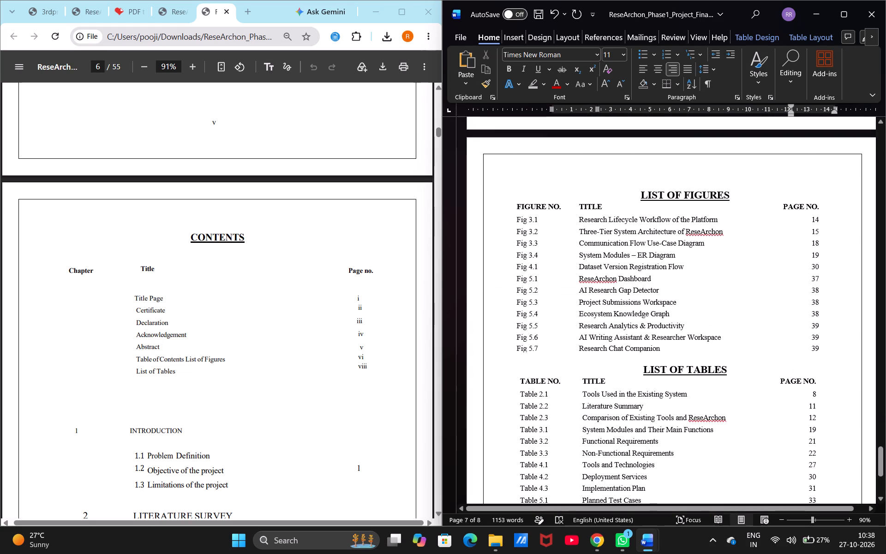
Compare the Word contents page and figure and table lists with the Contents and List of Figures pages of the PDF.
scroll(772, 250, right, 1)
scroll(252, 353, down, 1)
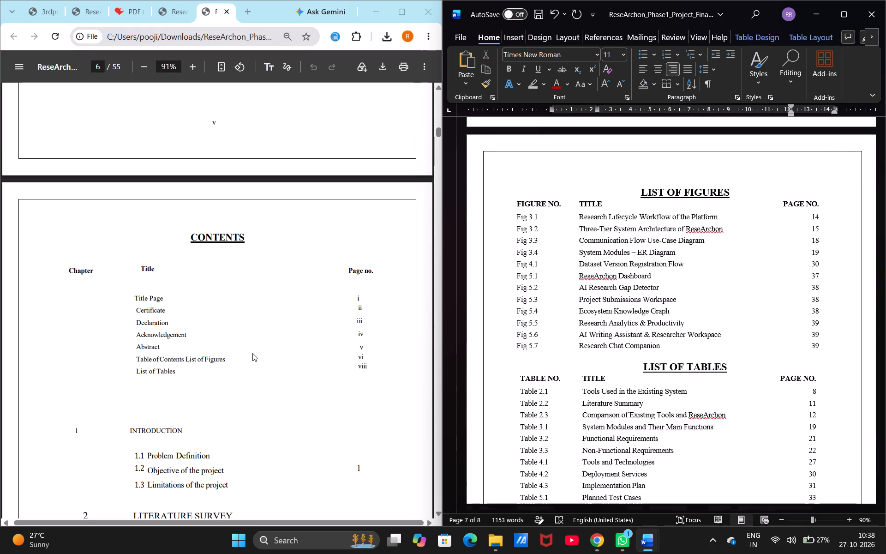
scroll(252, 353, down, 2)
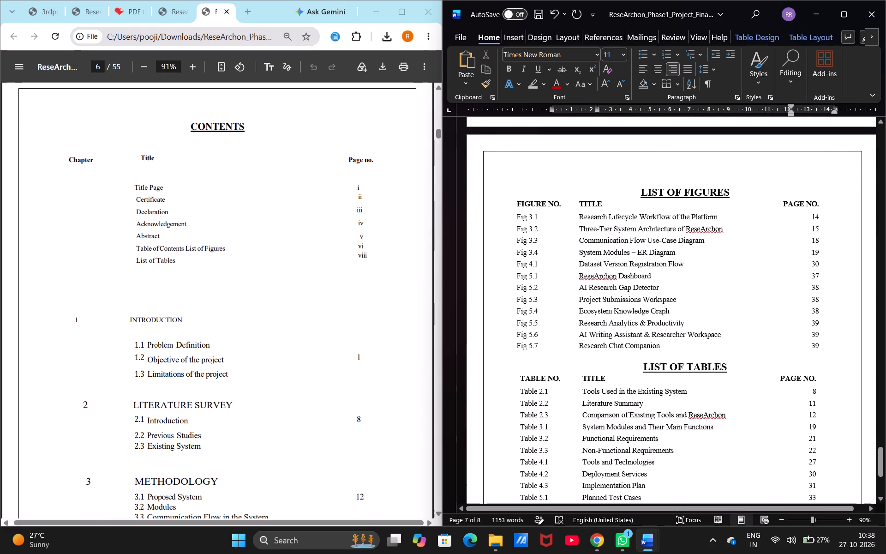
scroll(631, 358, up, 4)
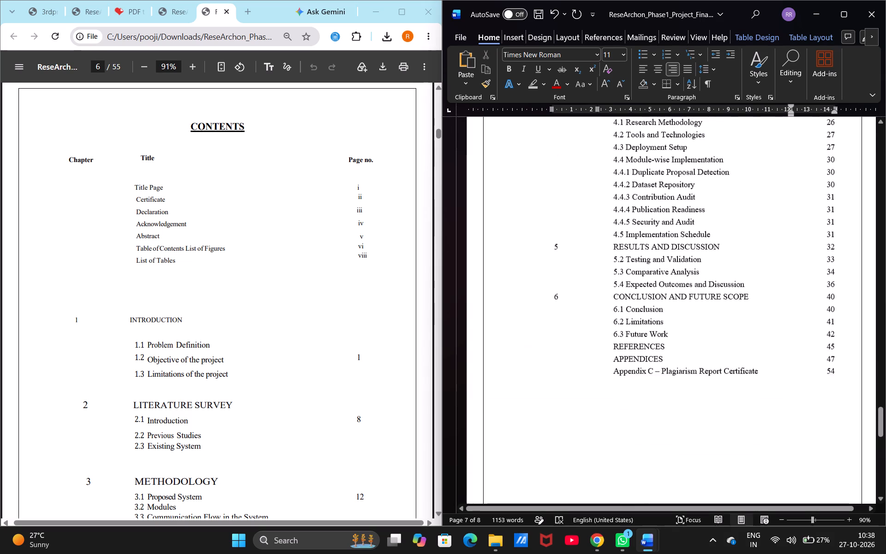
scroll(631, 358, up, 5)
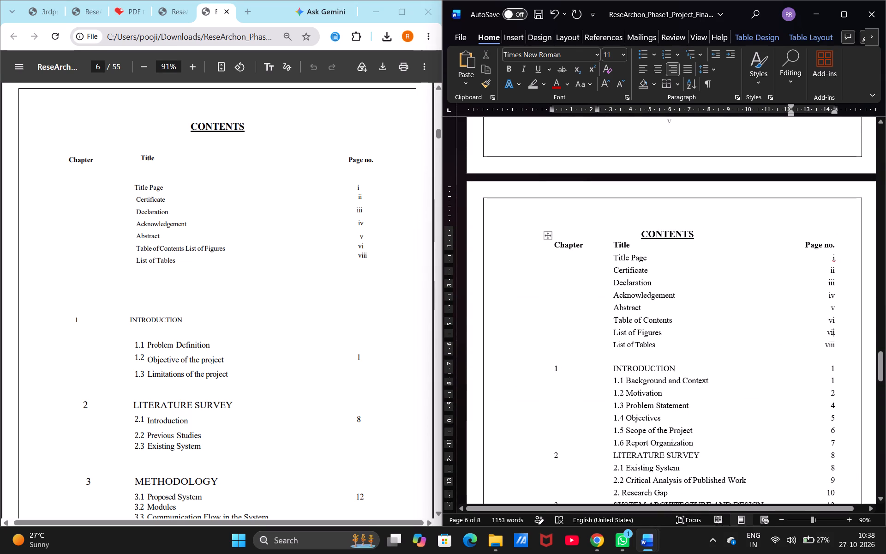
scroll(267, 297, down, 2)
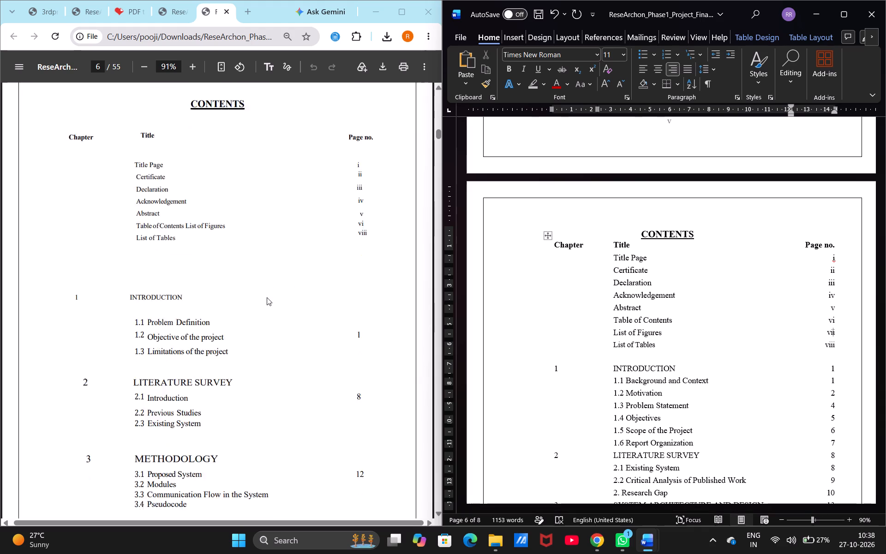
scroll(267, 297, down, 11)
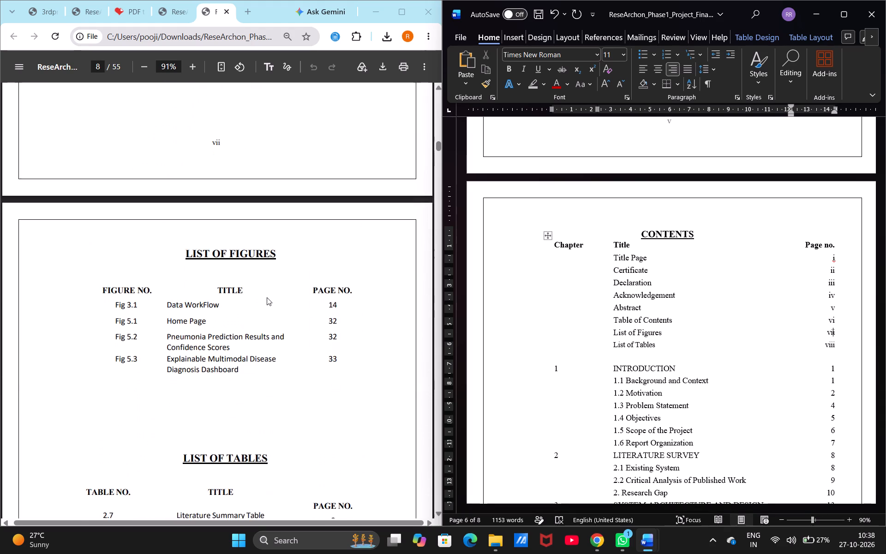
Delete the Fig 3.2, Fig 3.3, Fig 3.4 and Fig 4.1 rows from the Word List of Figures.
scroll(267, 297, down, 3)
scroll(672, 382, down, 2)
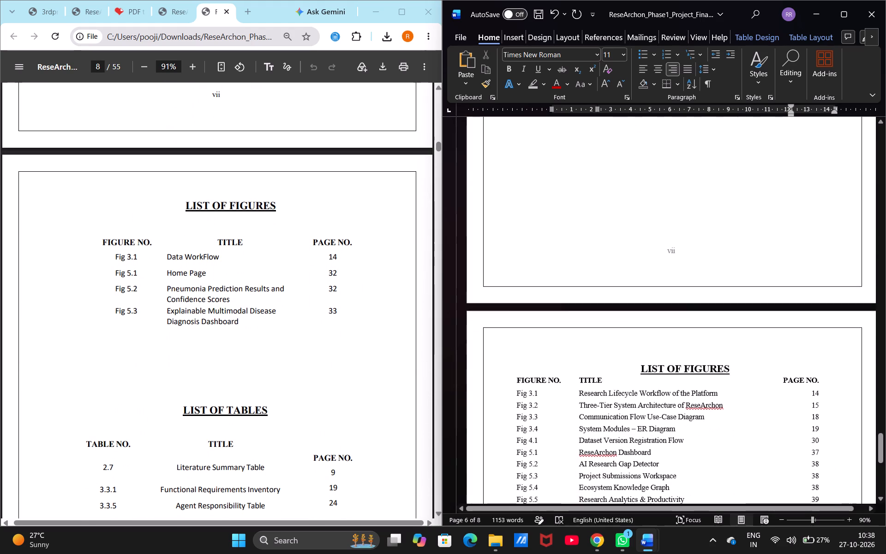
scroll(672, 382, down, 2)
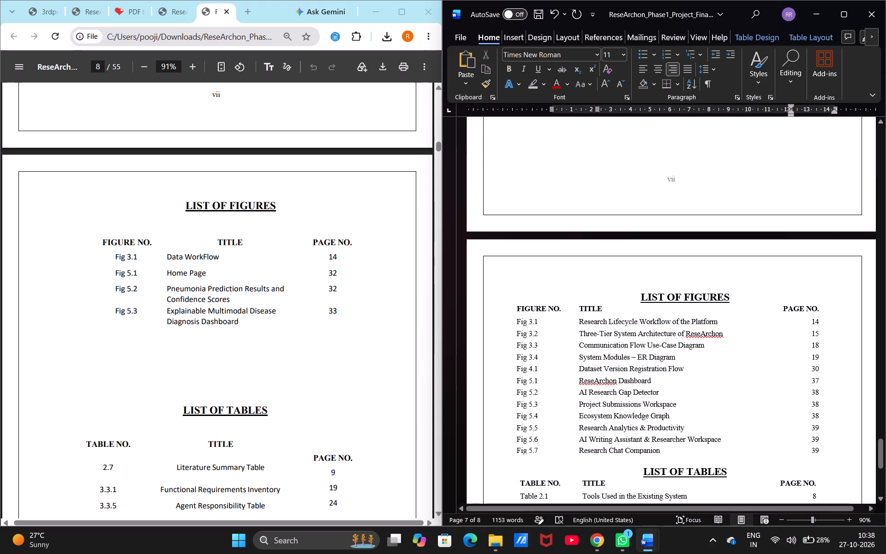
drag(516, 332, 718, 369)
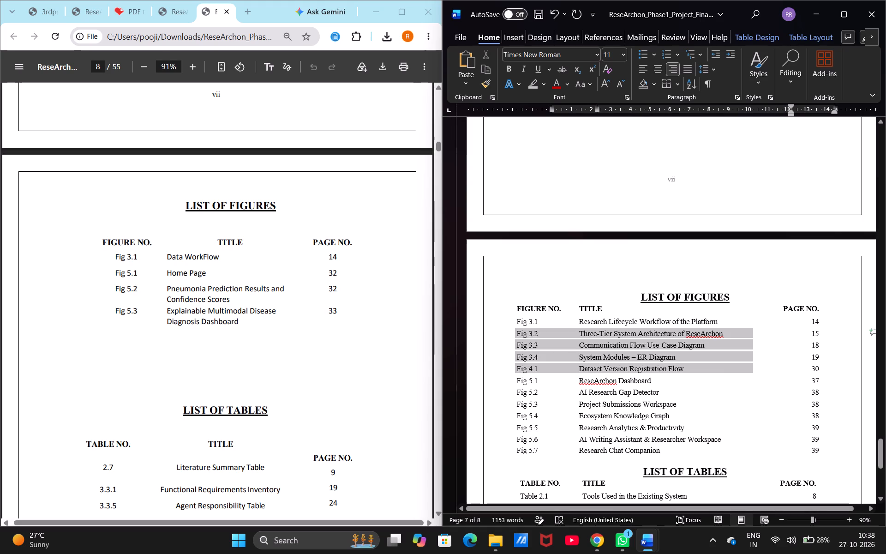
drag(718, 369, 718, 369)
right_click(718, 369)
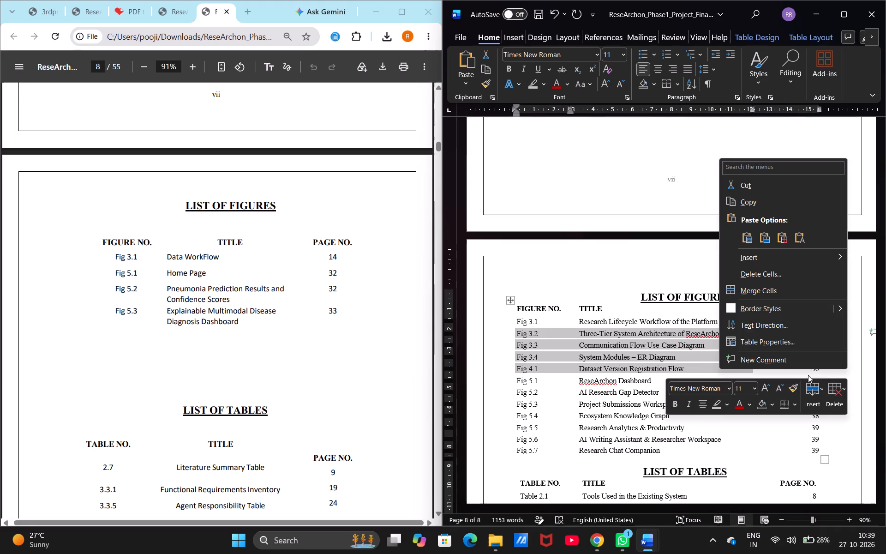
click(843, 388)
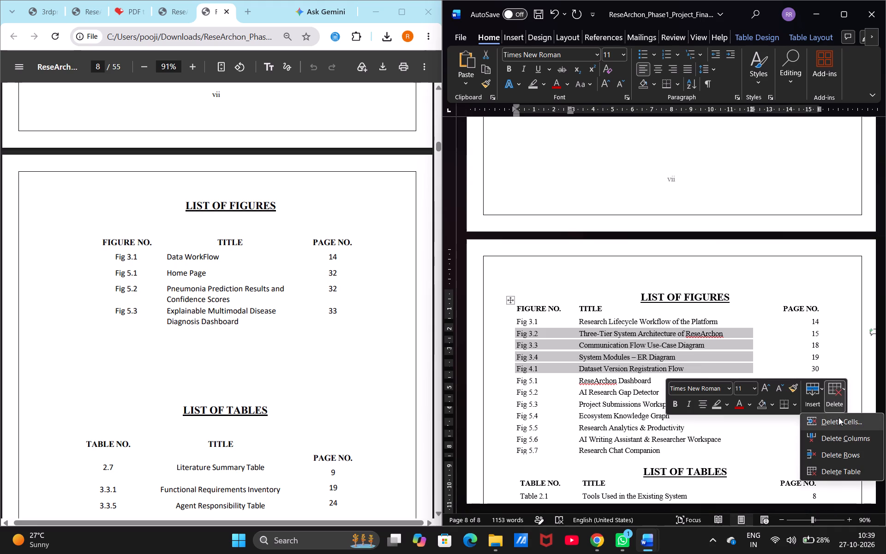
click(828, 450)
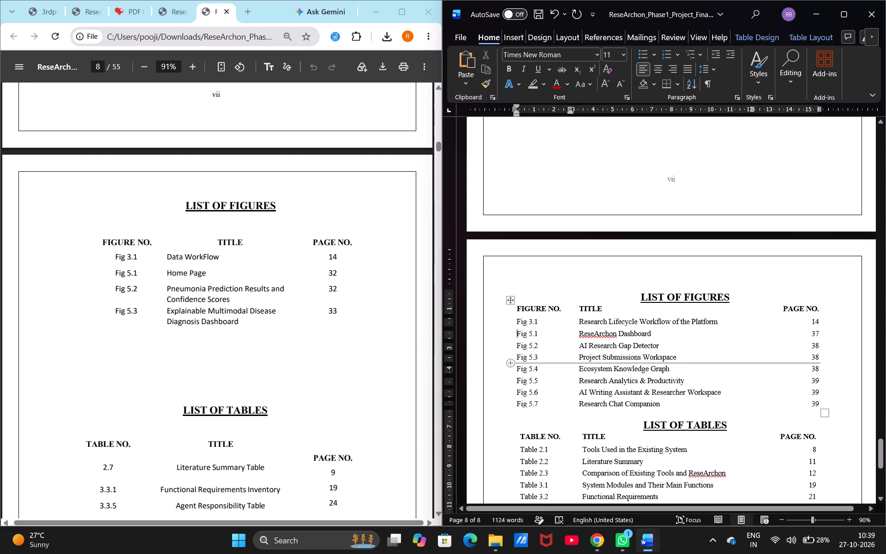
Delete the Fig 5.4, Fig 5.5, Fig 5.6 and Fig 5.7 rows from the Word List of Figures.
drag(516, 369, 634, 412)
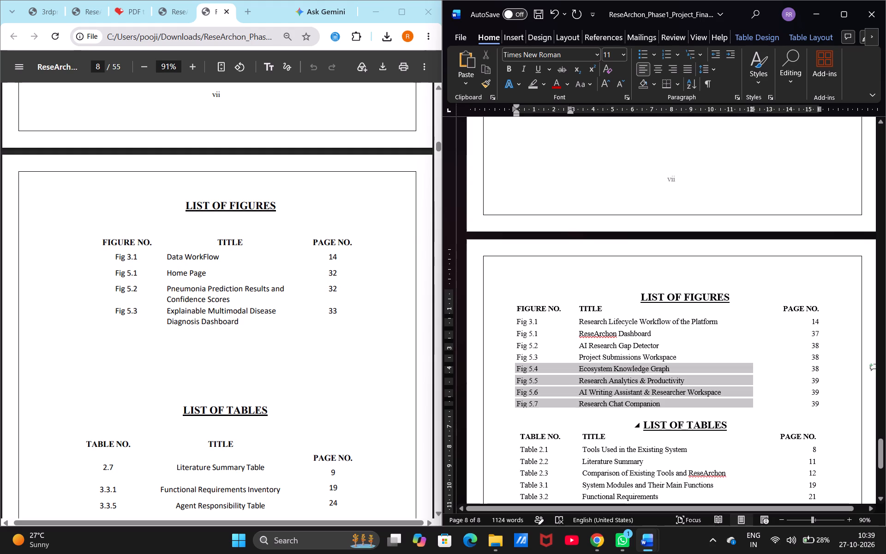
drag(634, 412, 636, 408)
right_click(636, 408)
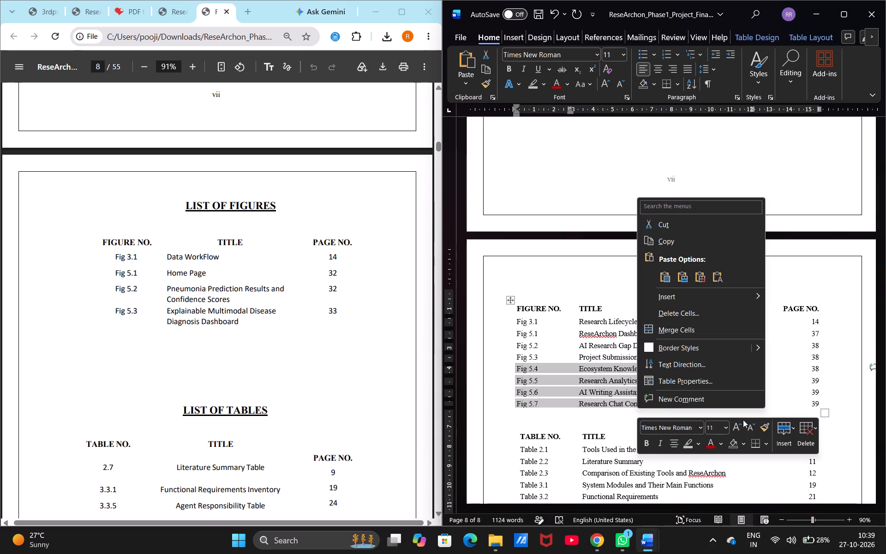
click(815, 430)
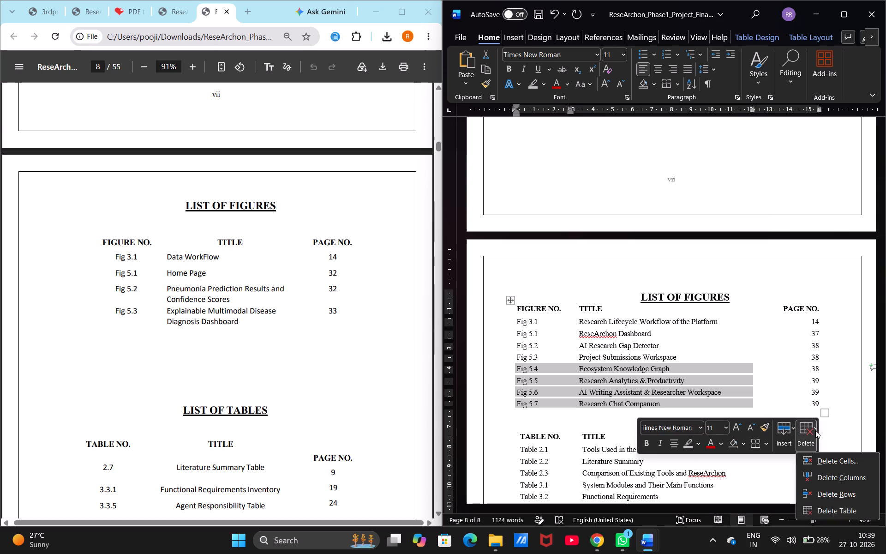
click(826, 490)
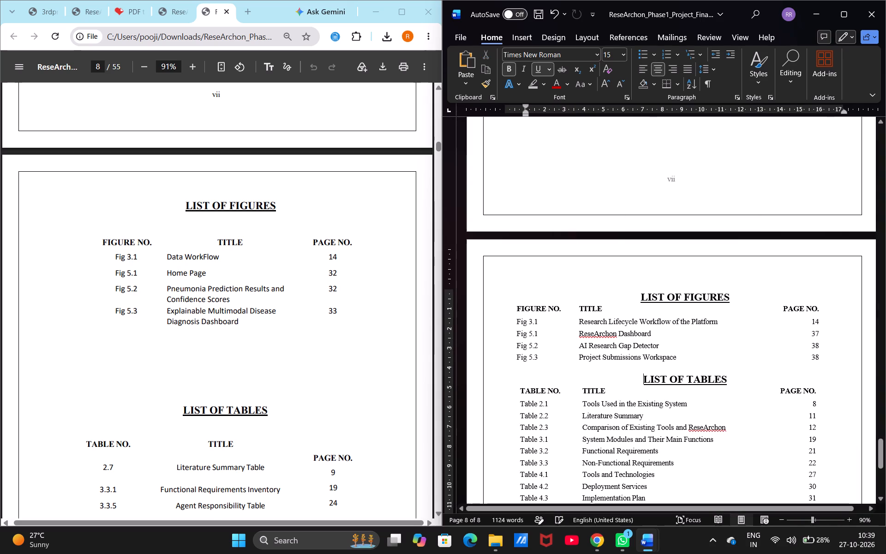
Set the page numbers of Fig 5.1 and Fig 5.2 in the Word List of Figures to 32.
click(823, 334)
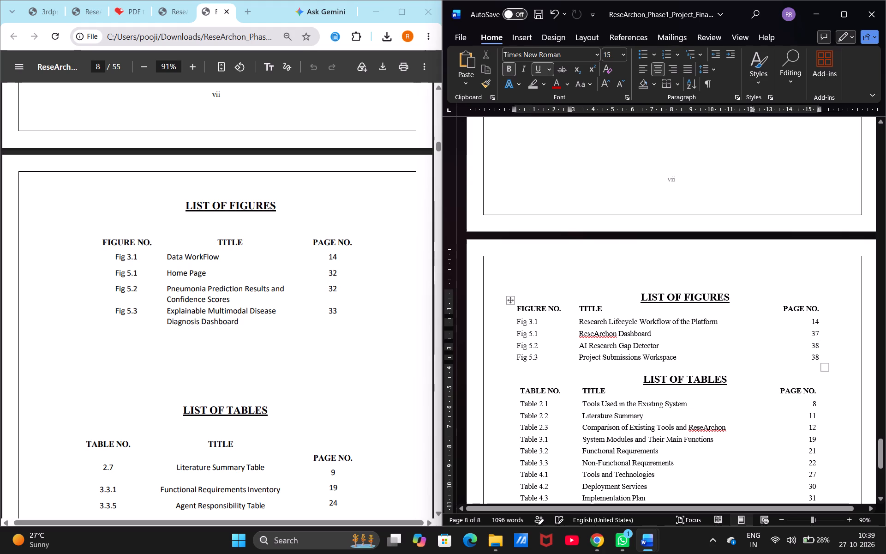
key(BackSpace)
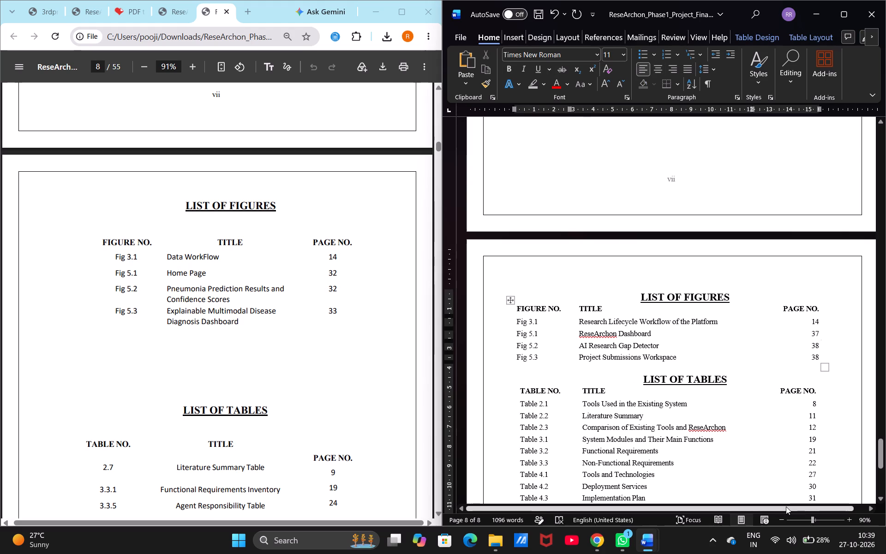
key(BackSpace)
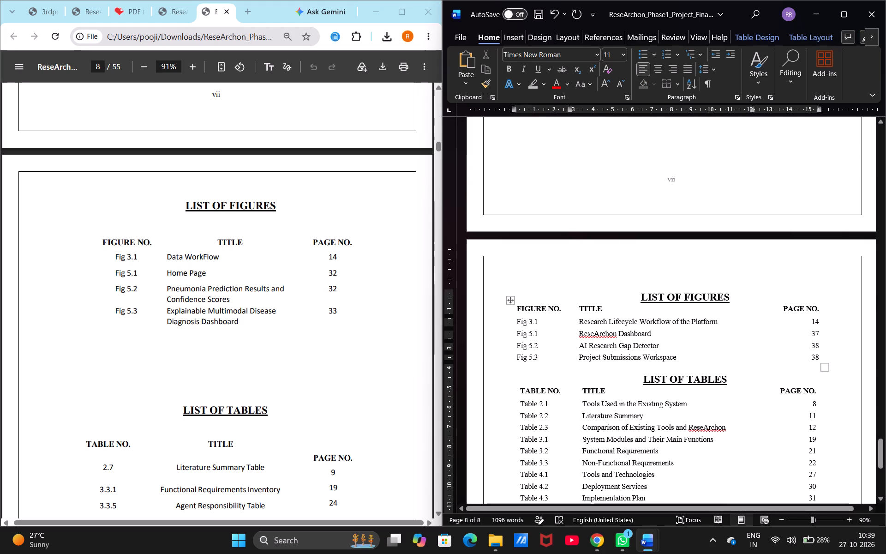
click(818, 331)
key(BackSpace)
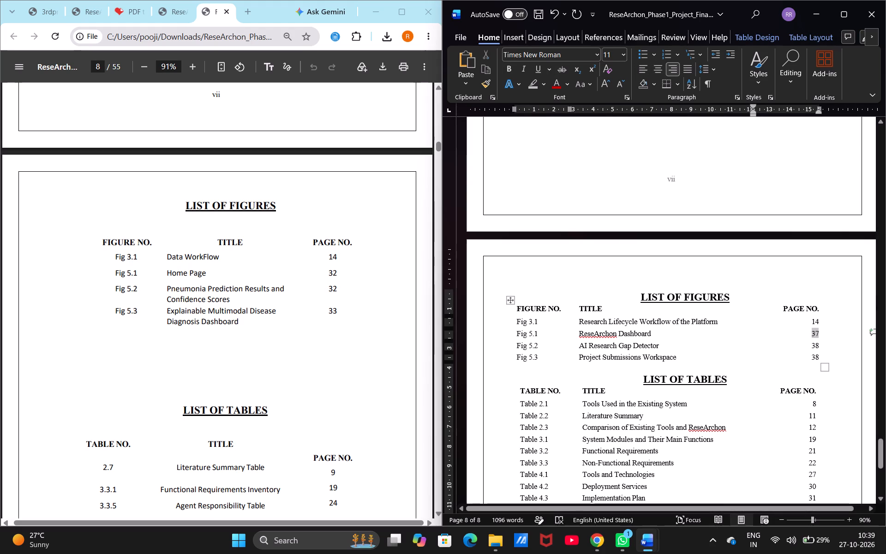
key(BackSpace)
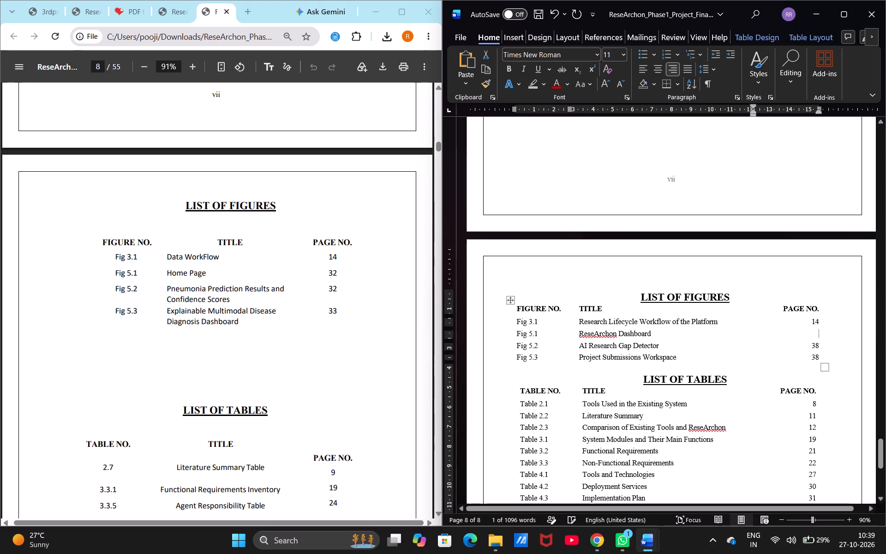
text(32)
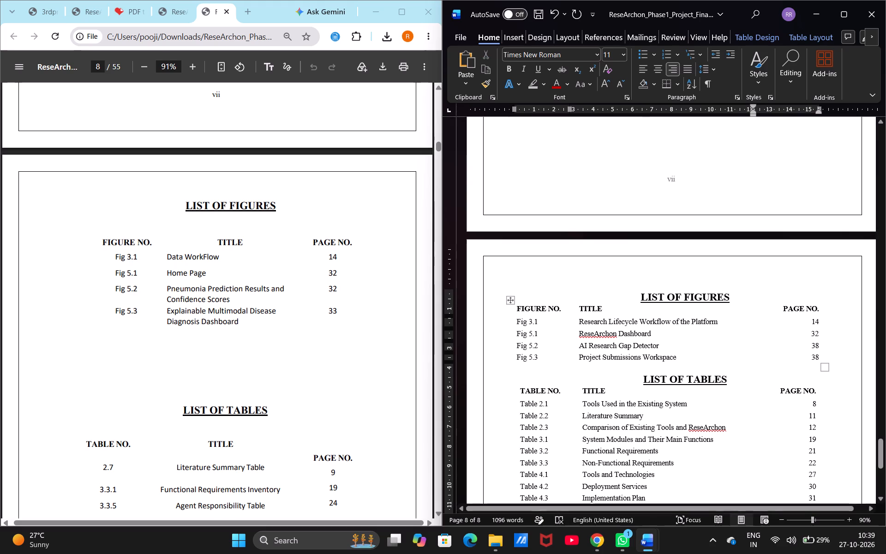
click(819, 345)
key(BackSpace)
key(BackSpace)
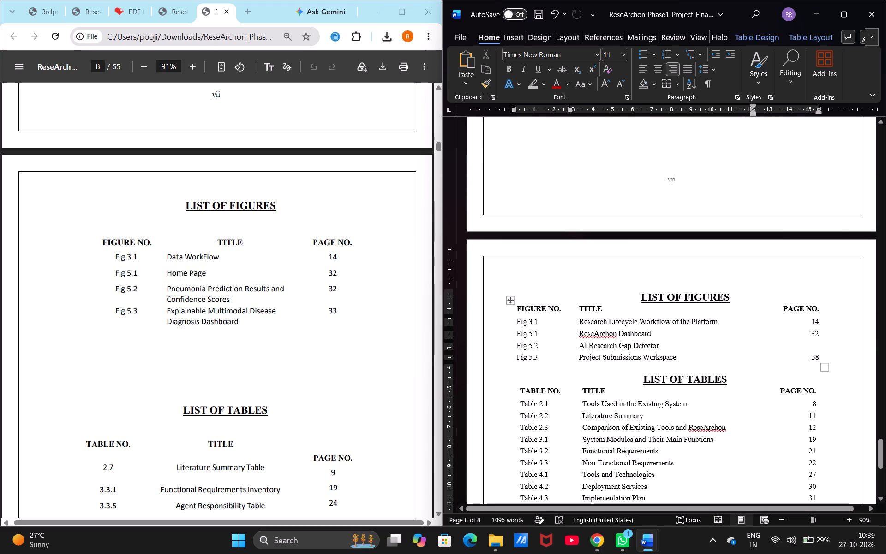
text(32)
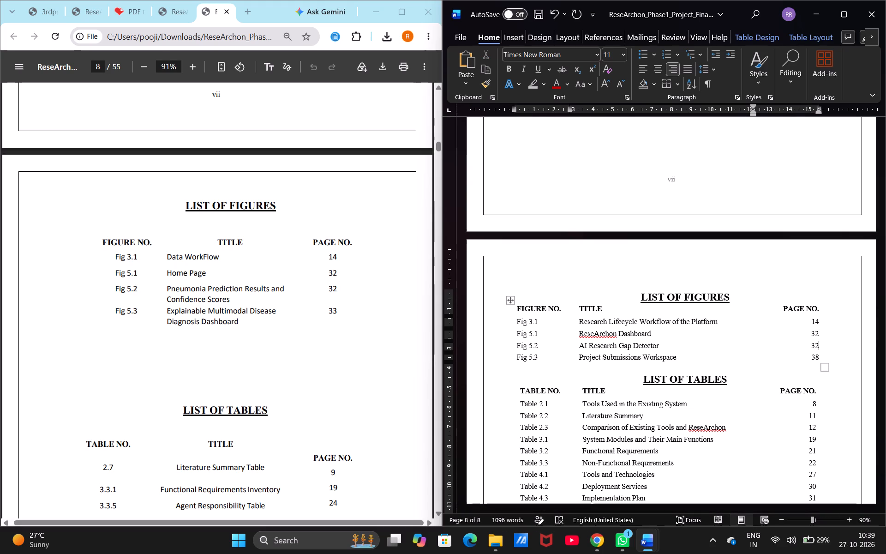
Set the page number of Fig 5.3 in the Word List of Figures to 33.
click(819, 358)
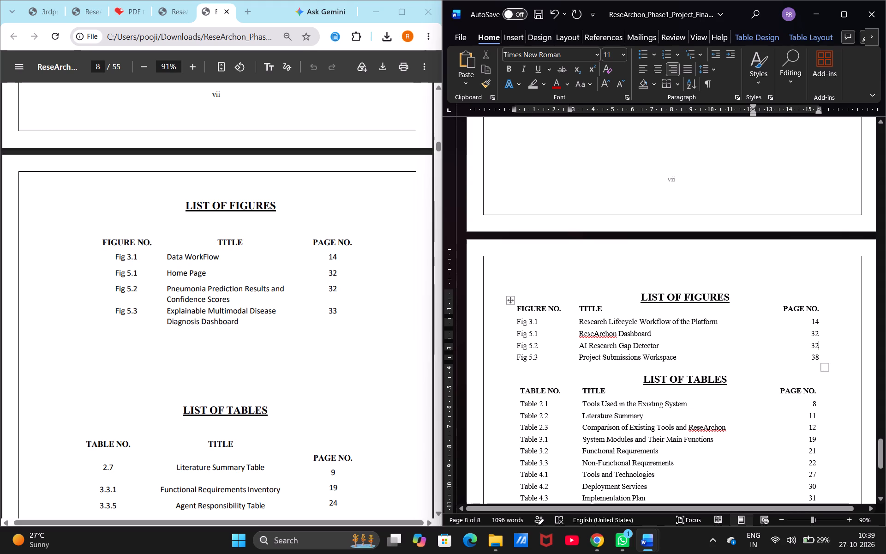
click(814, 355)
key(Delete)
key(2)
key(BackSpace)
key(3)
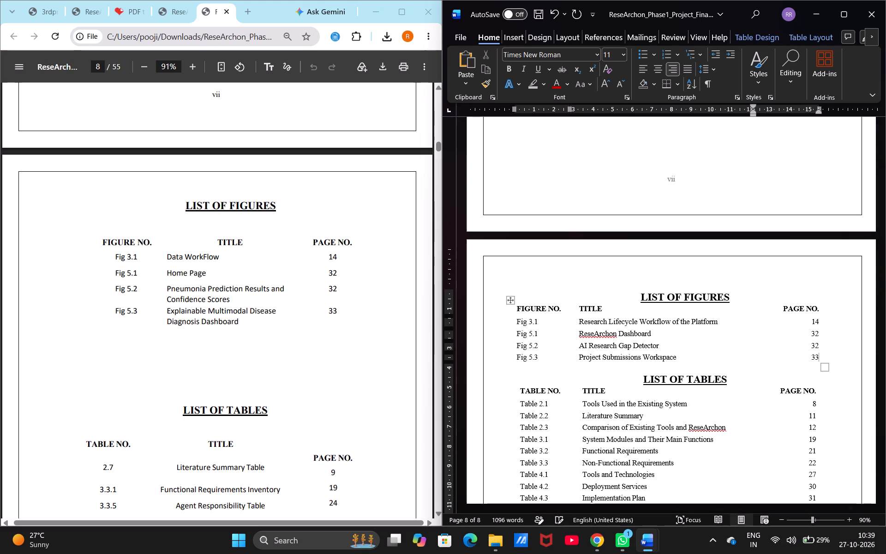
Delete the Table 2.1 Tools Used in the Existing System row from the Word List of Tables.
scroll(738, 399, down, 1)
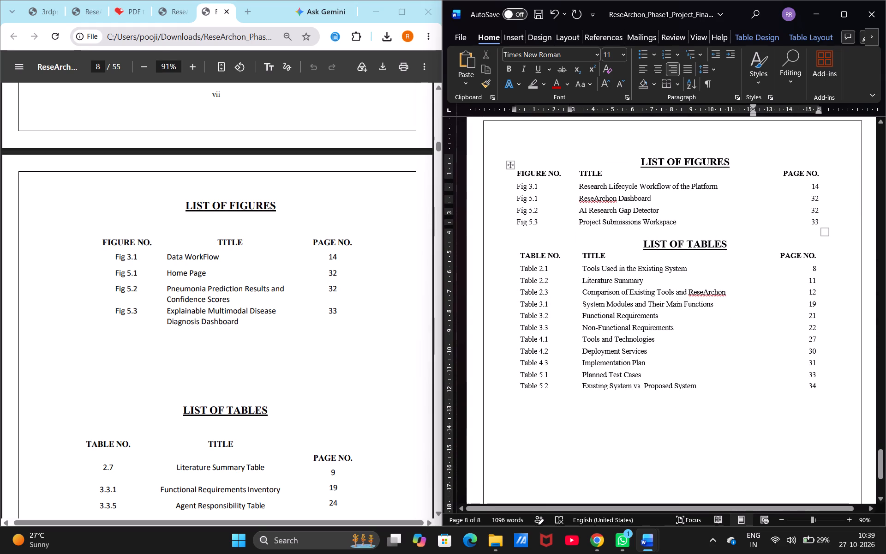
scroll(306, 420, down, 4)
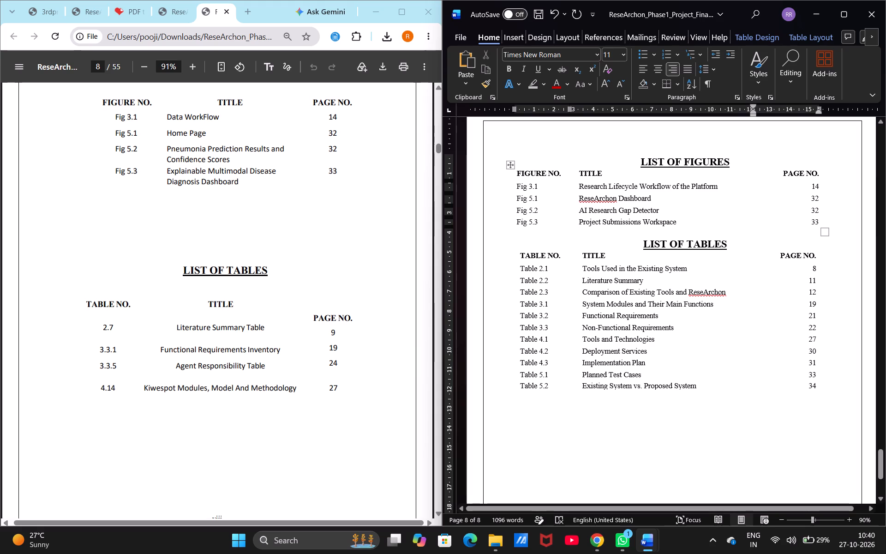
drag(520, 267, 776, 272)
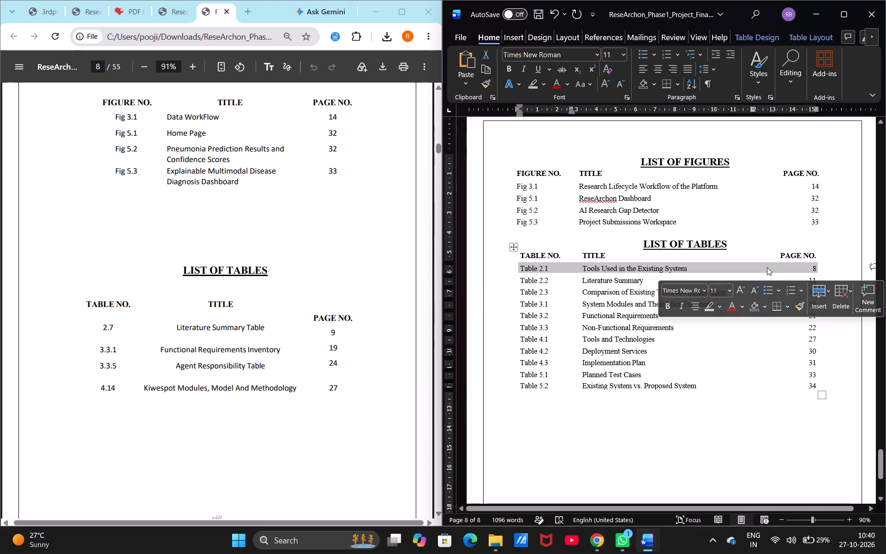
click(847, 295)
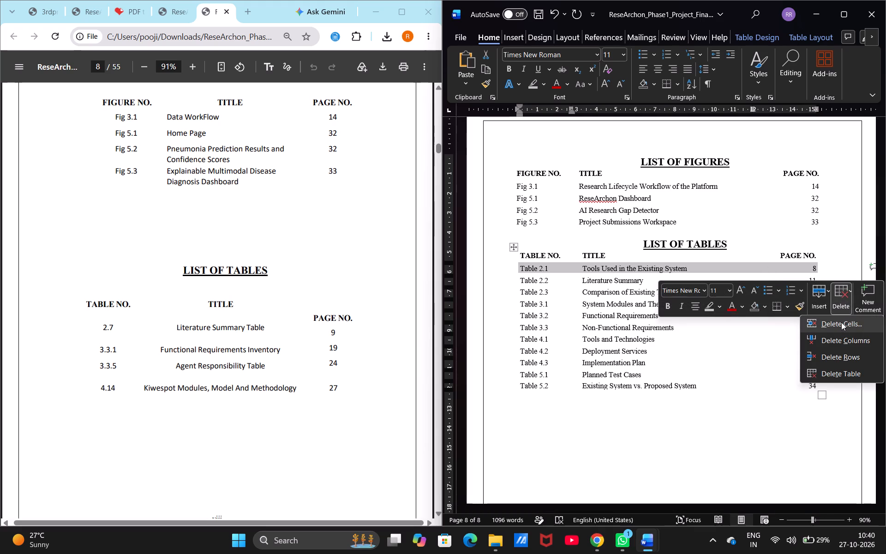
click(837, 355)
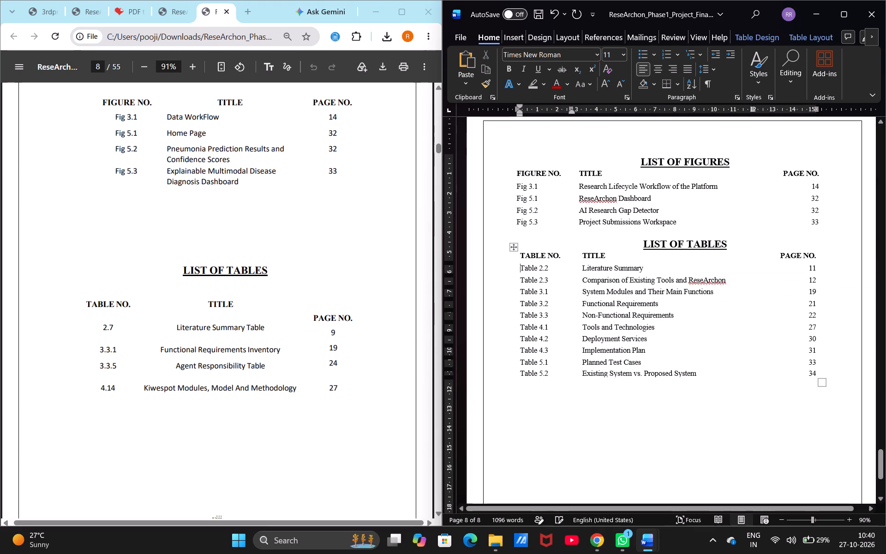
Change the Literature Summary entry's table number in the Word List of Tables to Table 2.7.
click(553, 269)
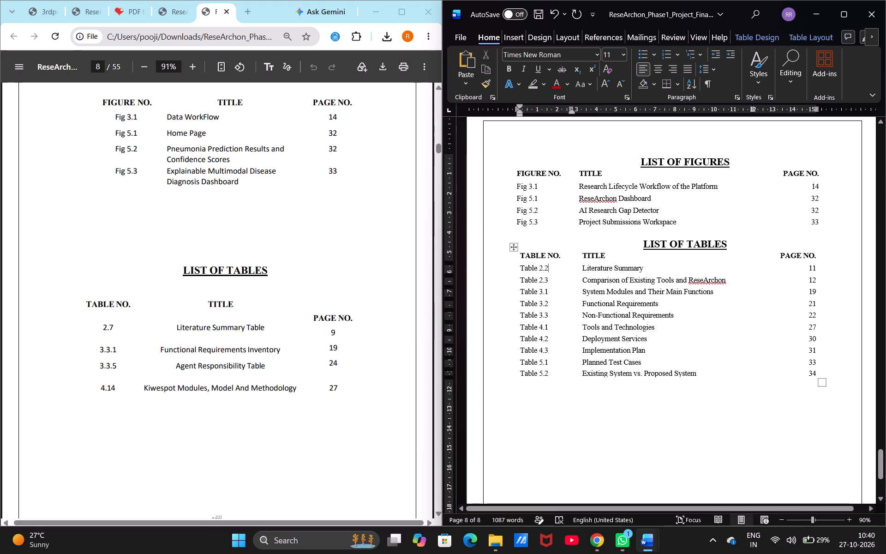
key(BackSpace)
key(7)
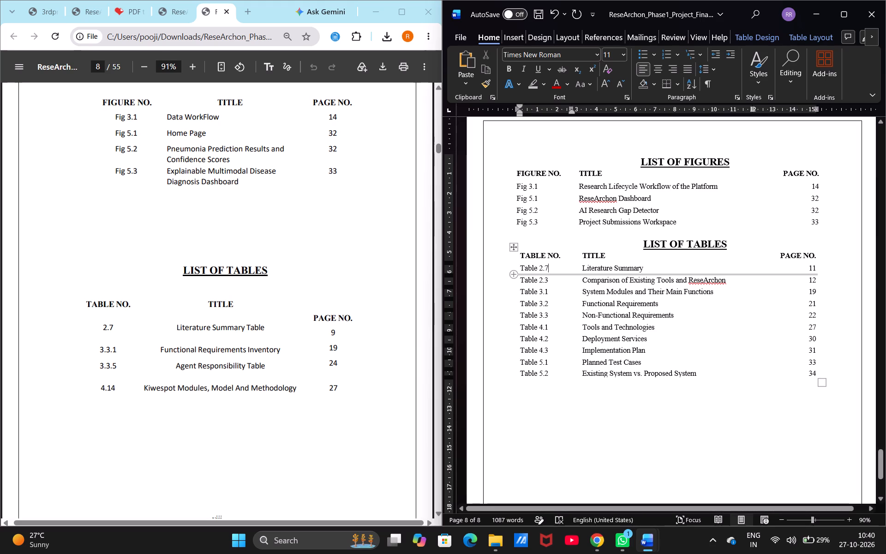
Delete the Table 2.3 and Table 3.3 Non-Functional Requirements rows from the Word List of Tables.
drag(519, 278, 743, 279)
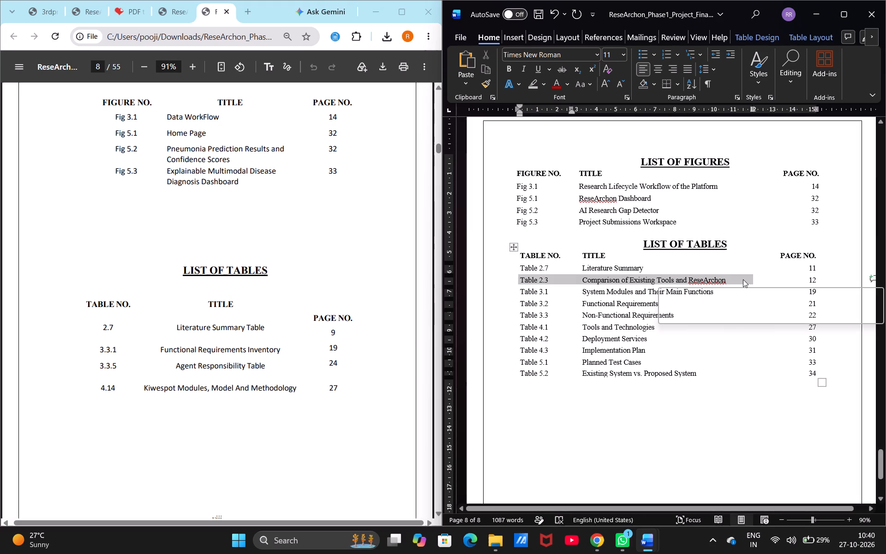
click(850, 300)
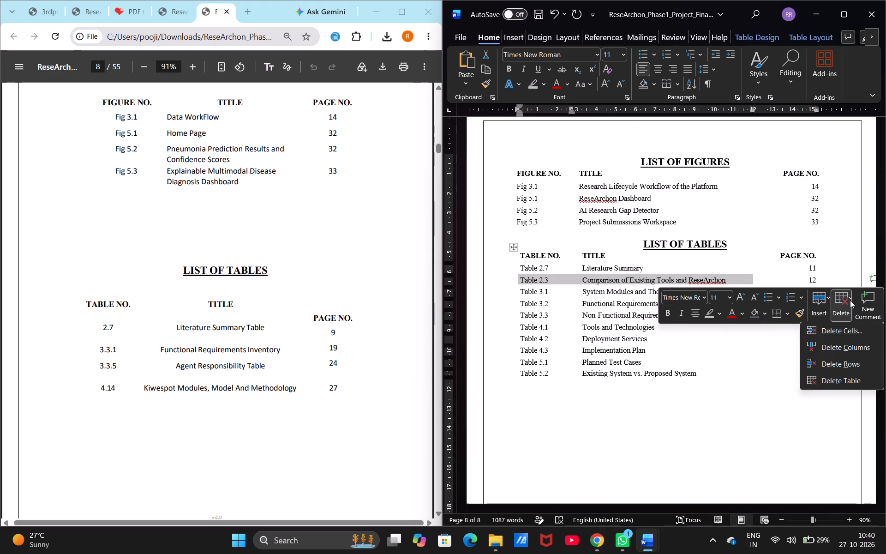
click(839, 358)
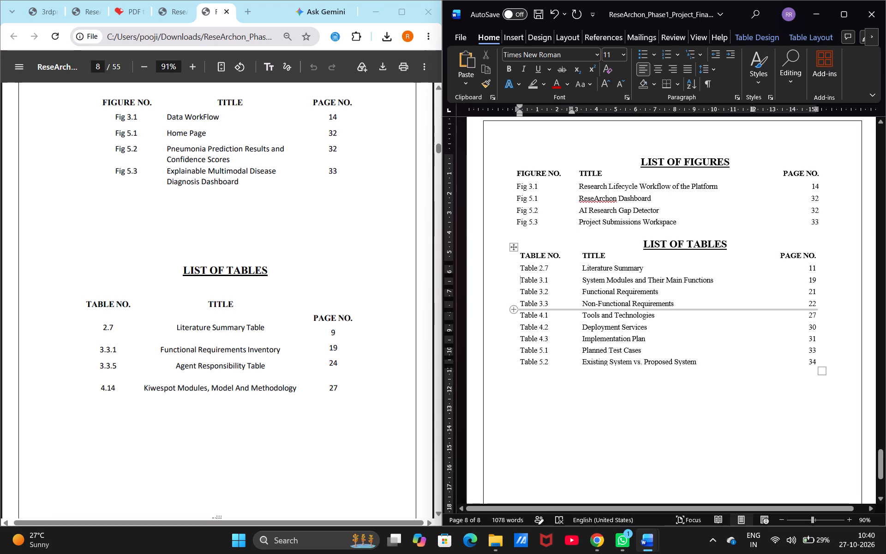
drag(519, 304, 664, 302)
right_click(664, 302)
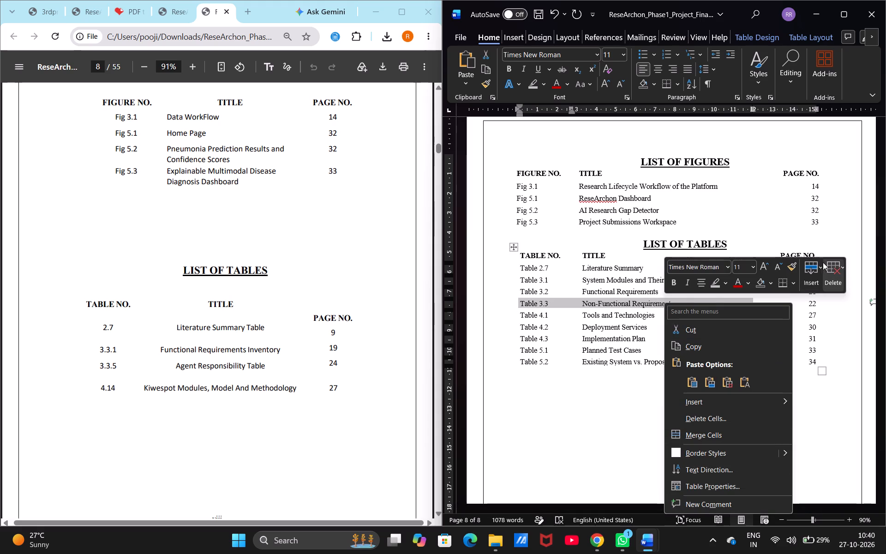
click(837, 267)
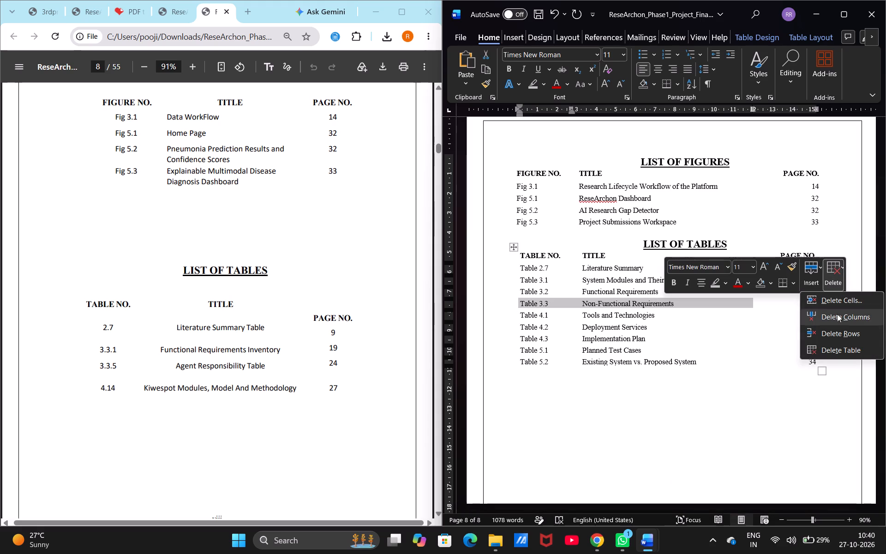
click(828, 334)
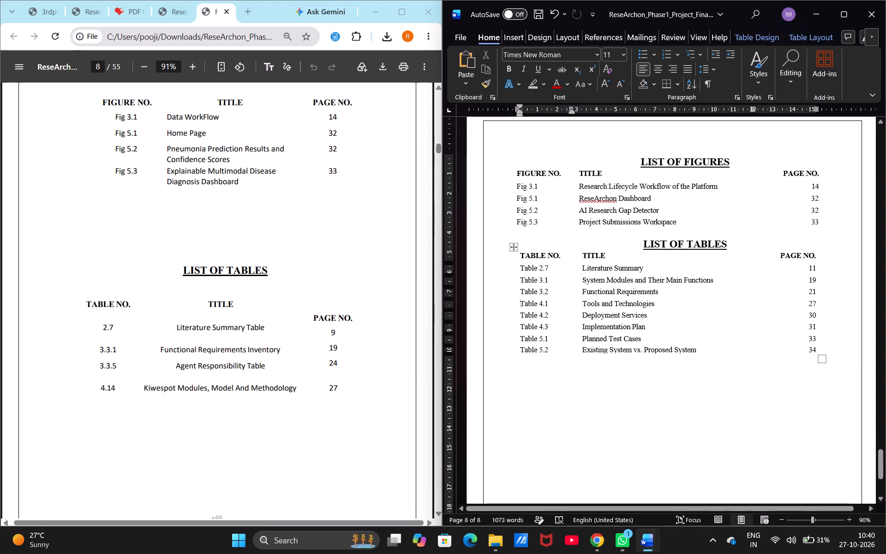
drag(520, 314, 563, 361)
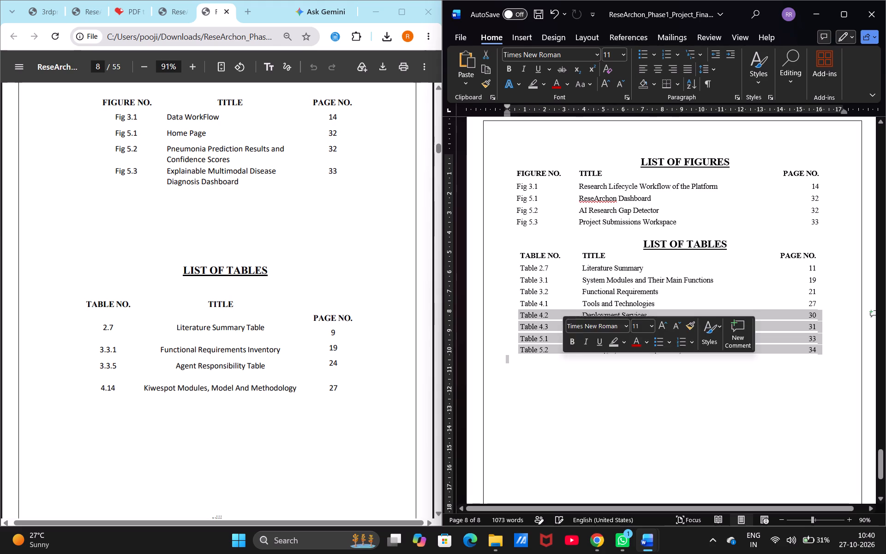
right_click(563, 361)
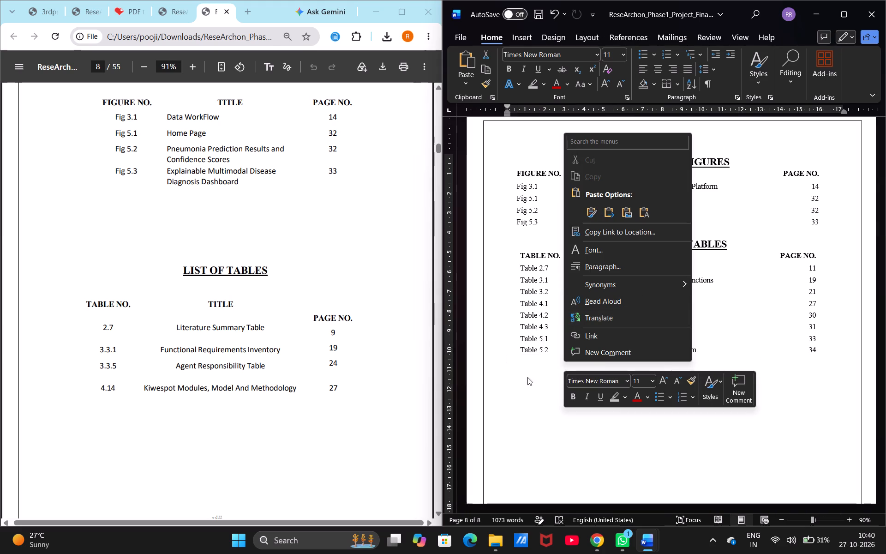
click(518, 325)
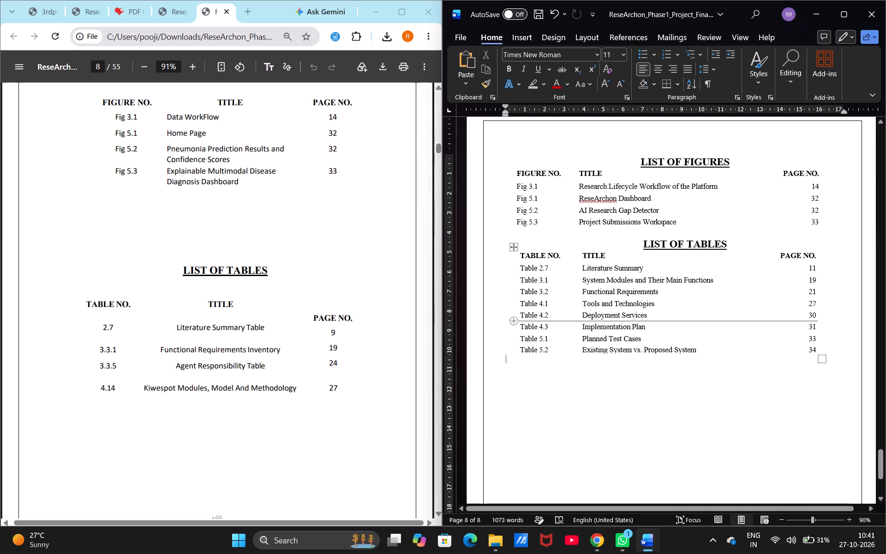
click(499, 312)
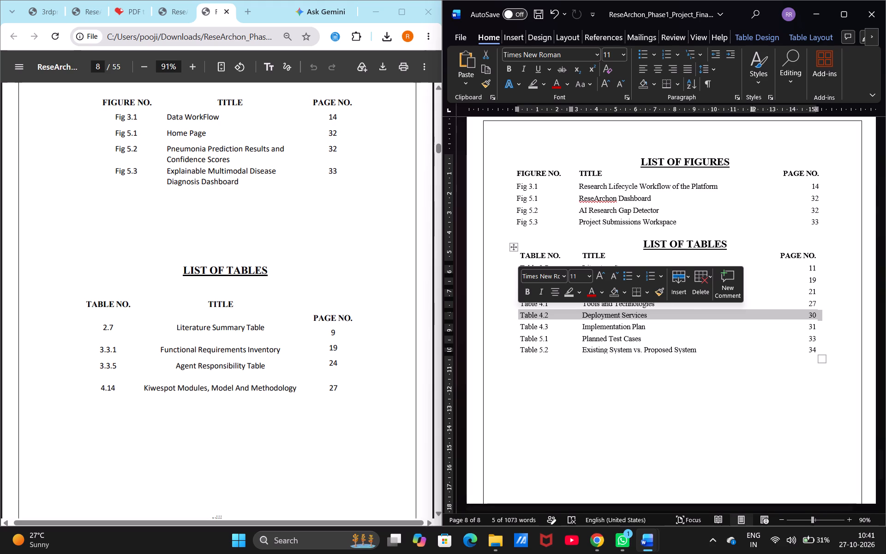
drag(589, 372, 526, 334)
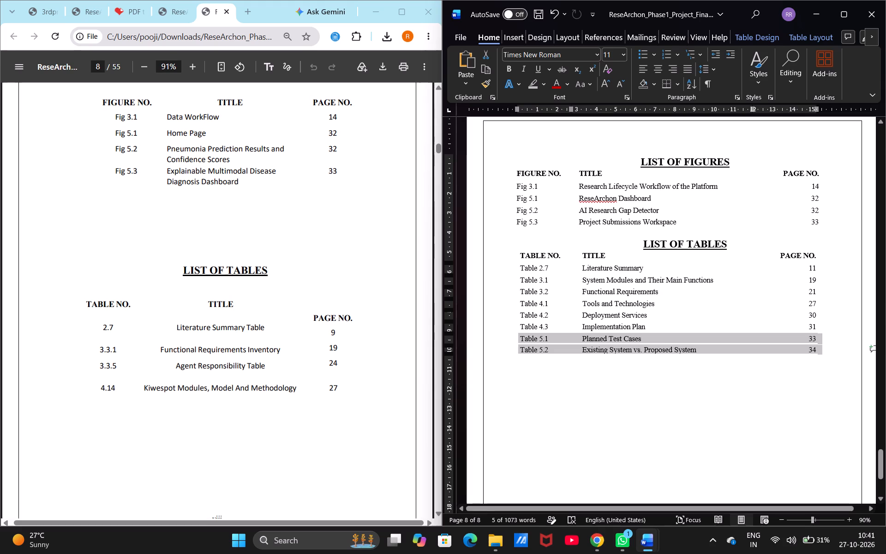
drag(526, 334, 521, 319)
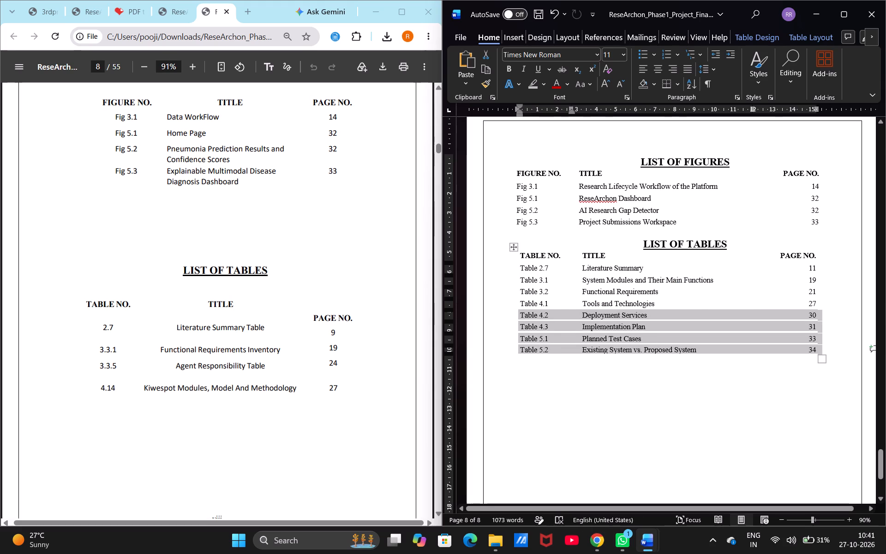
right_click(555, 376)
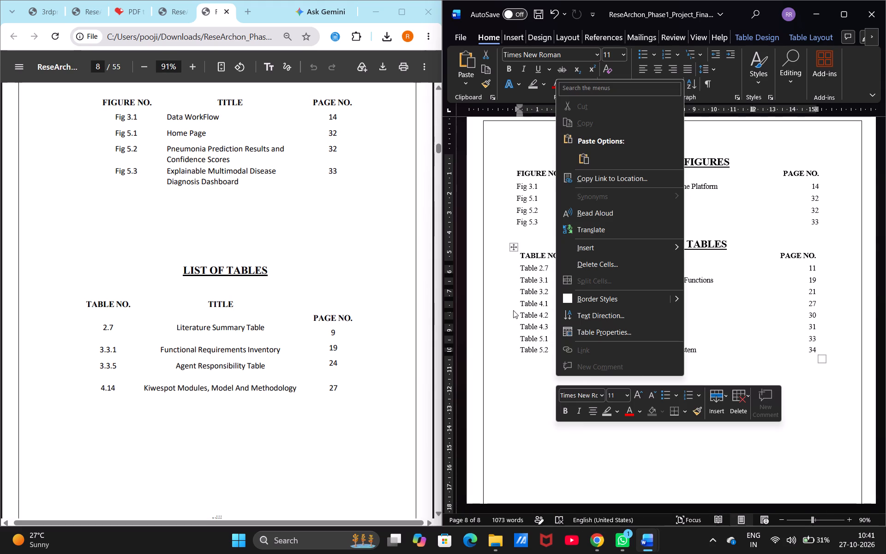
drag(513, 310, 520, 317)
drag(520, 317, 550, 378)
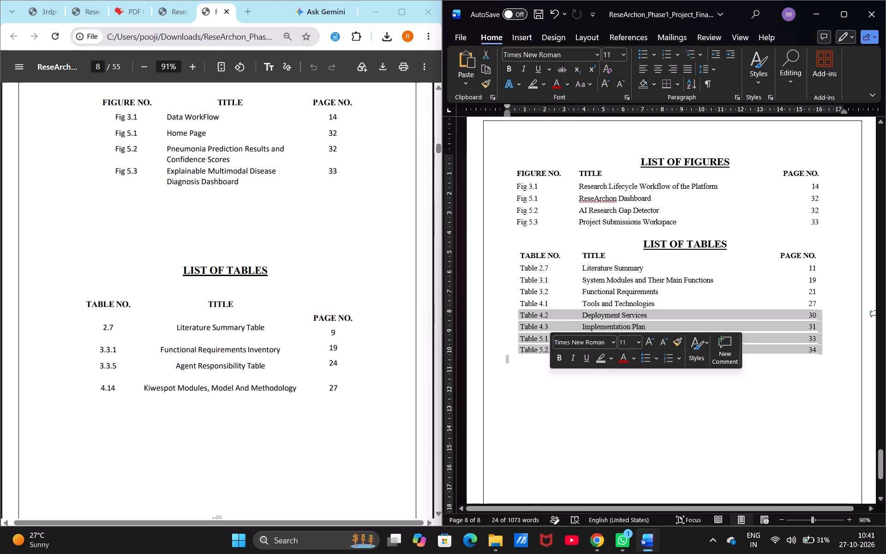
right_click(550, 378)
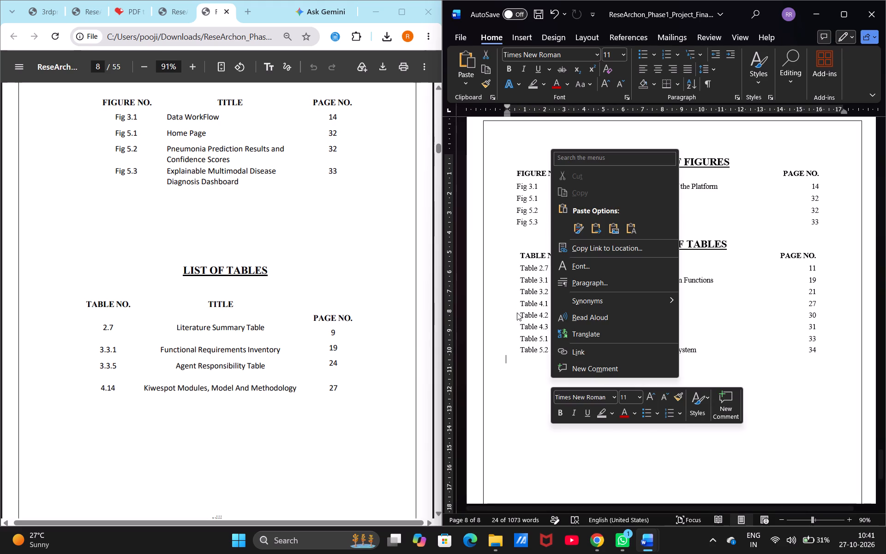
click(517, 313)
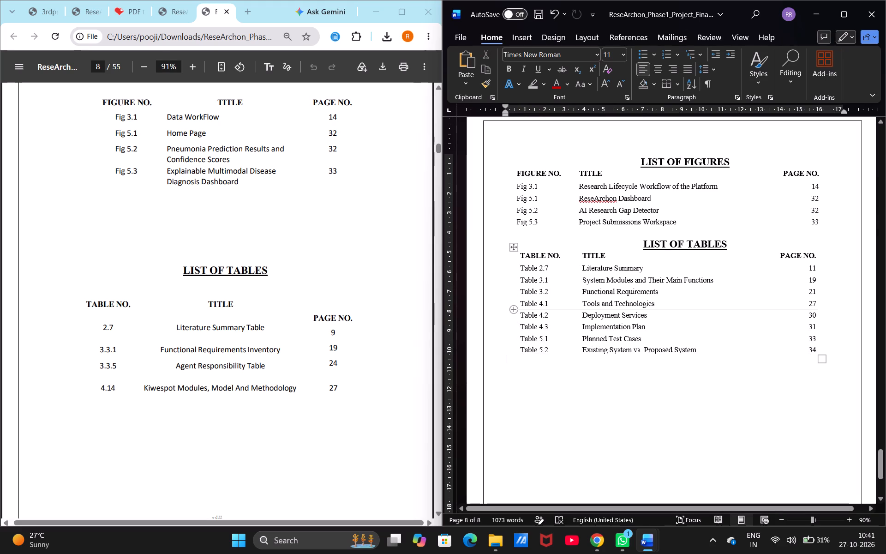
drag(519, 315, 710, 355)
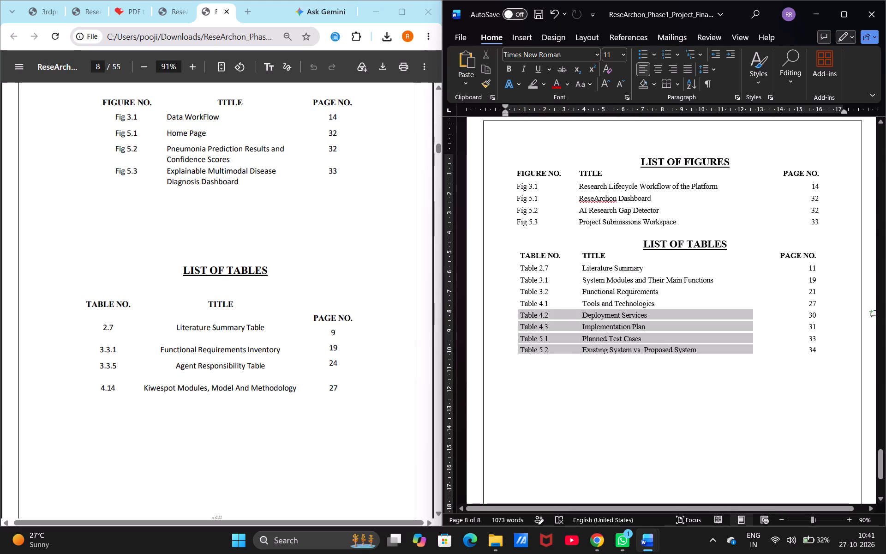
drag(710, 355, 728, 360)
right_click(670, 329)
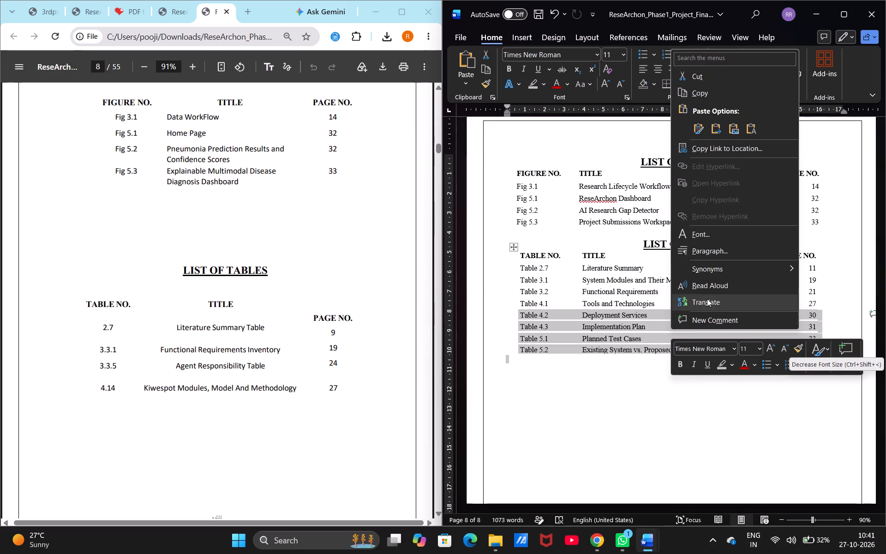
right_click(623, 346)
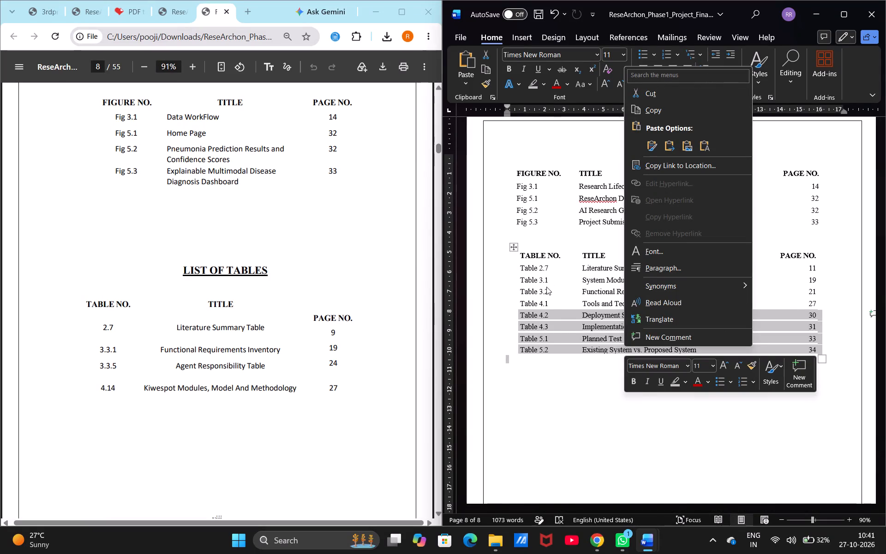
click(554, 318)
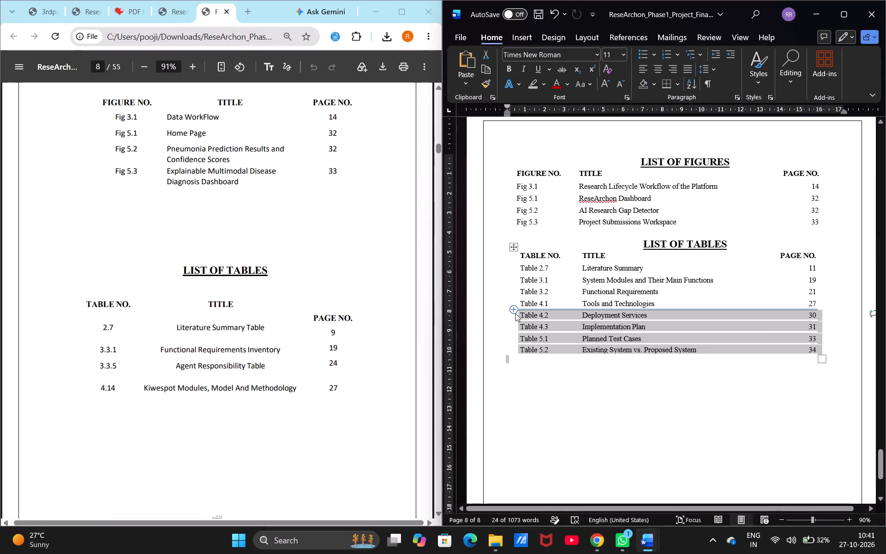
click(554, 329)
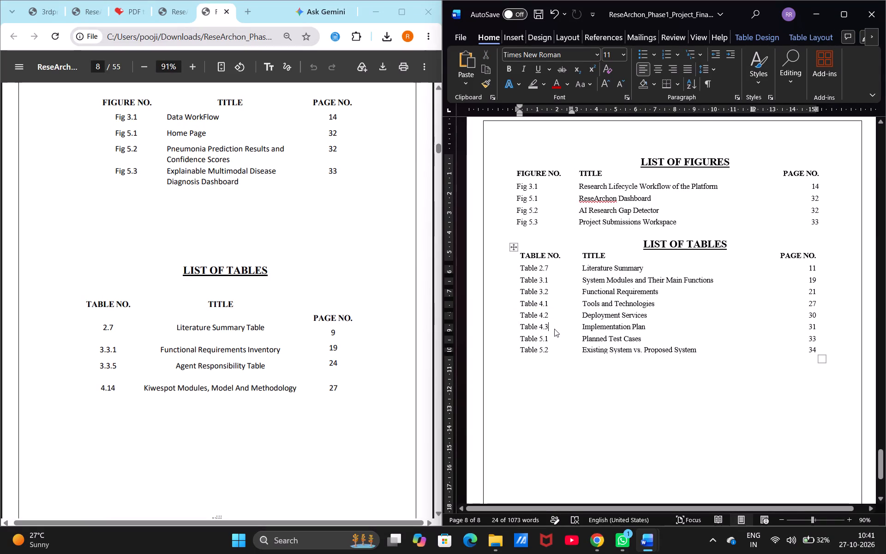
Delete the Table 4.2, Table 4.3, Table 5.1 and Table 5.2 rows from the Word List of Tables.
drag(521, 315, 563, 370)
right_click(555, 319)
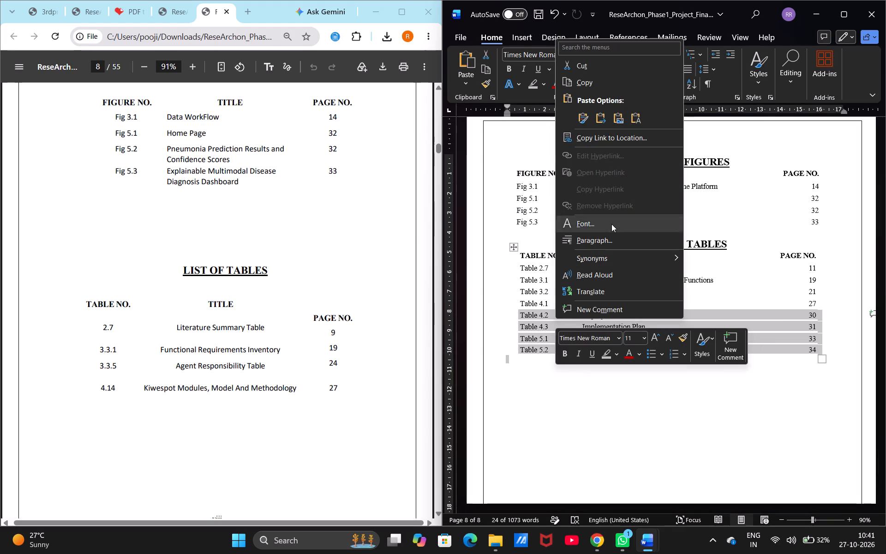
click(536, 327)
key(BackSpace)
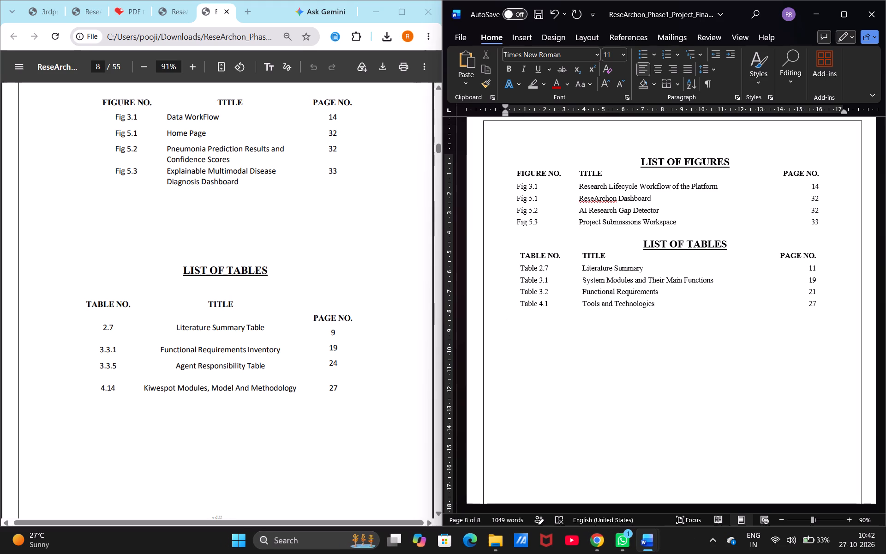
Replace the Table 3.1 title in the Word List of Tables with Functional Requirements Inventory copied from the PDF.
triple_click(223, 355)
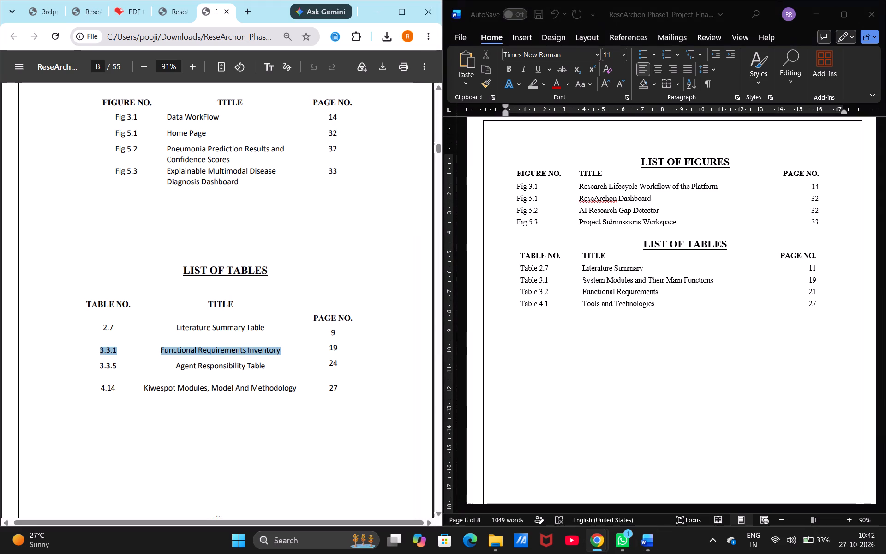
click(223, 355)
click(223, 355)
triple_click(223, 355)
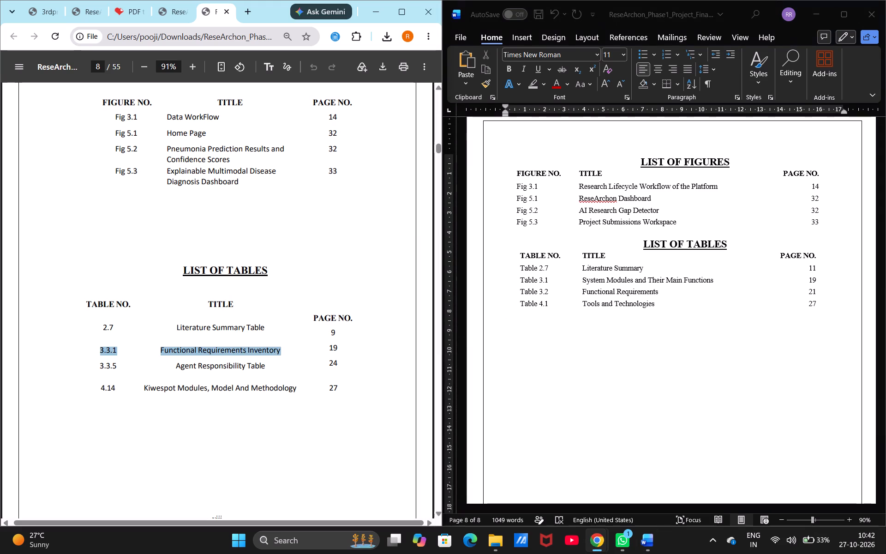
triple_click(223, 355)
click(158, 349)
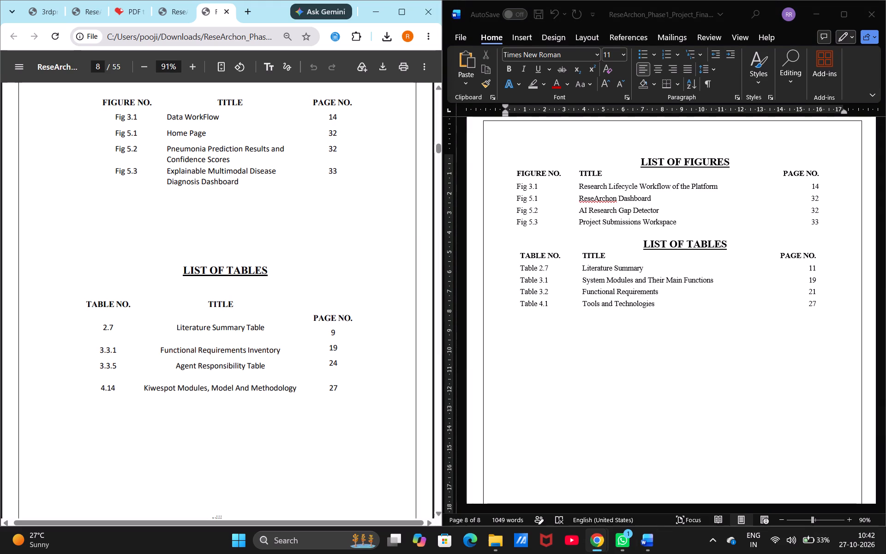
drag(158, 349, 290, 350)
drag(290, 350, 193, 344)
drag(193, 344, 158, 348)
drag(158, 348, 295, 347)
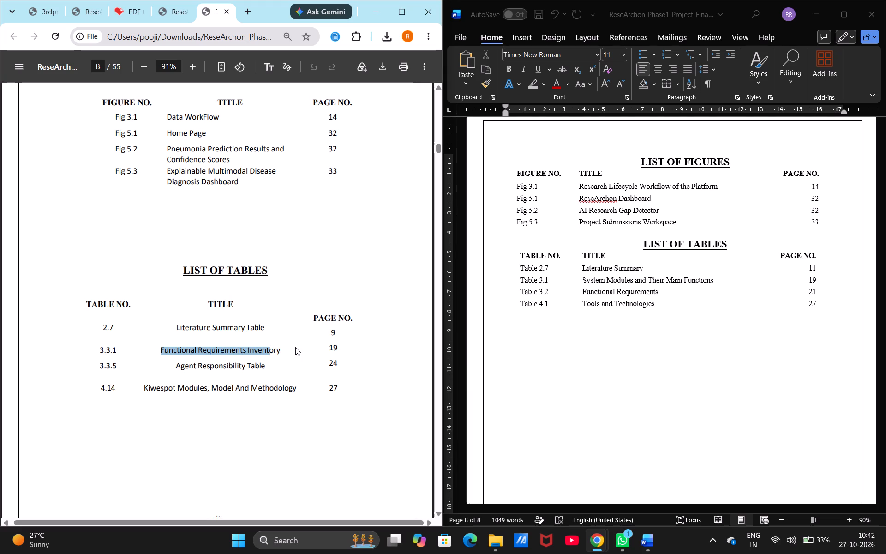
key(ctrl+c)
drag(581, 280, 653, 284)
drag(719, 282, 583, 281)
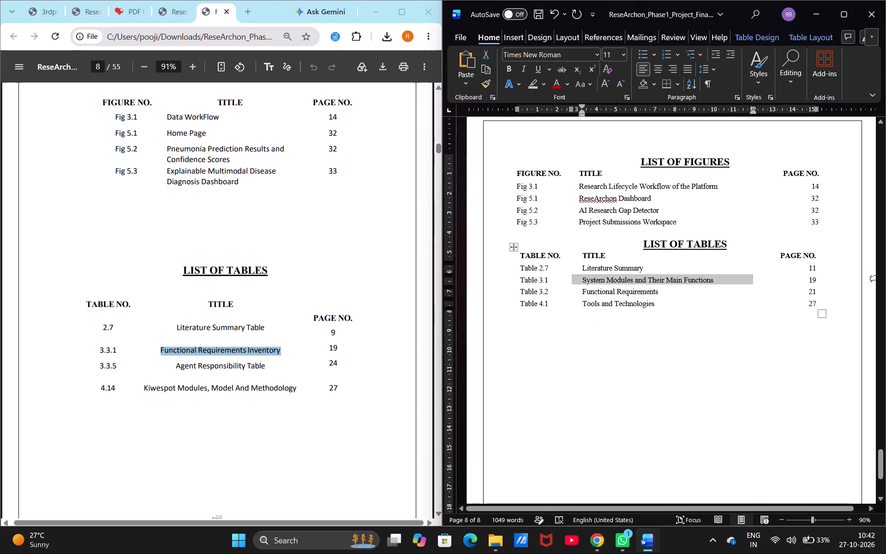
key(ctrl+v)
Replace the Table 3.2 title in the Word List of Tables with Agent Responsibility Table copied from the PDF.
drag(267, 368, 175, 363)
key(ctrl+c)
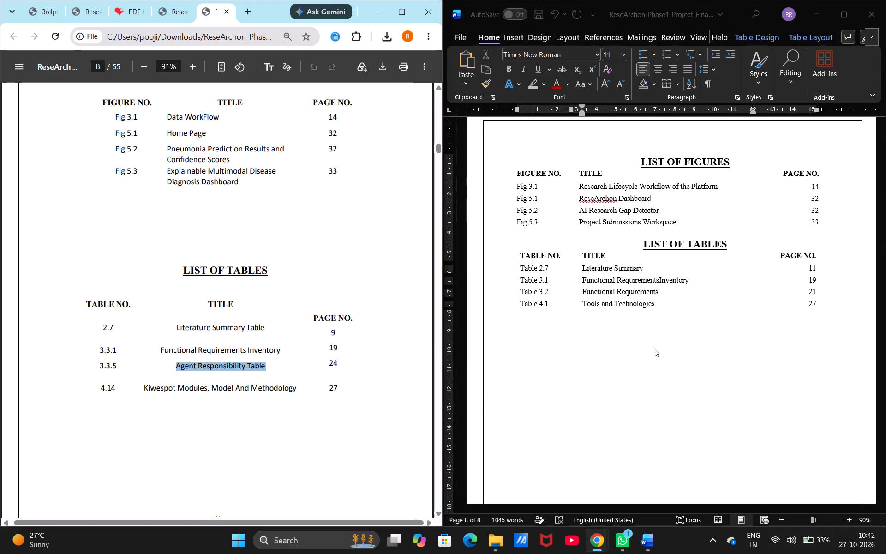
click(658, 291)
click(658, 291)
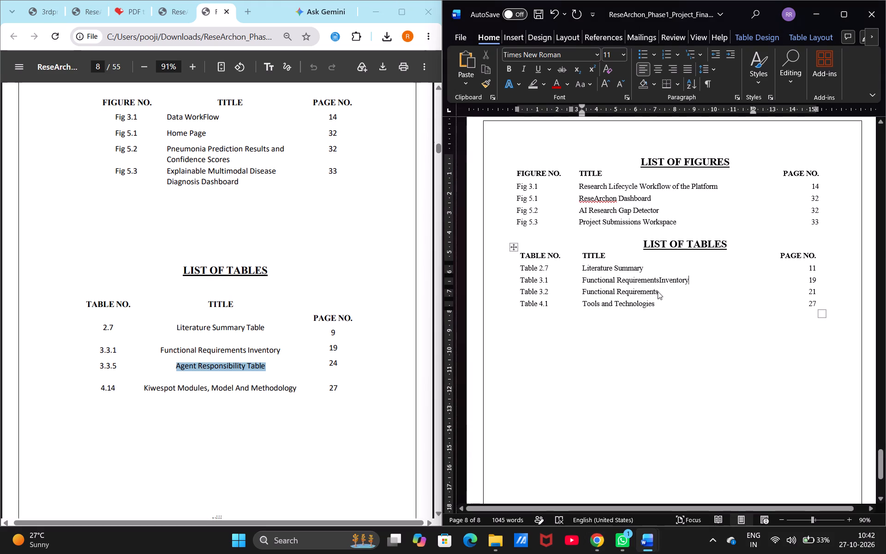
drag(658, 291, 585, 288)
key(ctrl+v)
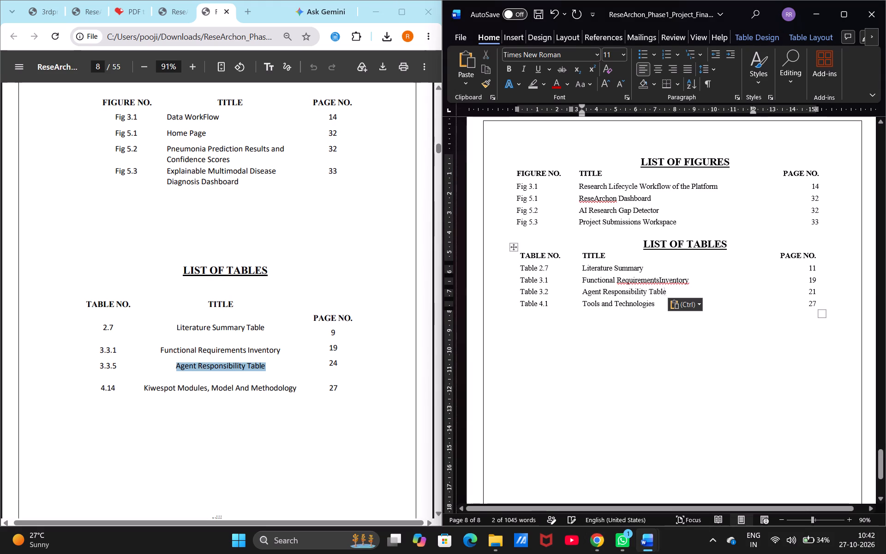
Insert the missing space between Requirements and Inventory in the Table 3.1 title.
click(659, 279)
key(space)
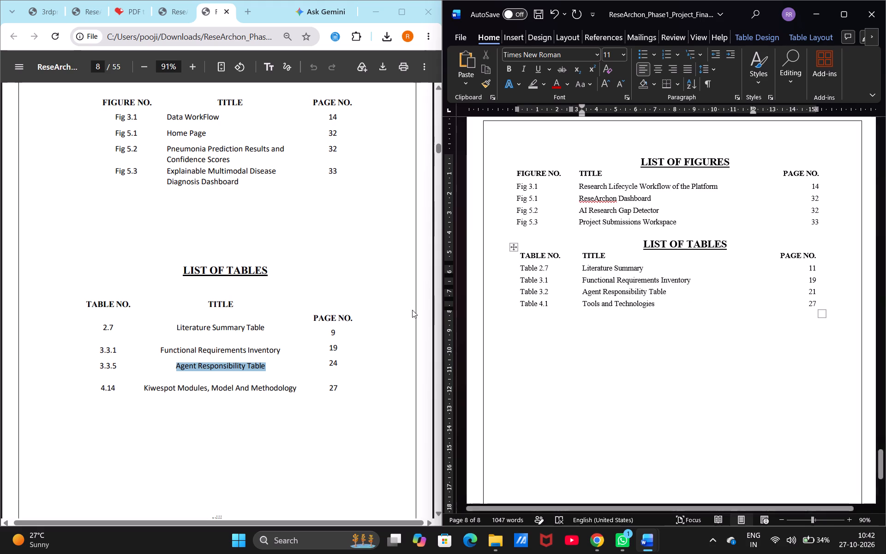
Replace the Table 4.1 title in the Word List of Tables with Kiwespot Modules, Model And Methodology copied from the PDF.
drag(144, 389, 277, 387)
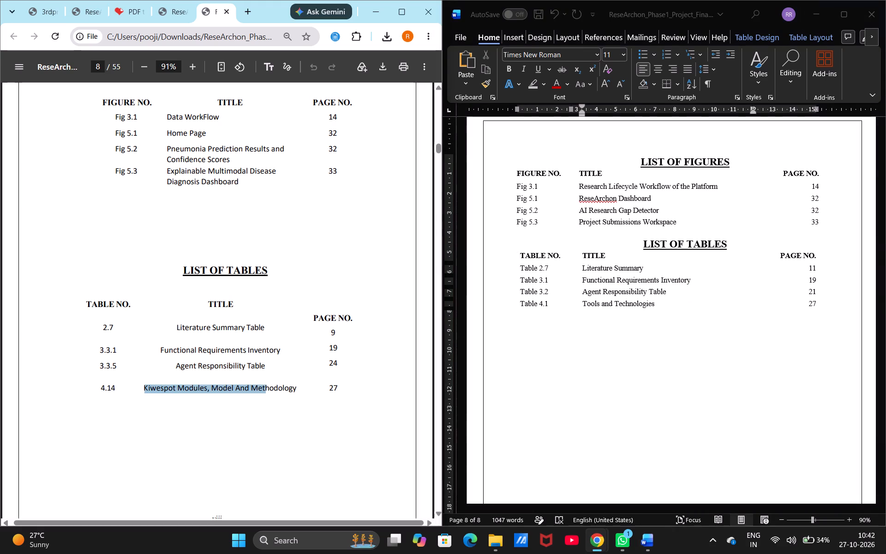
drag(277, 387, 306, 388)
key(ctrl+c)
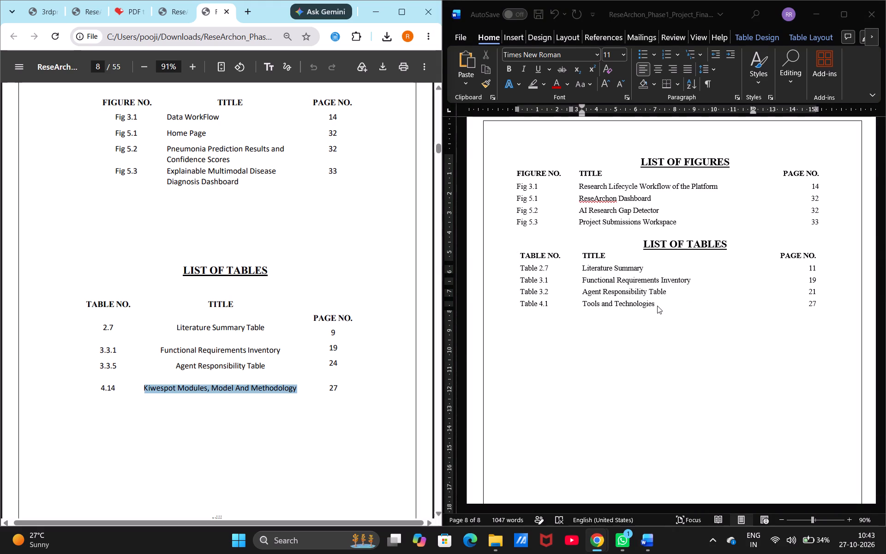
click(658, 306)
drag(654, 303, 586, 300)
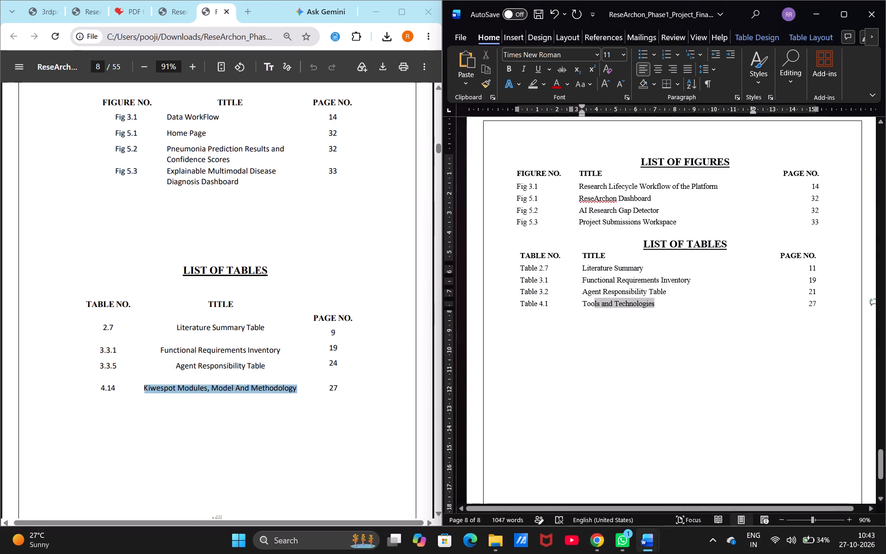
drag(586, 300, 581, 302)
key(ctrl+v)
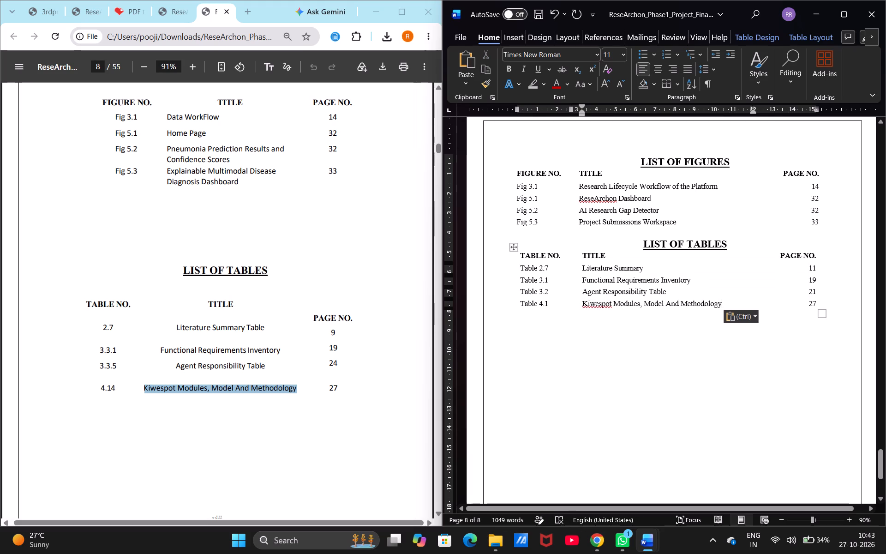
click(624, 319)
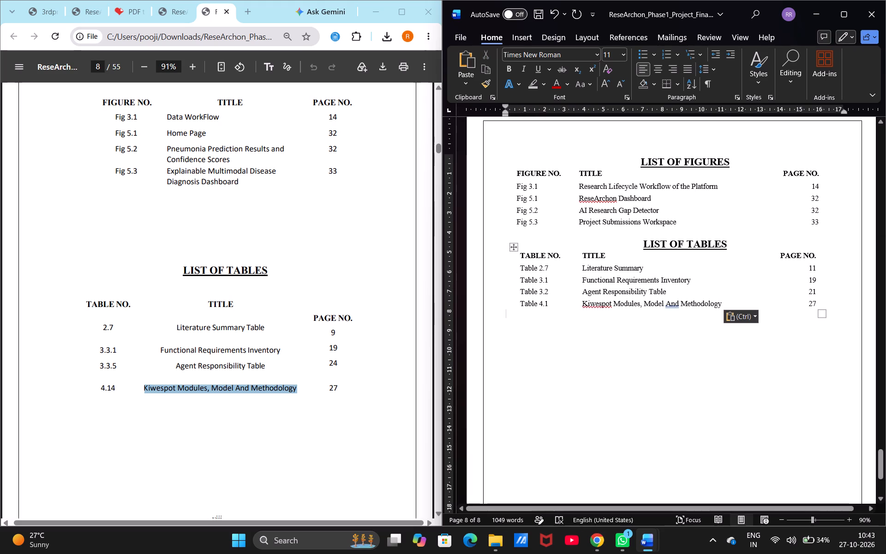
Set the Table 3.2 page number in the Word List of Tables to 24.
click(819, 289)
click(819, 289)
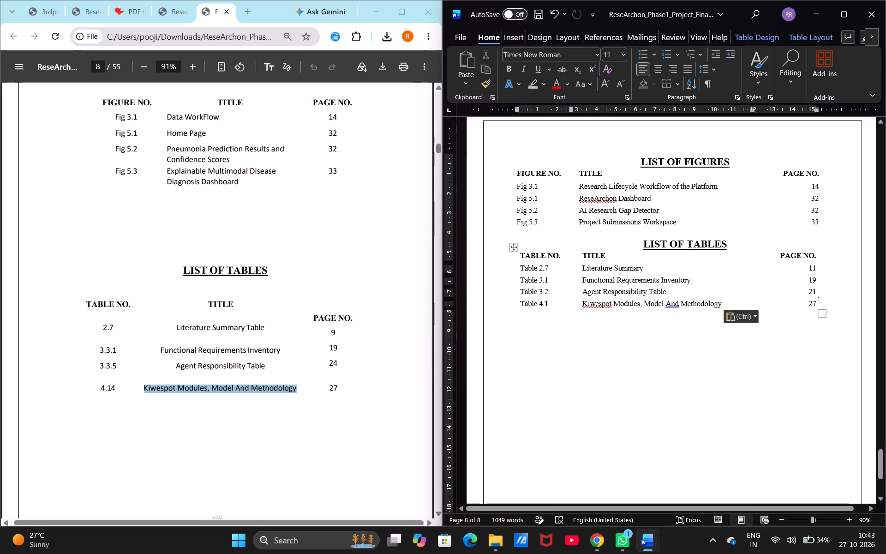
key(Left)
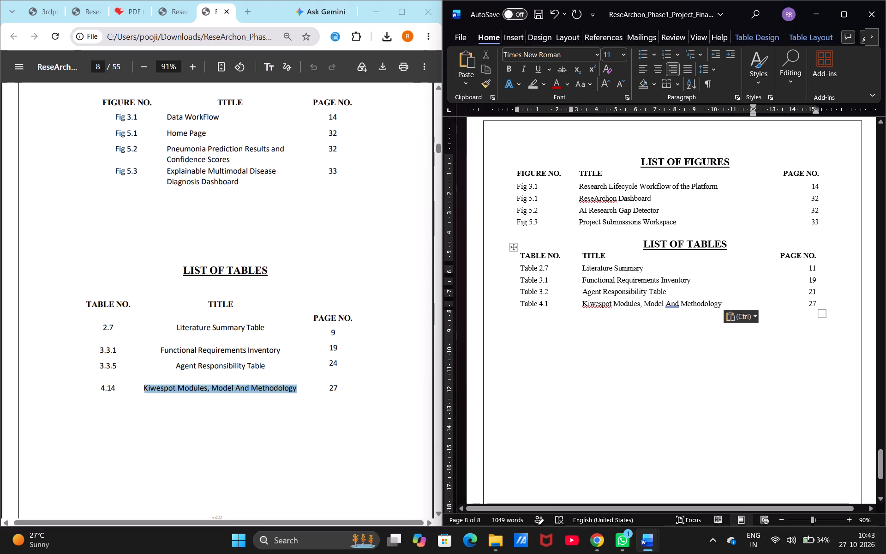
key(BackSpace)
key(4)
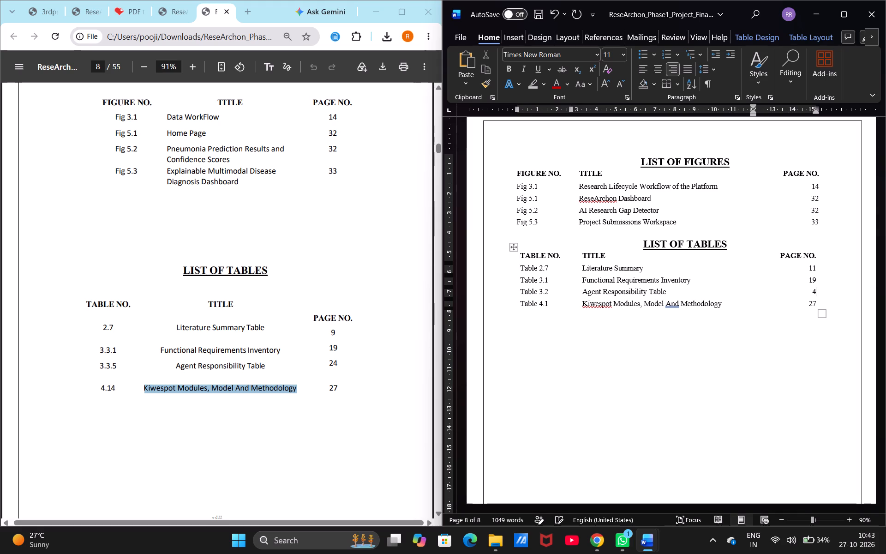
key(BackSpace)
key(2)
key(4)
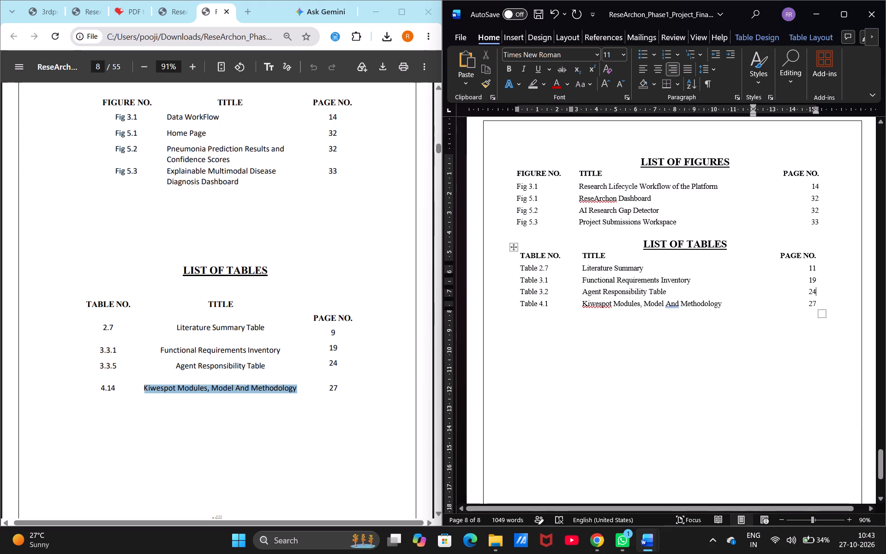
Set the page number of the Table 2.7 Literature Summary row to 9.
click(819, 269)
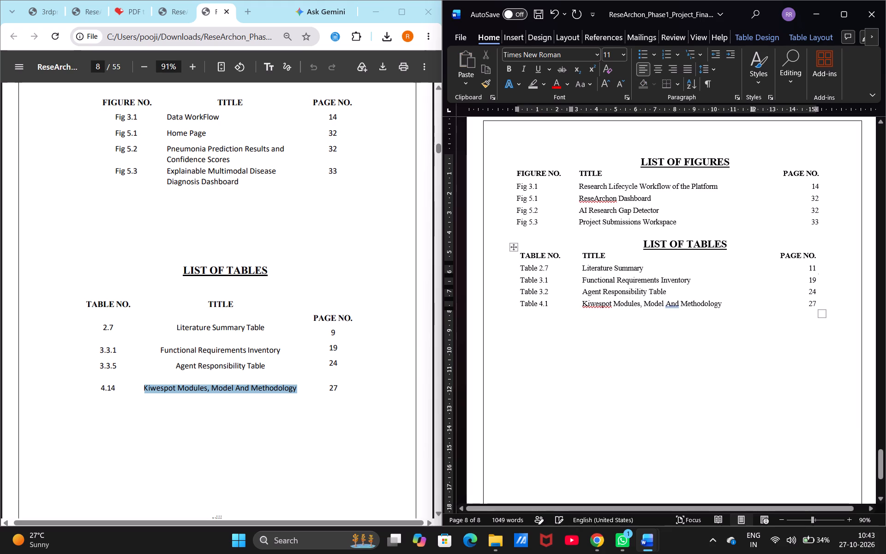
click(815, 270)
key(BackSpace)
key(BackSpace)
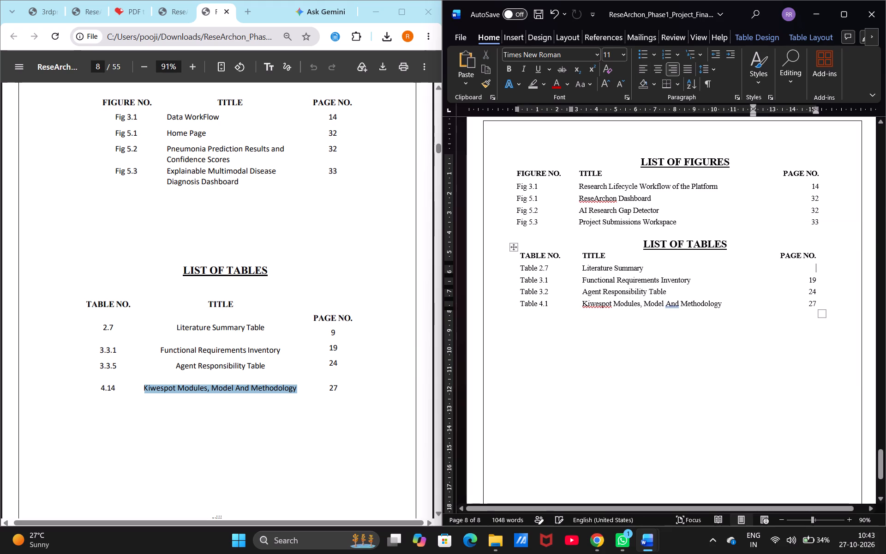
key(9)
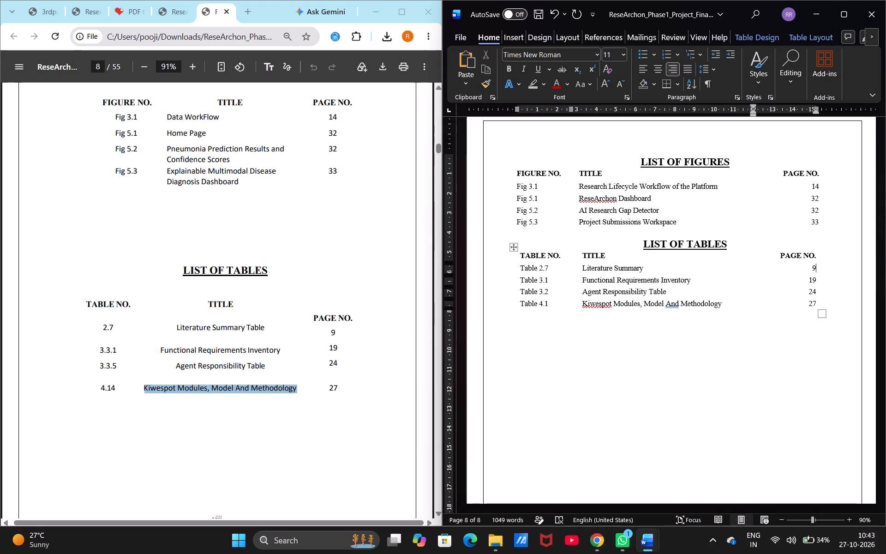
Remove the right alignment of the Table 2.7 page number and pad it with leading spaces toward the page numbers below.
key(Left)
key(BackSpace)
key(space)
key(space)
key(space)
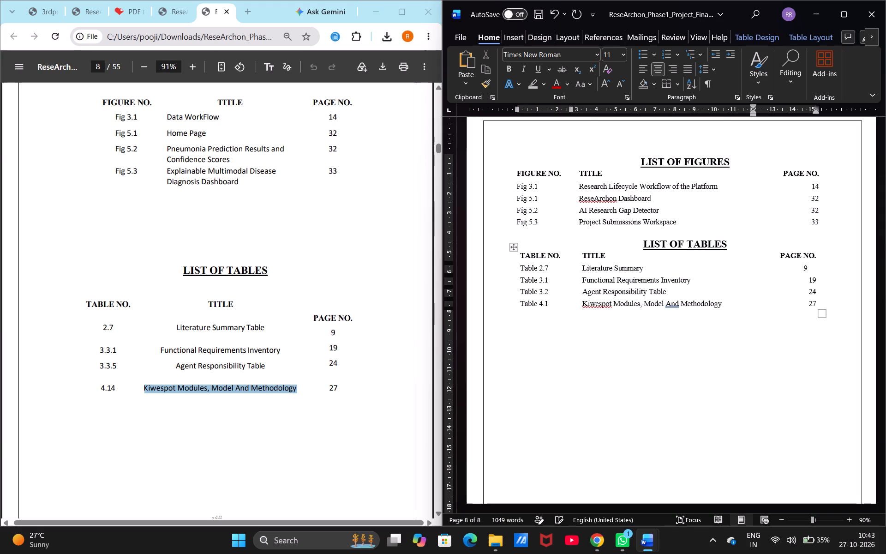
key(space)
key(space)
key(space)
Look back in the PDF from the figure and table lists to the contents entries for the Design and Results chapters.
scroll(190, 280, up, 3)
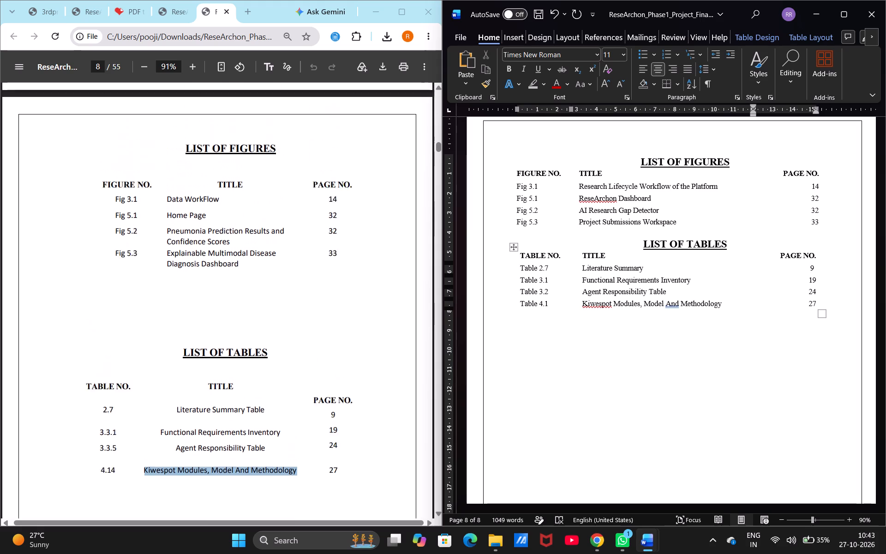
scroll(190, 280, up, 7)
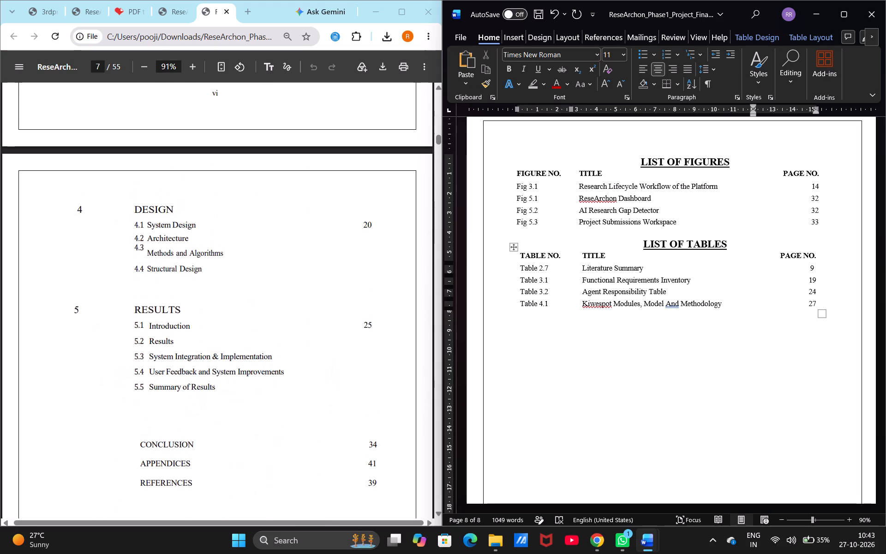
scroll(190, 280, up, 1)
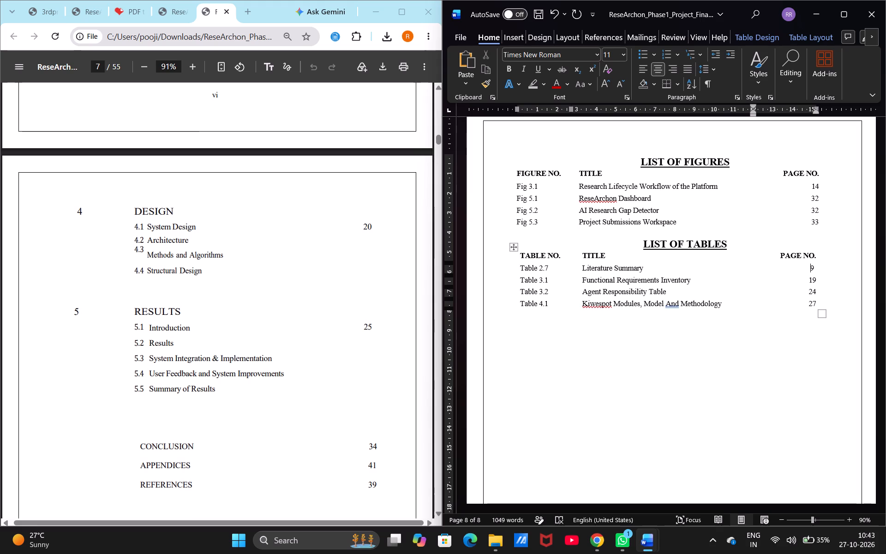
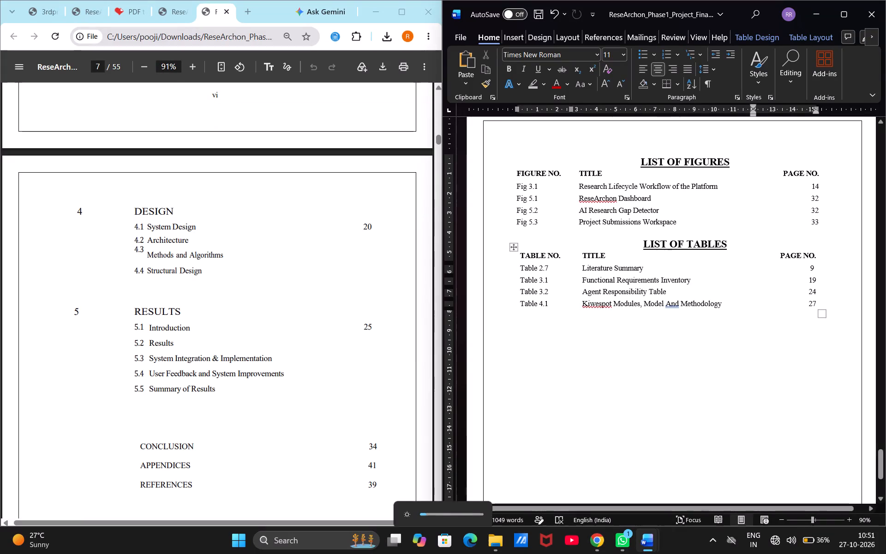
Compare the contents entries in the Word report with the PDF's contents and its Chapter 1 pages up to 1.3 Problem Statement.
scroll(279, 323, up, 3)
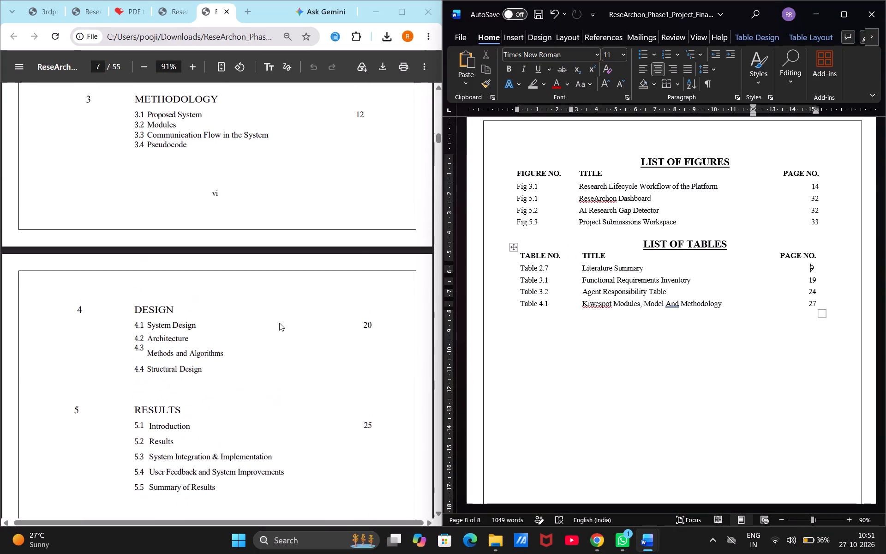
scroll(279, 323, up, 2)
scroll(881, 232, up, 1)
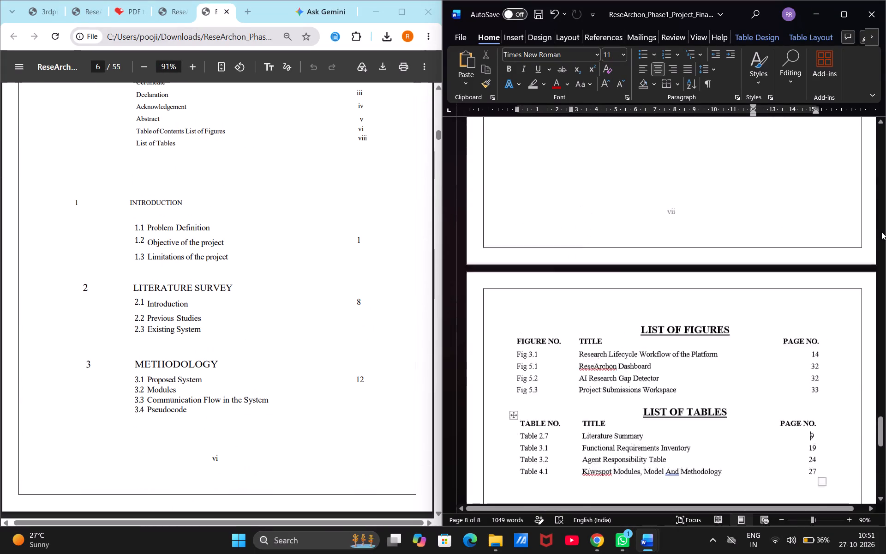
scroll(881, 232, up, 2)
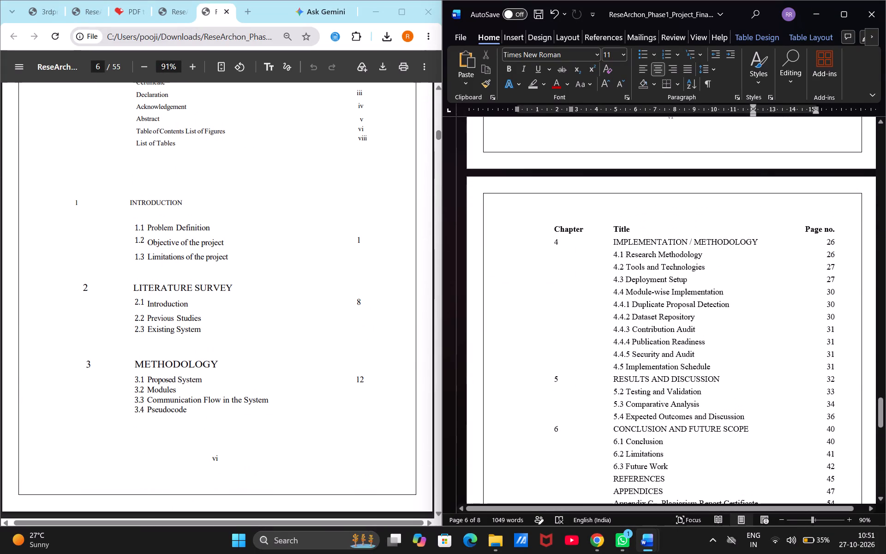
scroll(751, 355, up, 3)
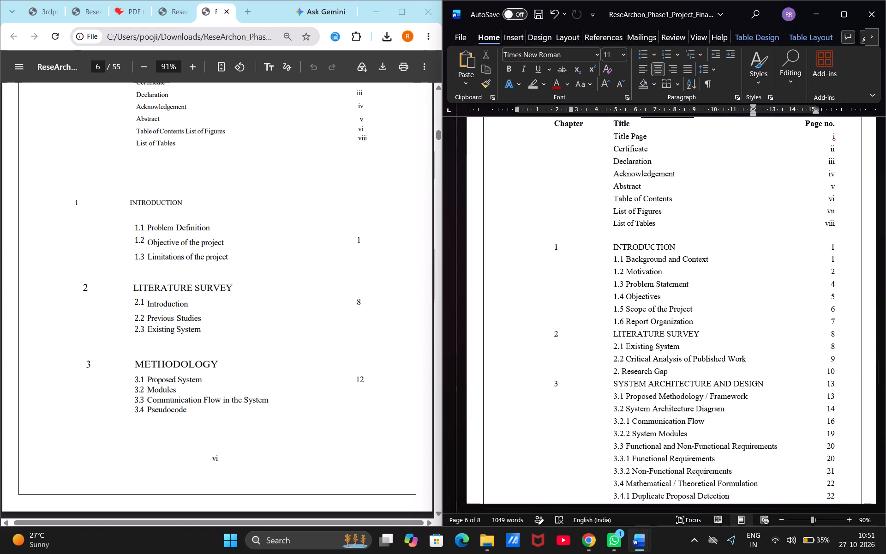
scroll(228, 405, down, 14)
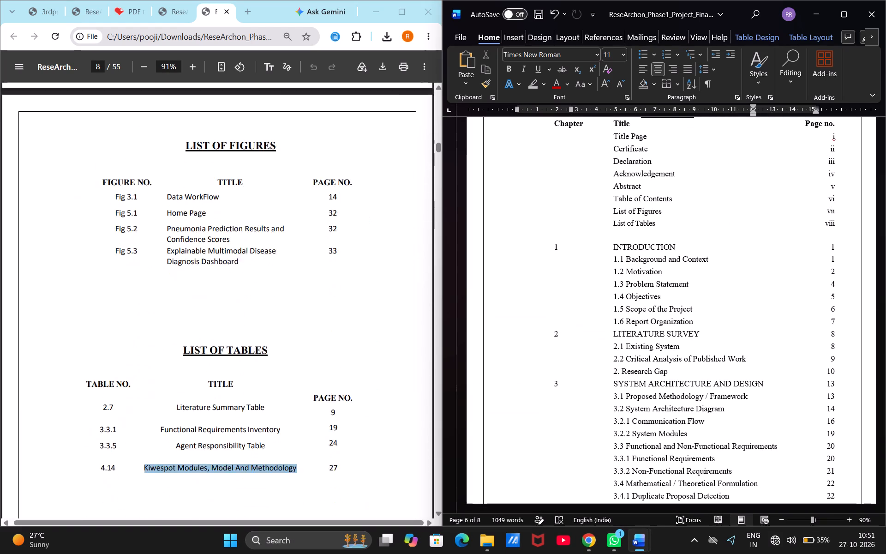
scroll(228, 405, down, 2)
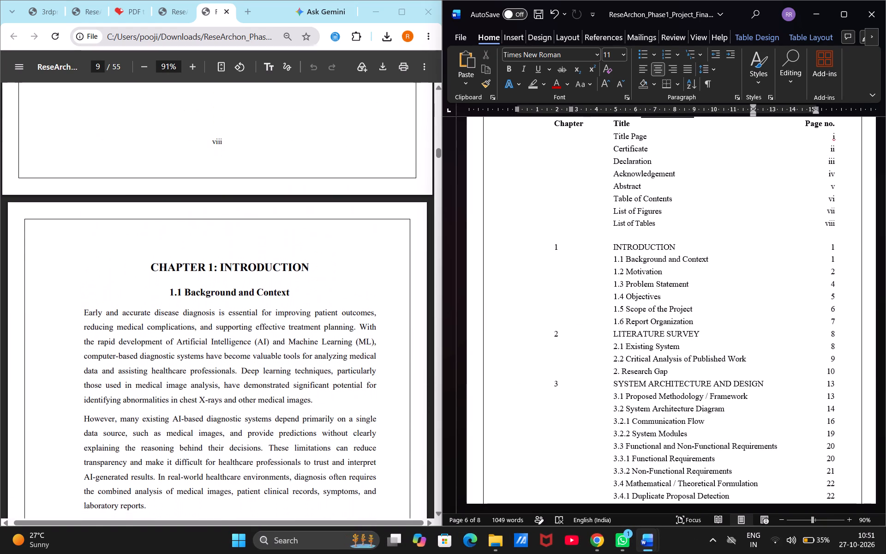
scroll(228, 405, down, 5)
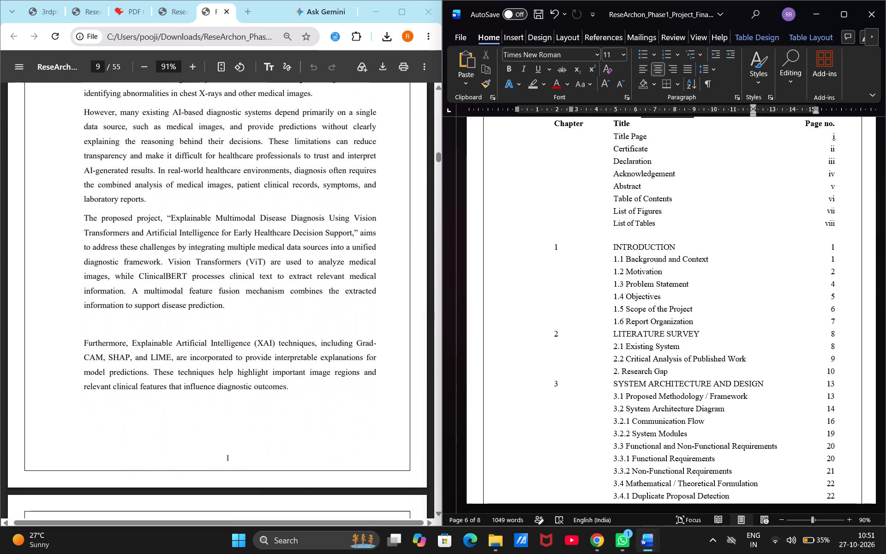
scroll(228, 405, down, 6)
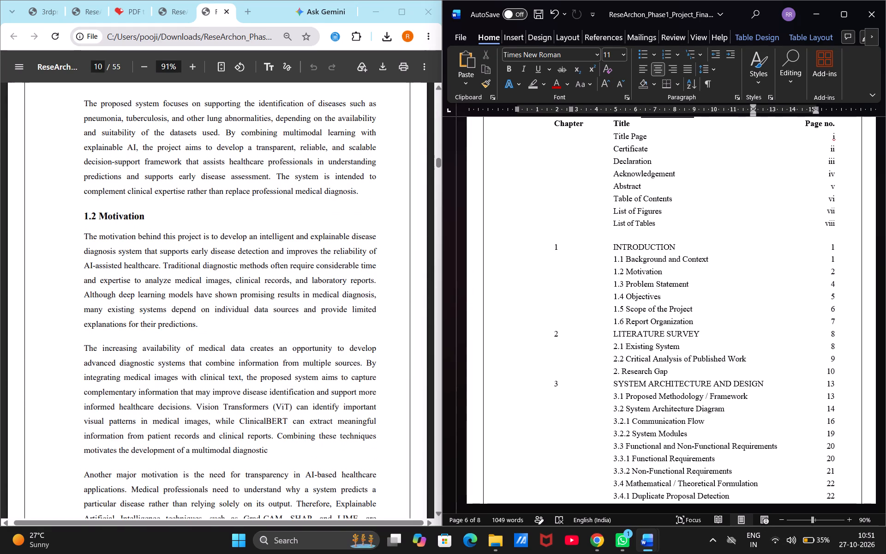
scroll(228, 405, down, 1)
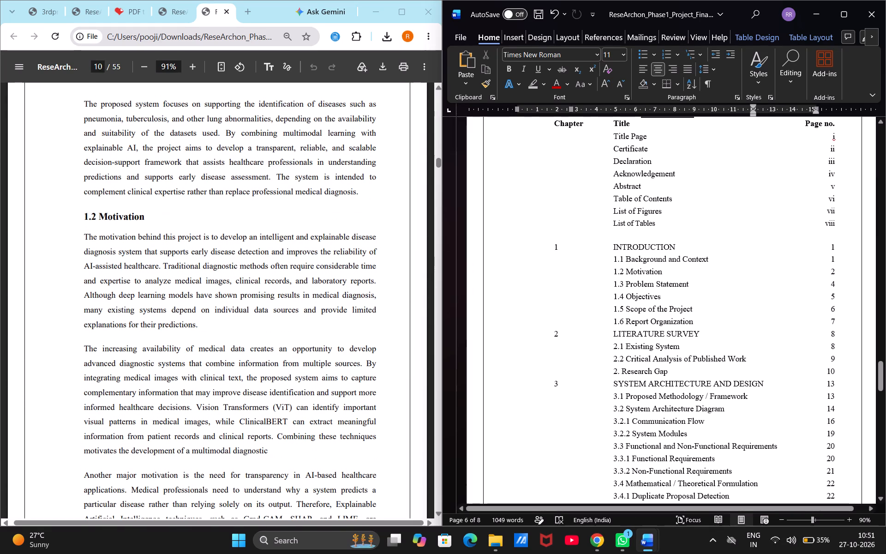
scroll(310, 382, down, 7)
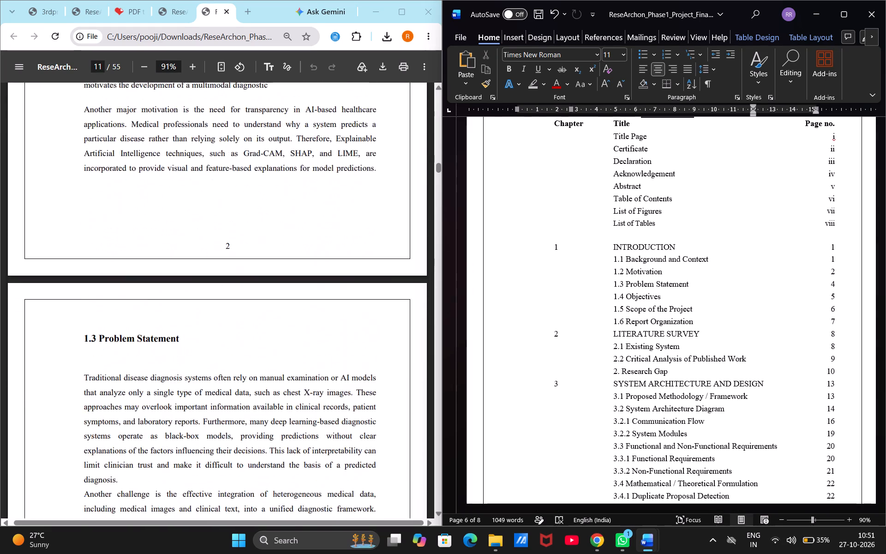
scroll(310, 382, down, 1)
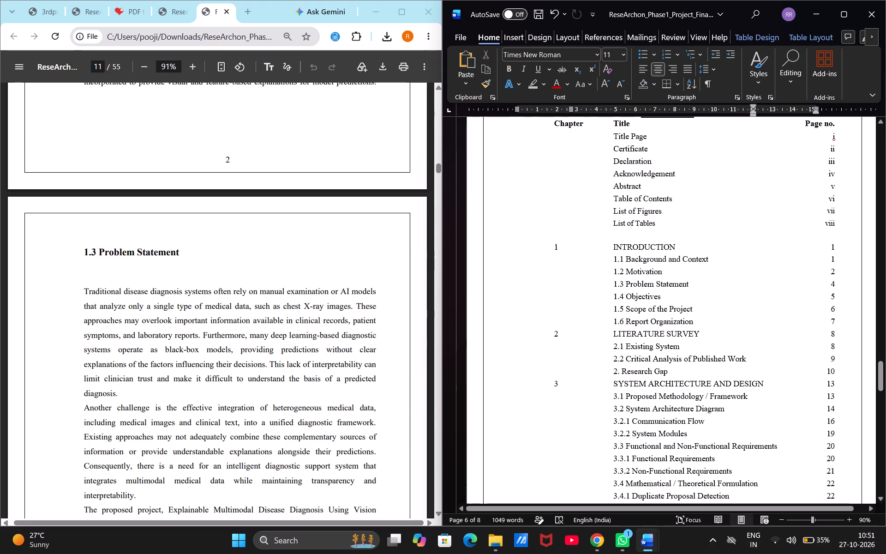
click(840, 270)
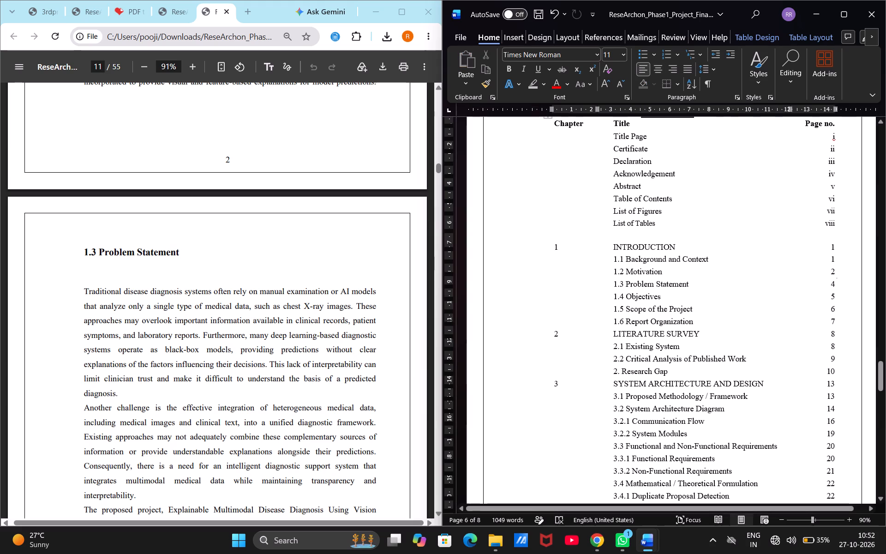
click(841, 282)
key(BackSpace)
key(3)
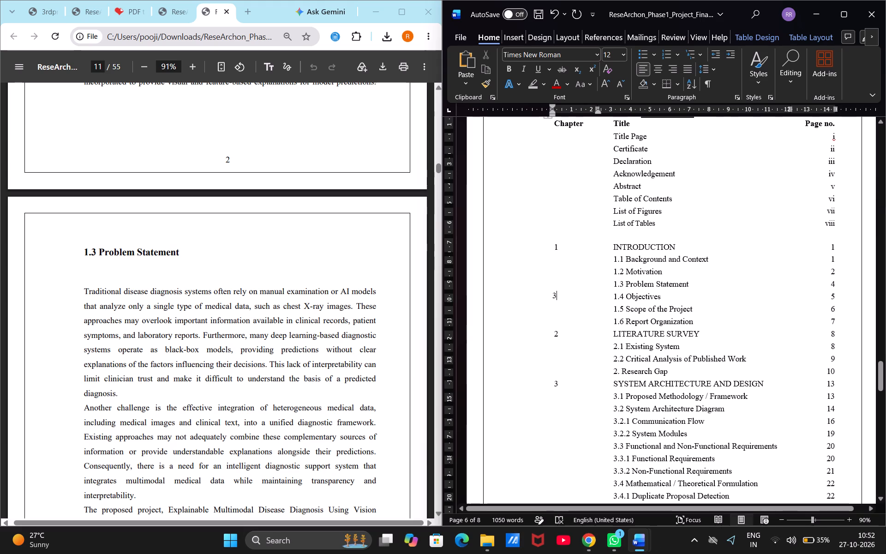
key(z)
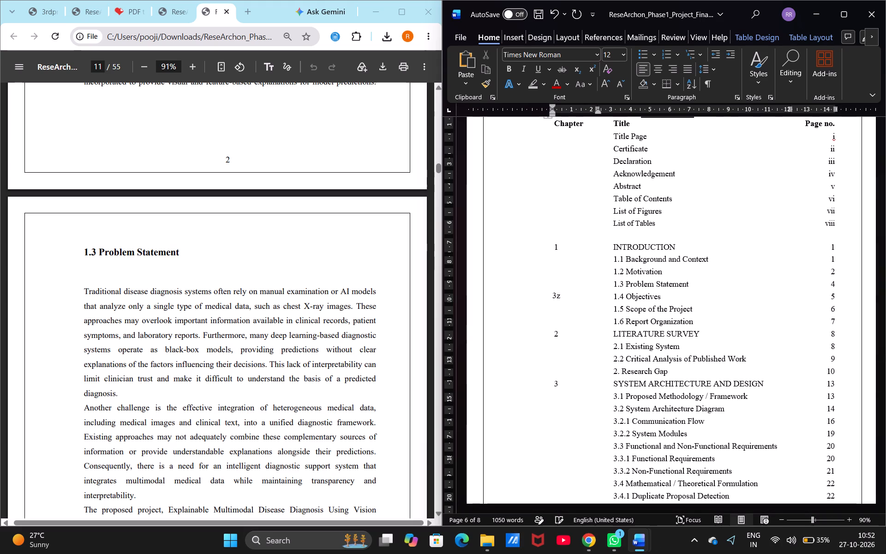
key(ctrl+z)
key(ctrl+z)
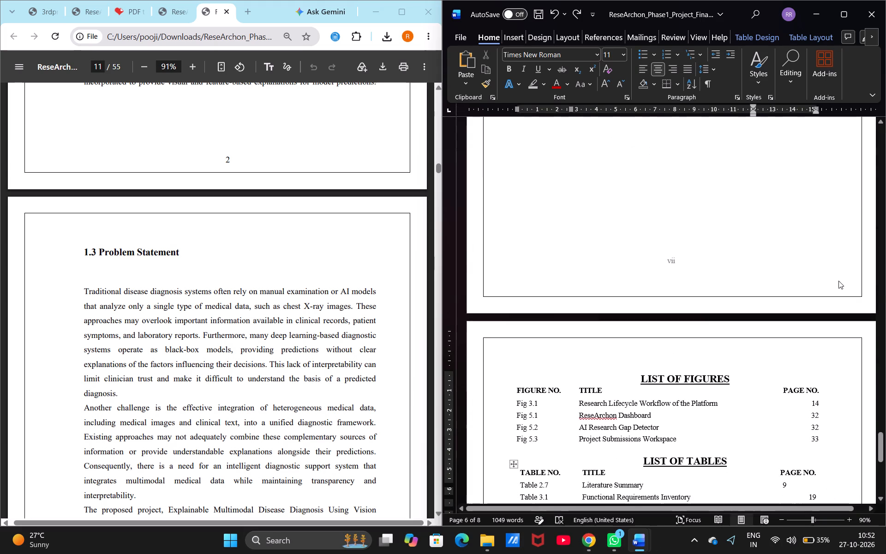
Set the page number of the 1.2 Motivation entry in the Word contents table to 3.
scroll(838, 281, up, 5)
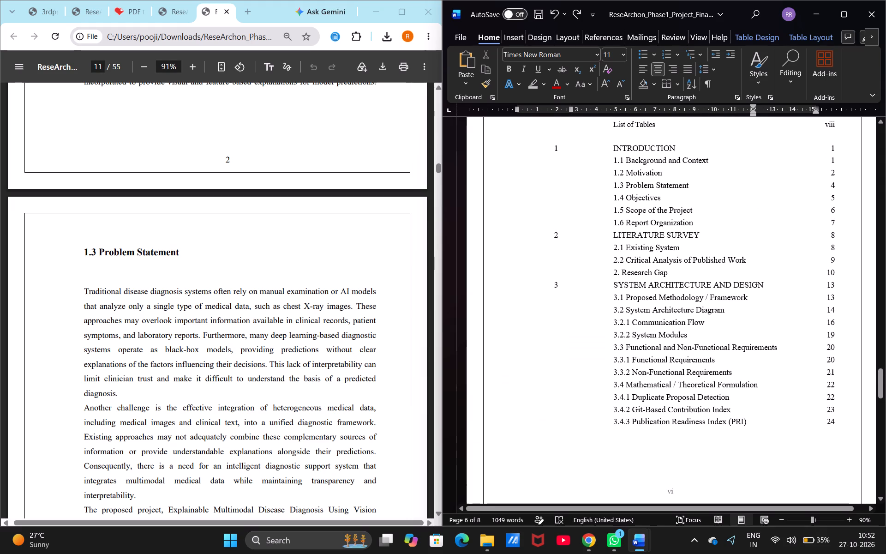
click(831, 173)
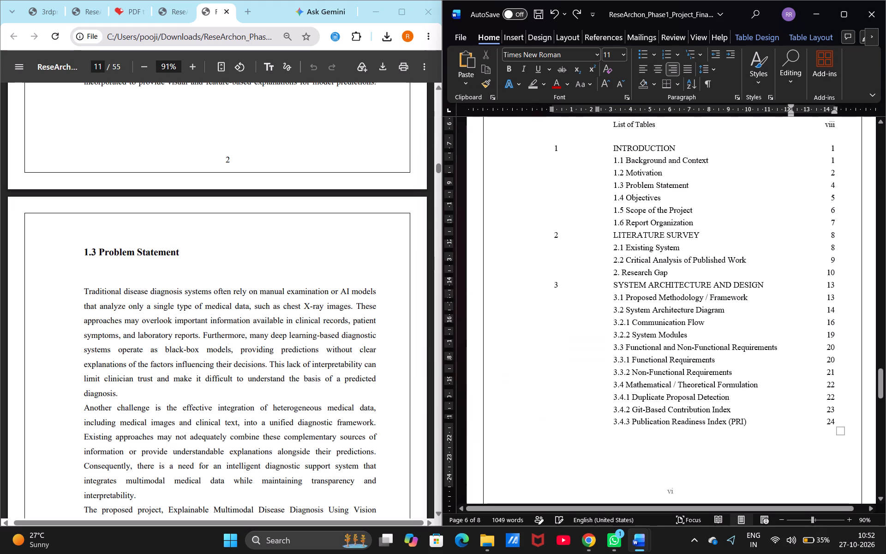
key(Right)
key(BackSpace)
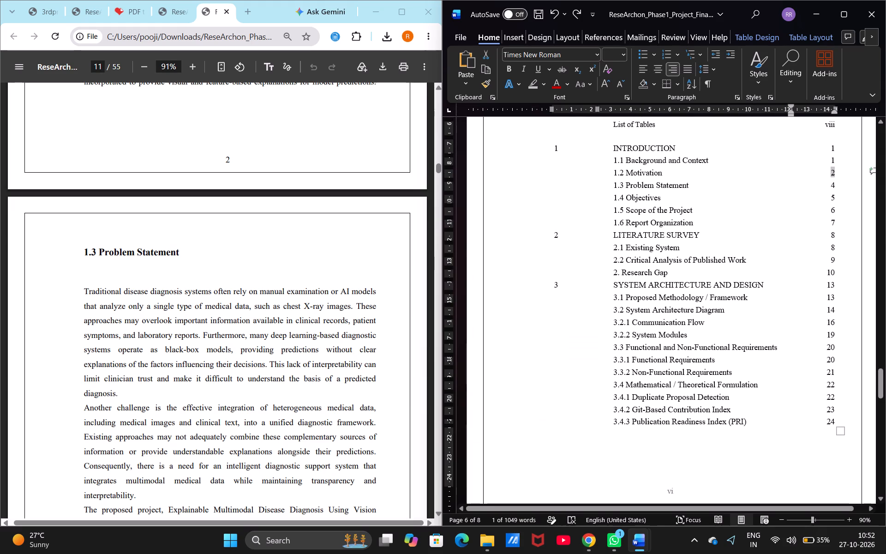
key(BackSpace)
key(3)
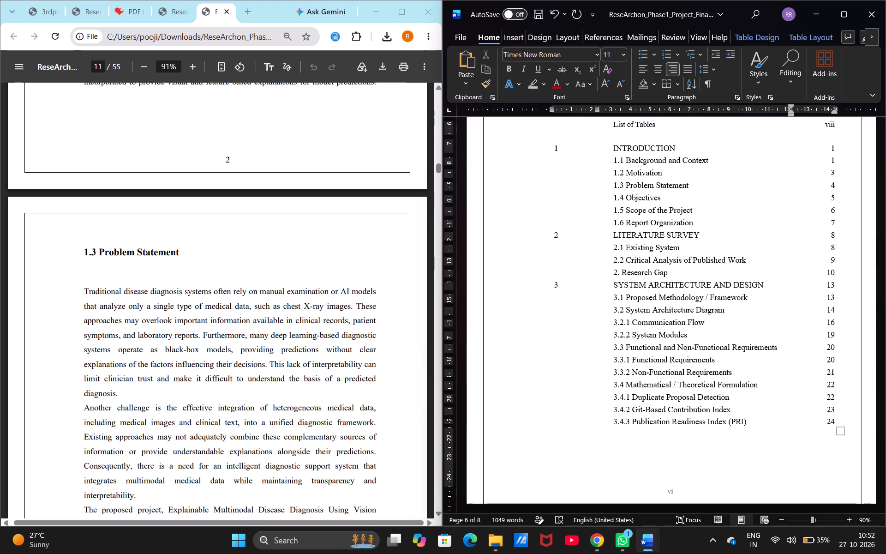
Examine the PDF's Chapter 1 pages around 1.4 Objectives, 1.3 Problem Statement and 1.2 Motivation to check where each section starts.
scroll(299, 311, down, 12)
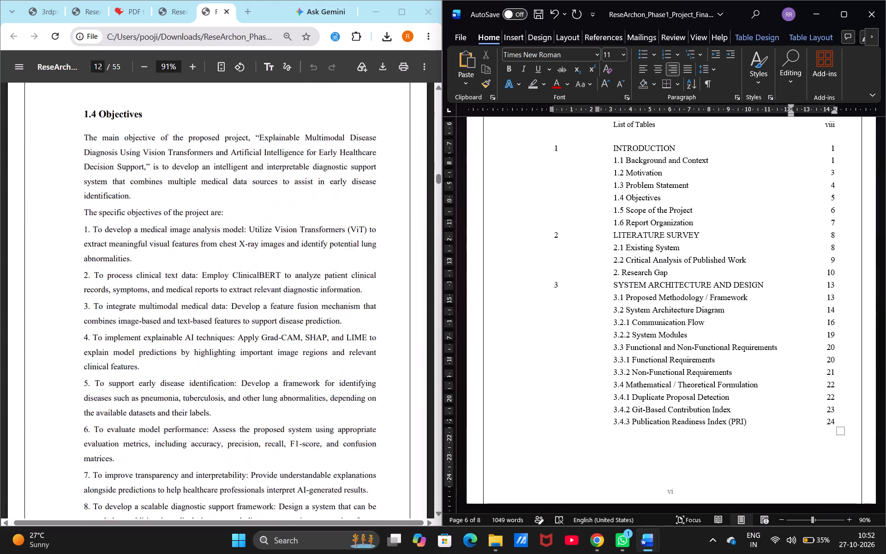
scroll(299, 311, down, 1)
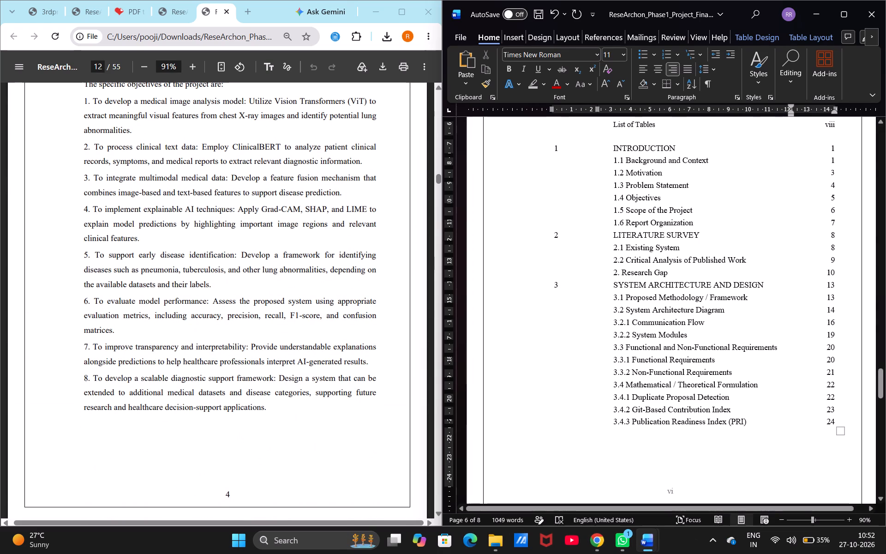
scroll(287, 354, up, 1)
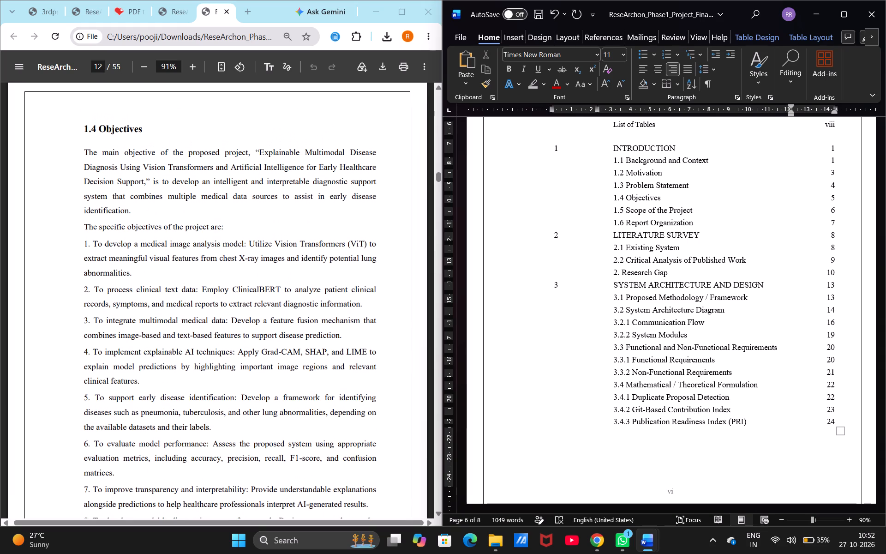
scroll(287, 354, up, 2)
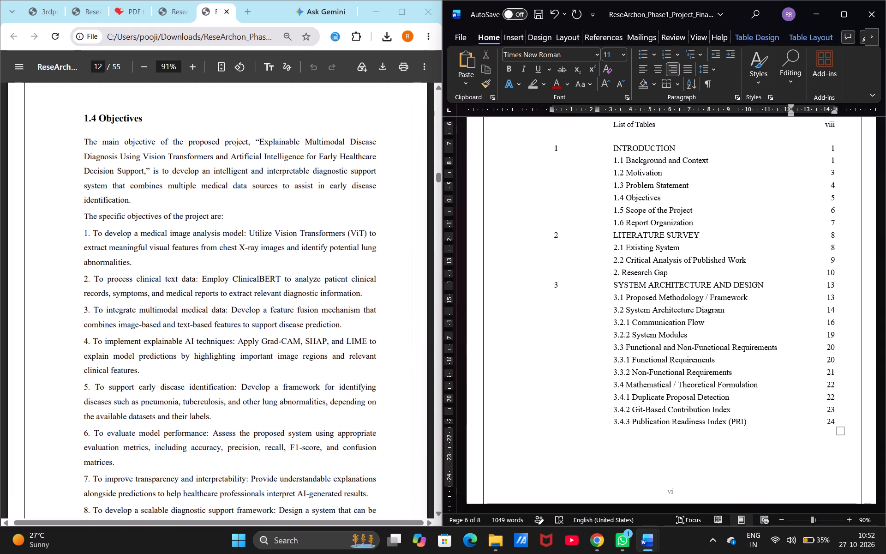
click(669, 173)
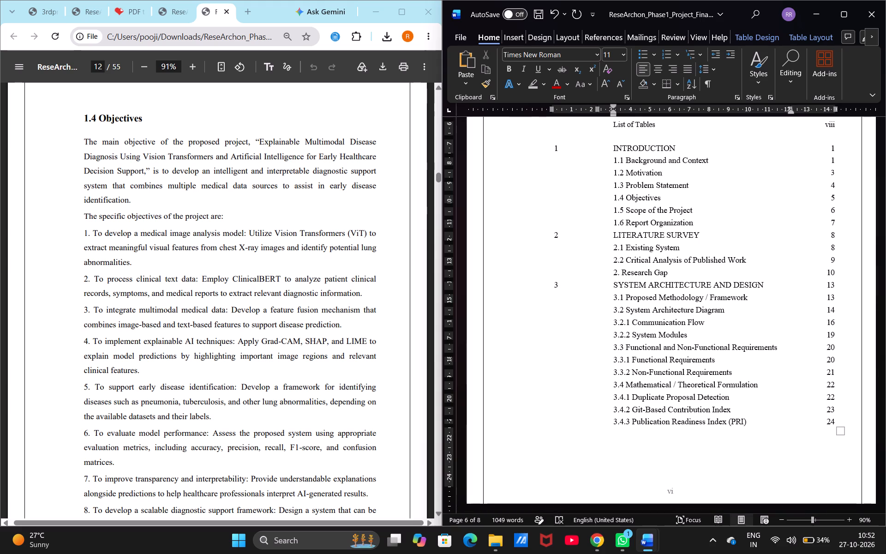
scroll(336, 295, up, 12)
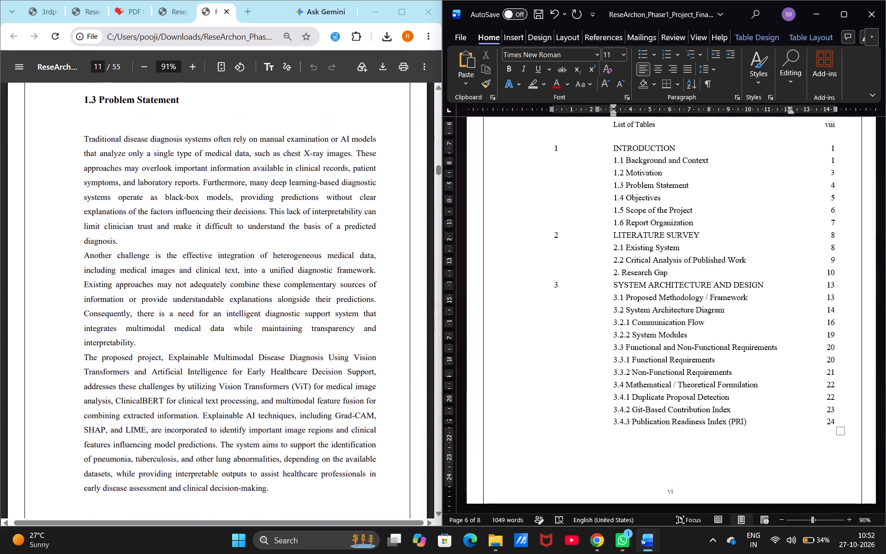
scroll(336, 295, up, 5)
scroll(336, 295, right, 1)
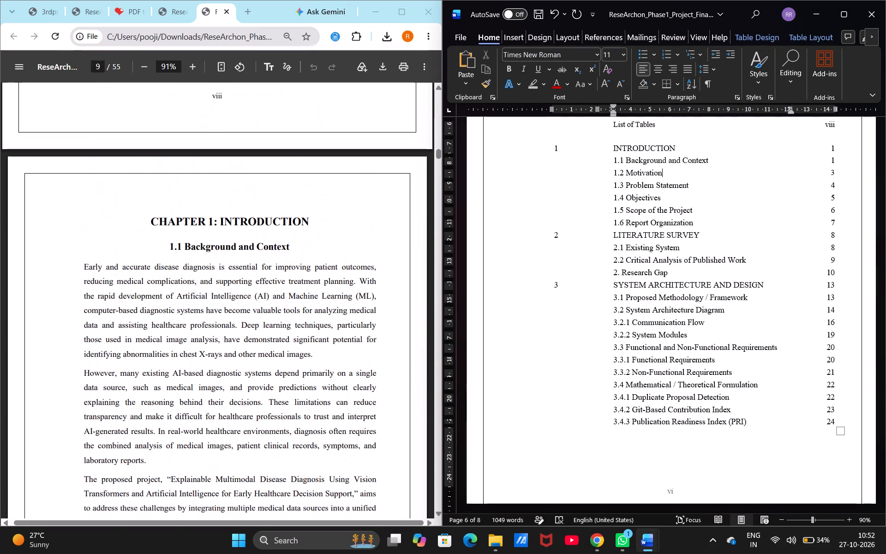
scroll(336, 295, right, 1)
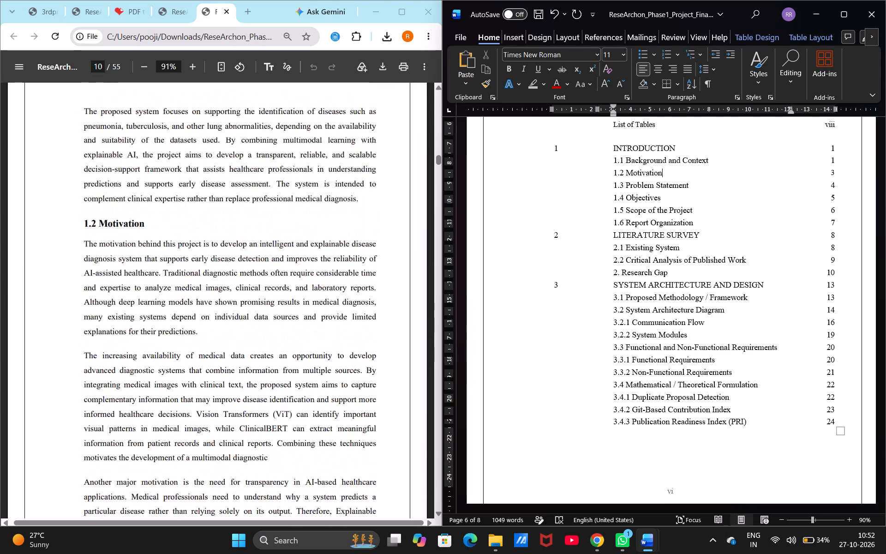
scroll(336, 295, right, 1)
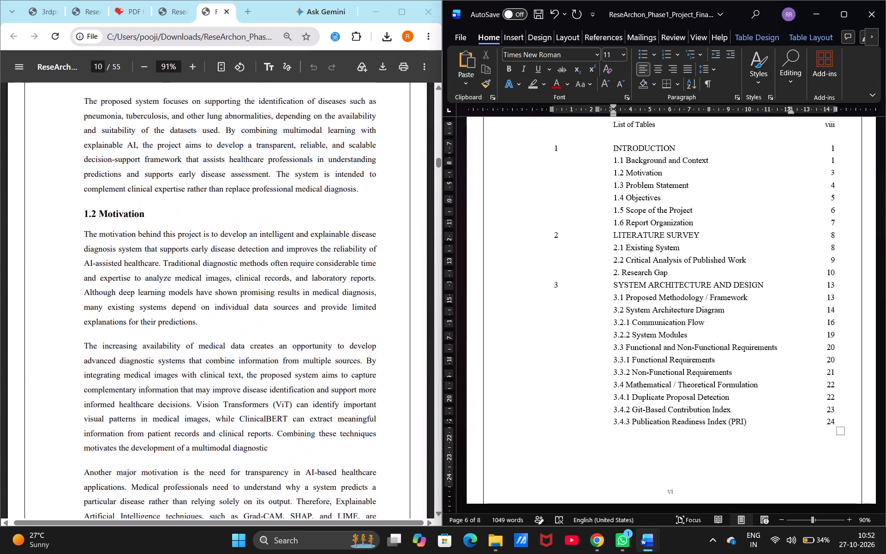
scroll(336, 295, right, 1)
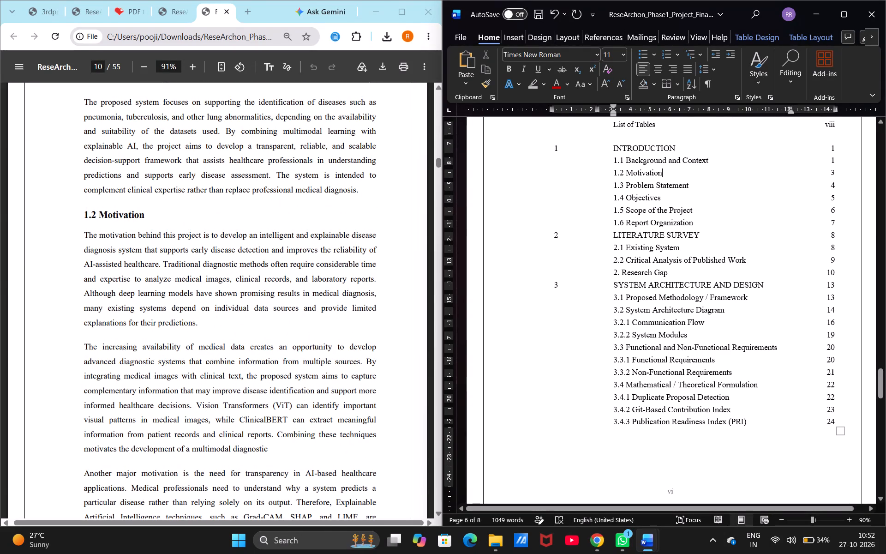
Set the page number of the 1.2 Motivation entry in the Word contents table to 2.
click(839, 174)
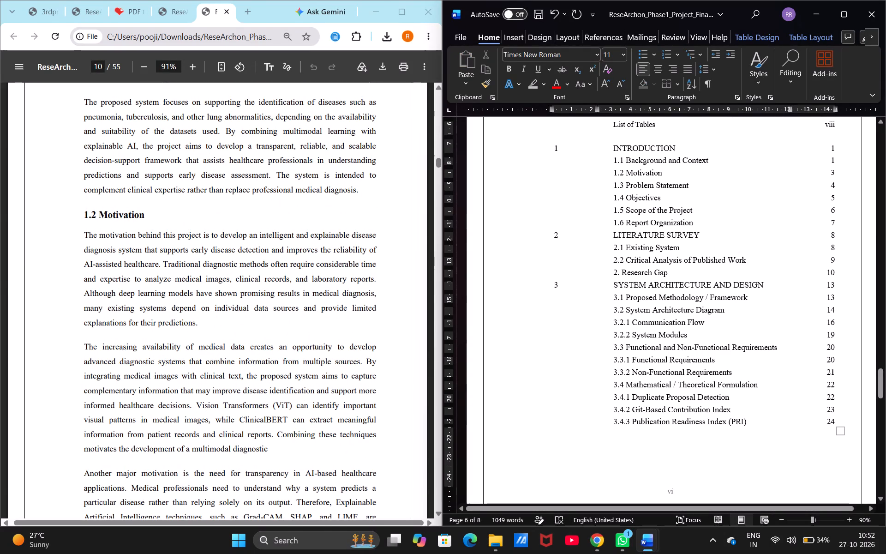
click(845, 169)
key(BackSpace)
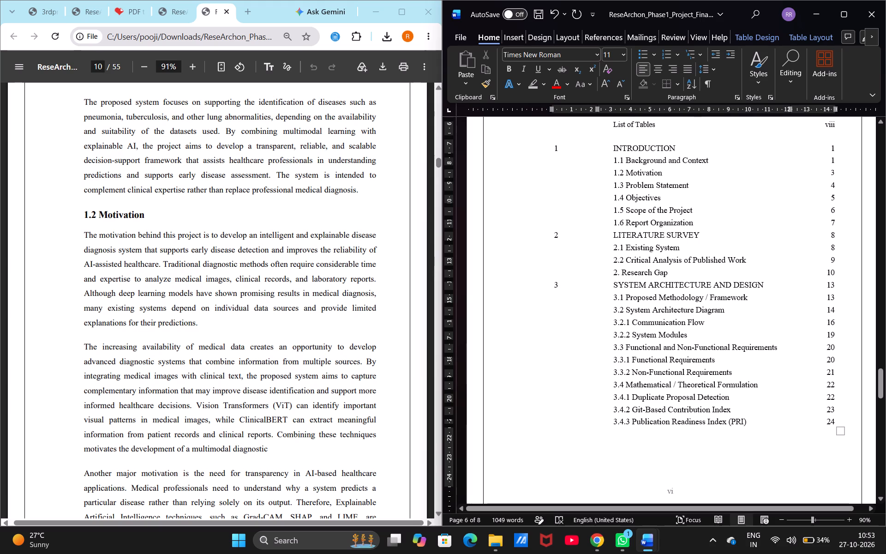
key(BackSpace)
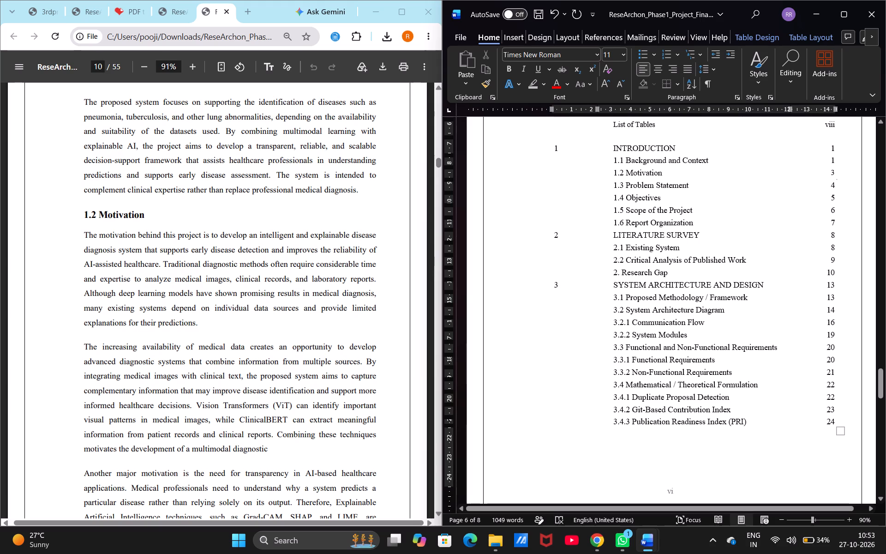
click(834, 172)
key(BackSpace)
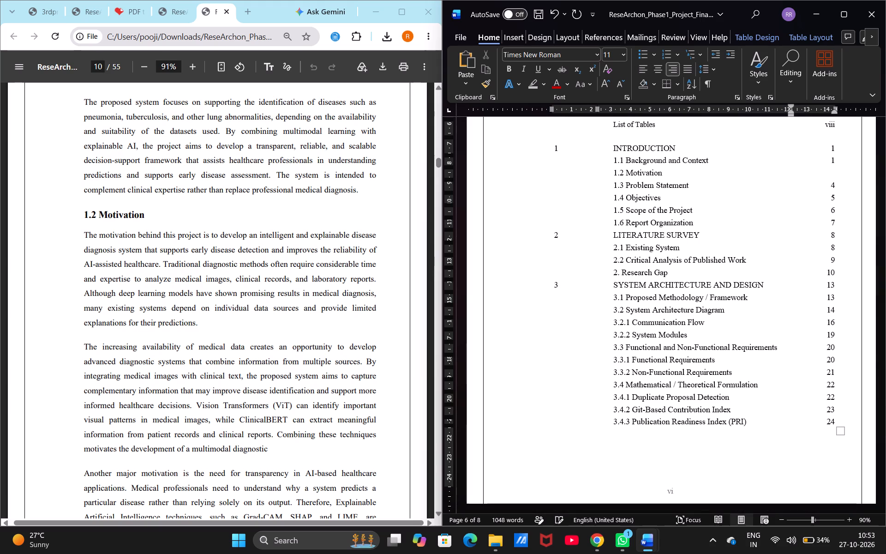
key(2)
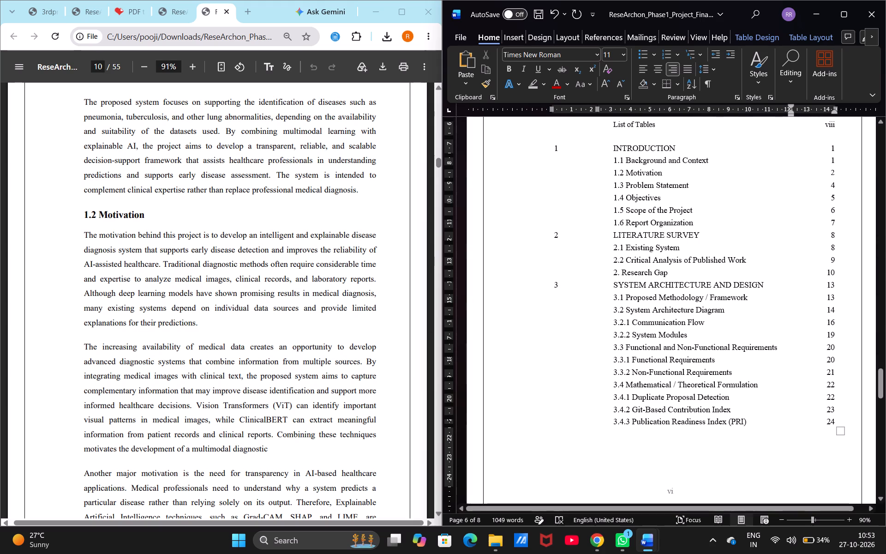
Set the page number of the 1.3 Problem Statement entry in the Word contents table to 3, following the PDF.
click(627, 180)
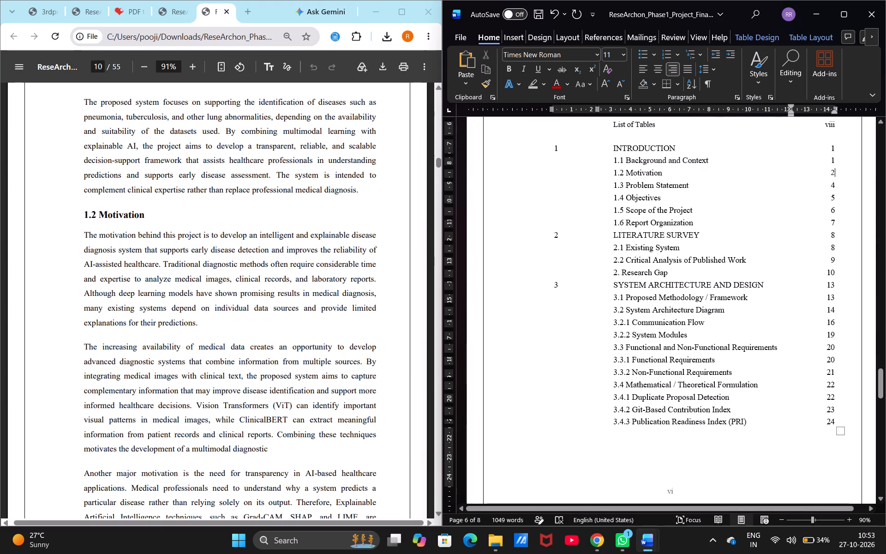
click(627, 180)
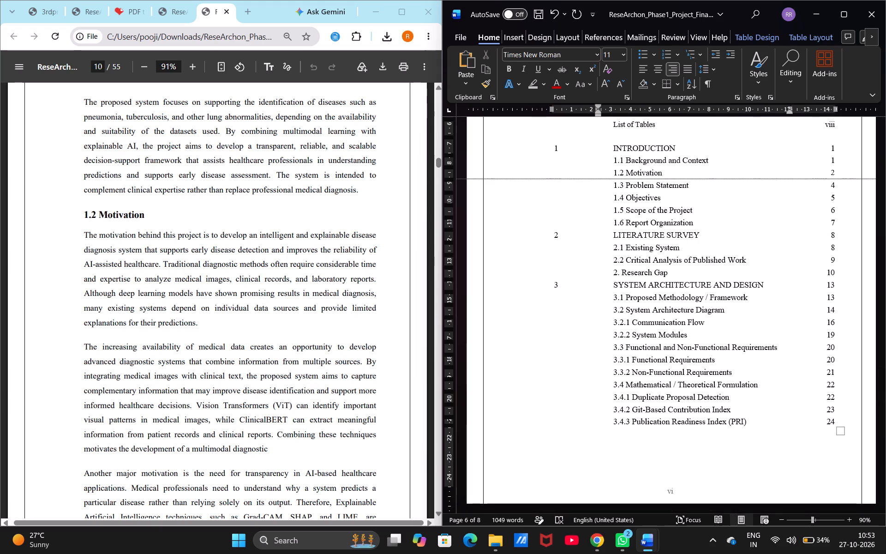
click(841, 181)
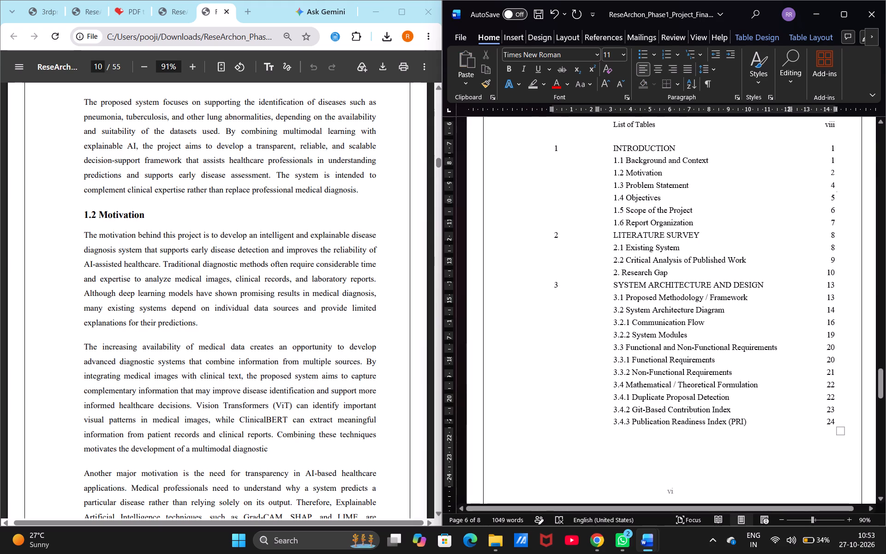
click(834, 170)
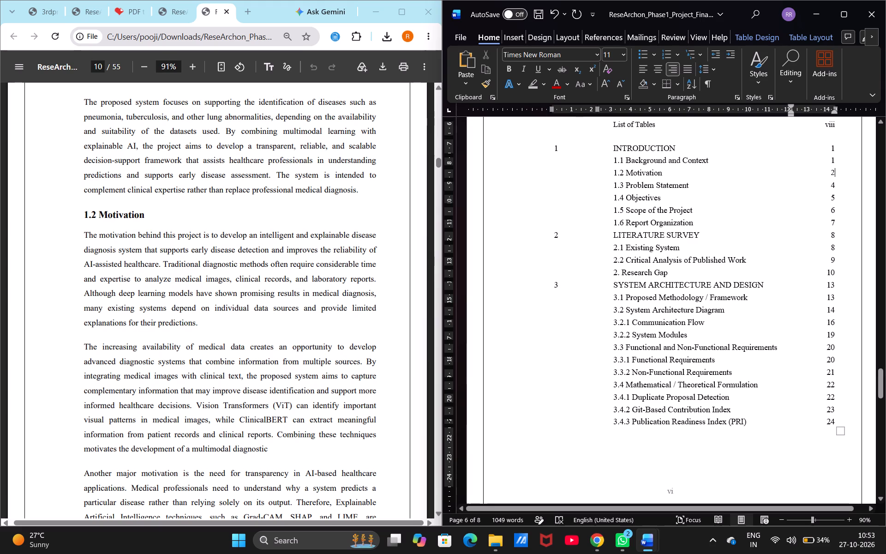
scroll(132, 360, down, 6)
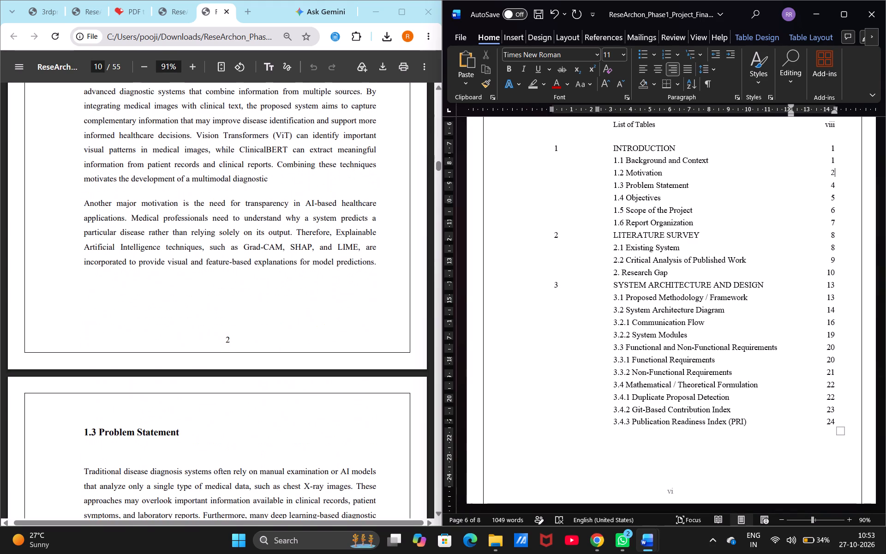
scroll(132, 360, down, 1)
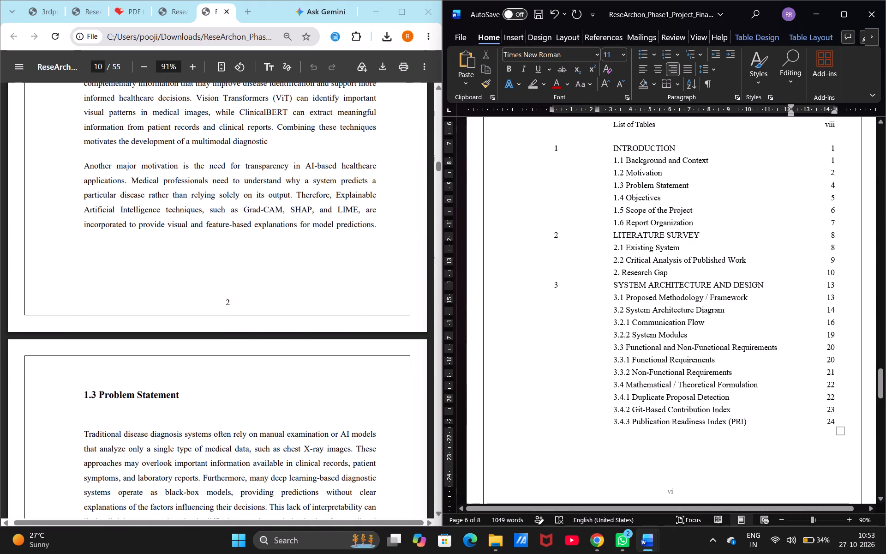
click(832, 185)
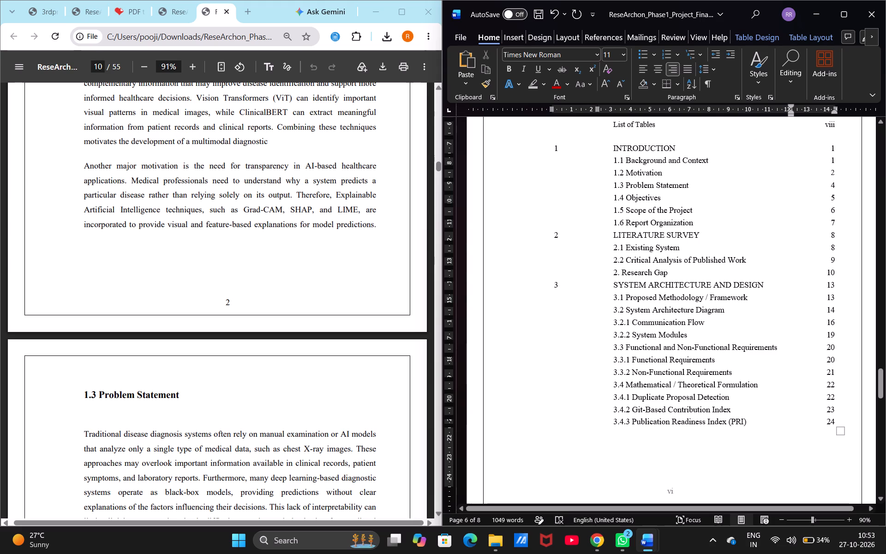
key(Right)
key(BackSpace)
key(3)
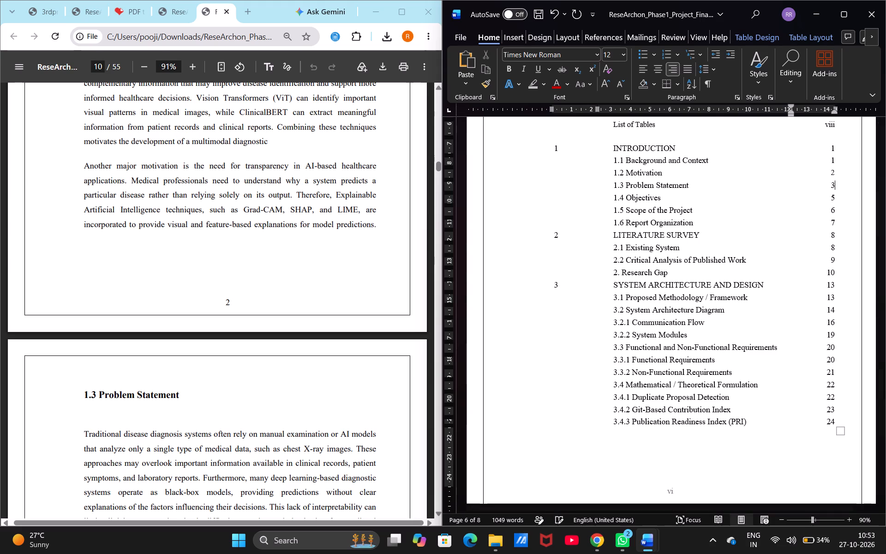
Locate 1.4 Objectives in the PDF and set its page number in the Word contents table to 4.
scroll(214, 400, down, 3)
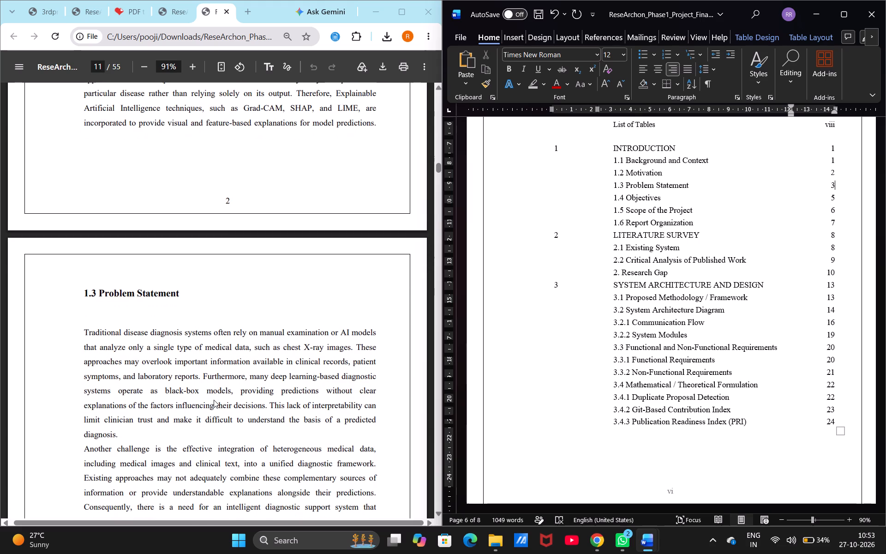
scroll(214, 400, down, 9)
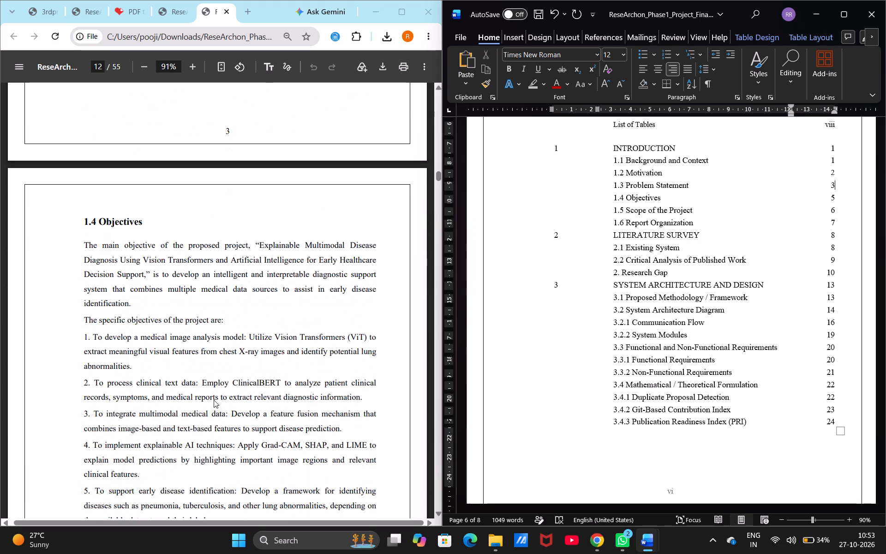
scroll(214, 400, down, 5)
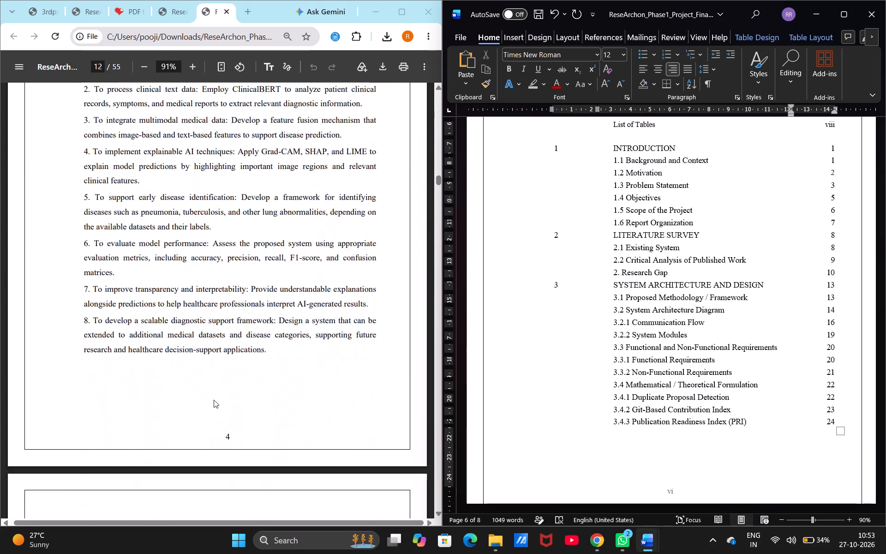
scroll(214, 400, down, 4)
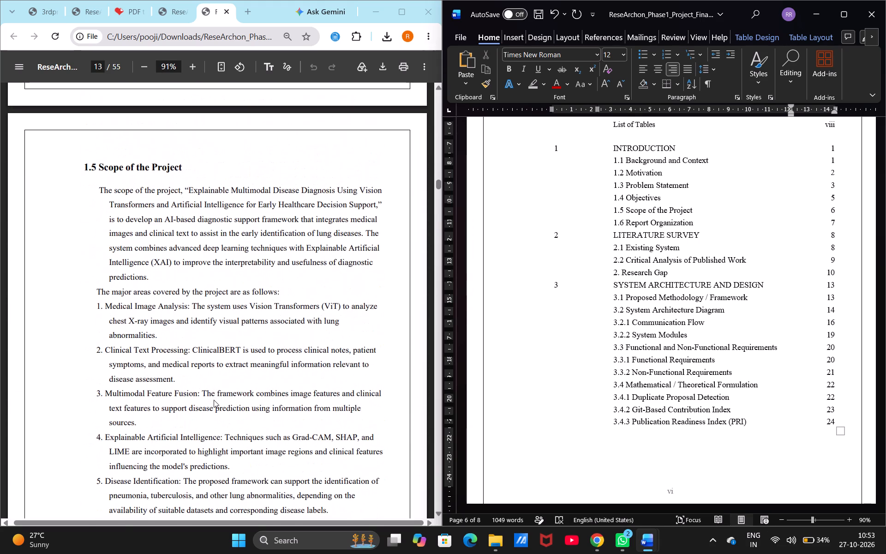
click(838, 194)
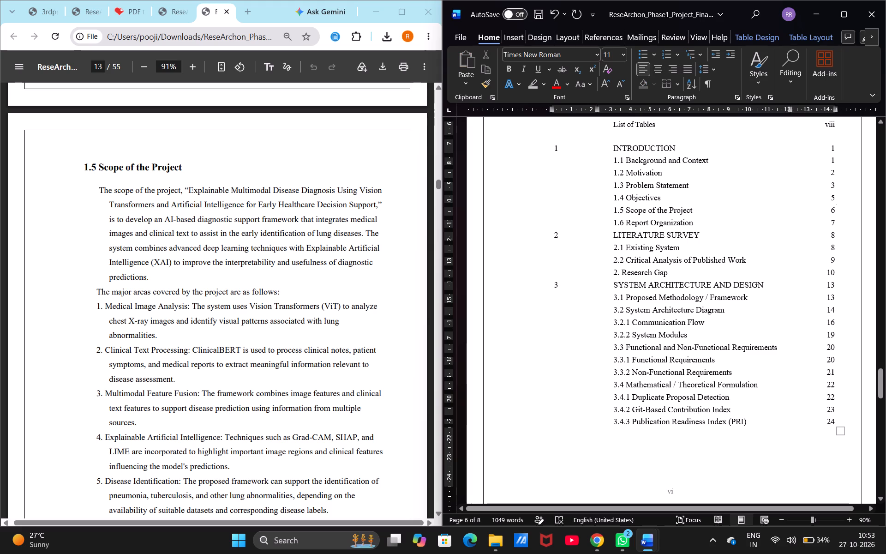
key(Left)
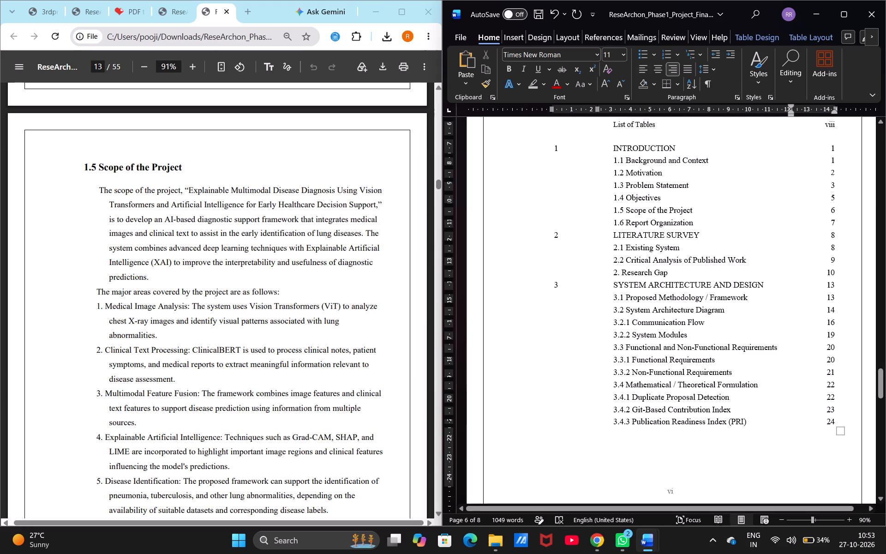
key(BackSpace)
key(4)
Set the page number of the 1.5 Scope of the Project entry in the Word contents table to 5.
key(Down)
key(Right)
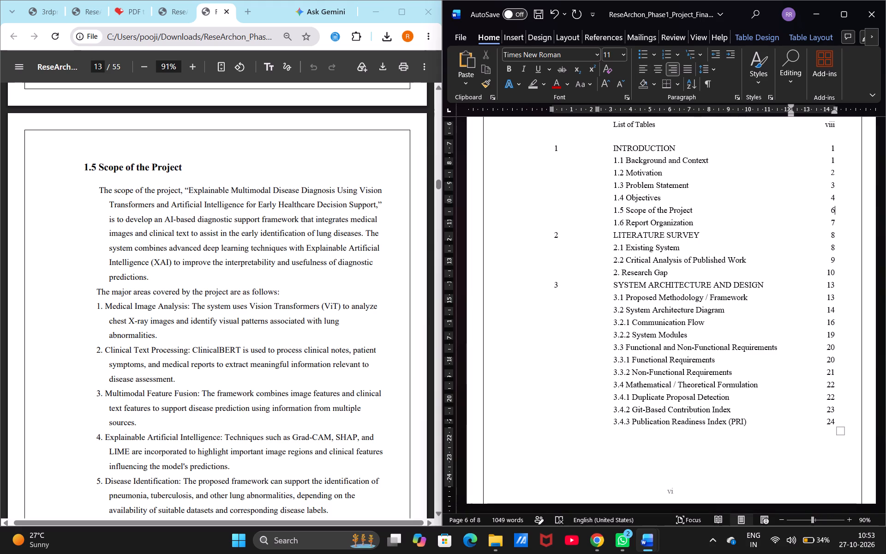
key(BackSpace)
key(5)
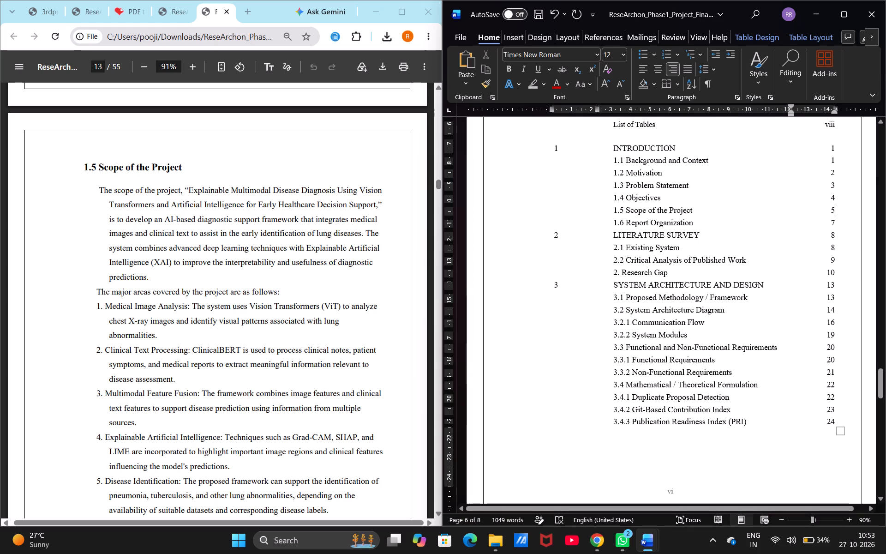
Locate 1.6 Report Organization in the PDF and set its page number in the Word contents table to 6.
scroll(315, 356, down, 5)
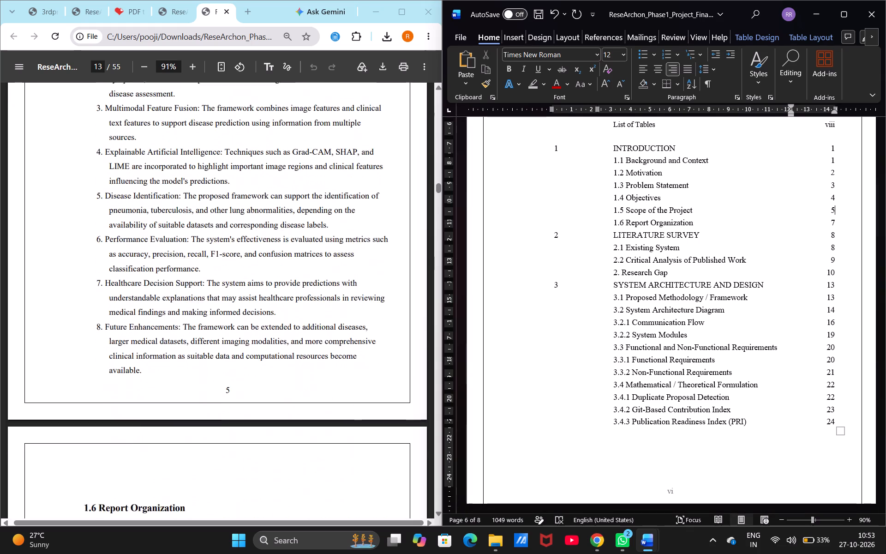
scroll(315, 356, down, 3)
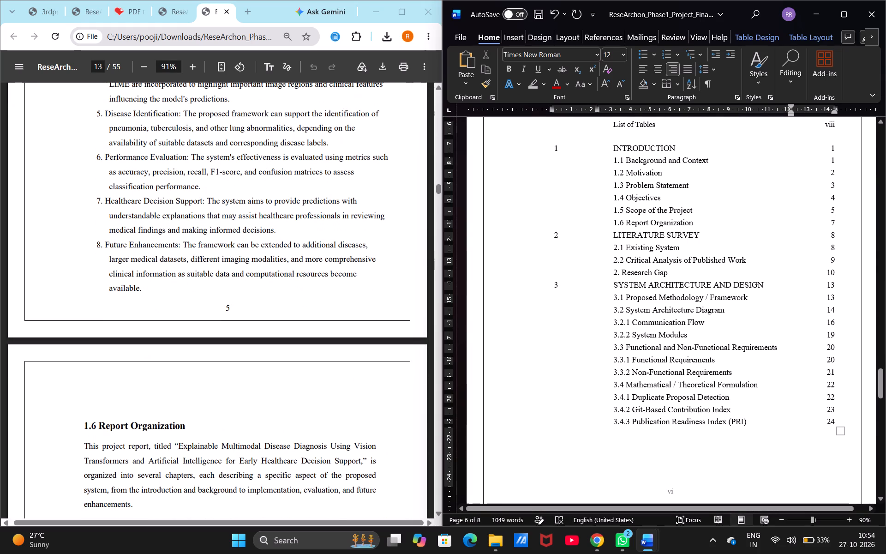
click(834, 219)
key(BackSpace)
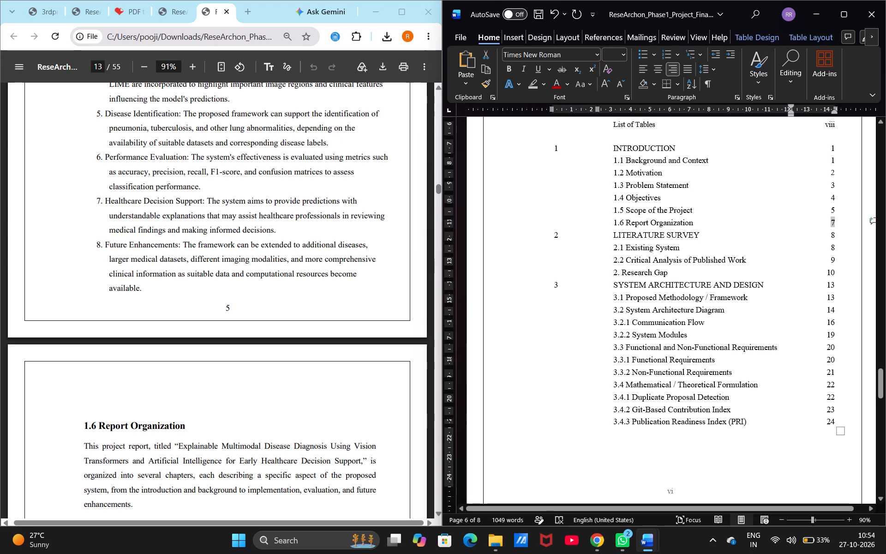
key(6)
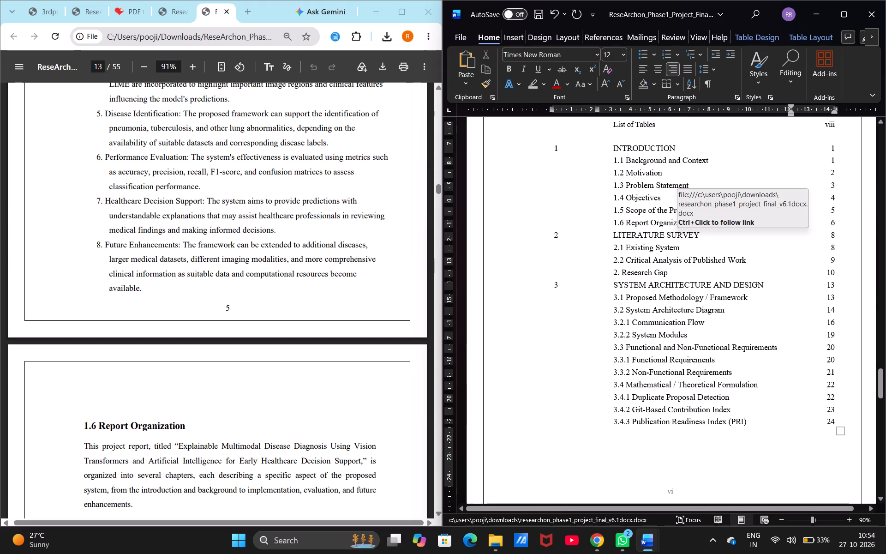
click(678, 229)
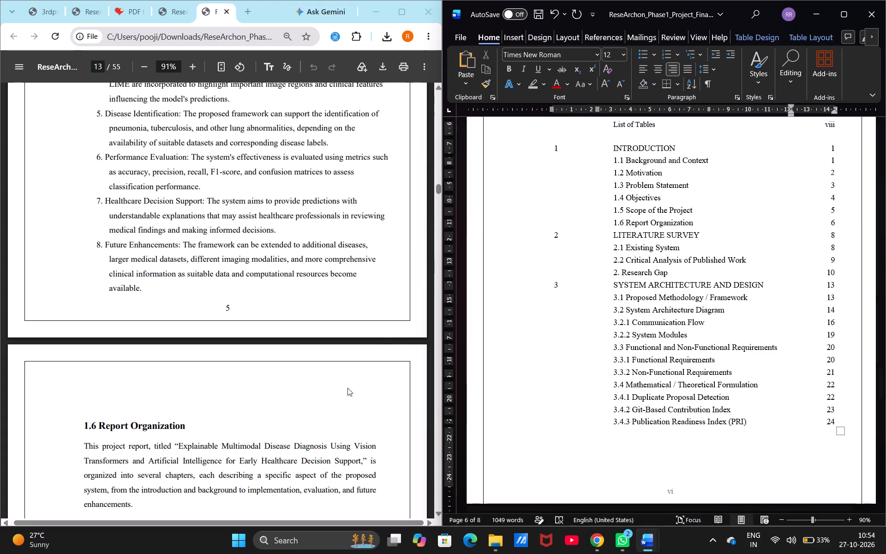
Check on which PDF pages Chapter 2, 2.1 Existing System and 2.2 Critical Analysis of Published Work start against the Word contents entries.
scroll(277, 392, down, 9)
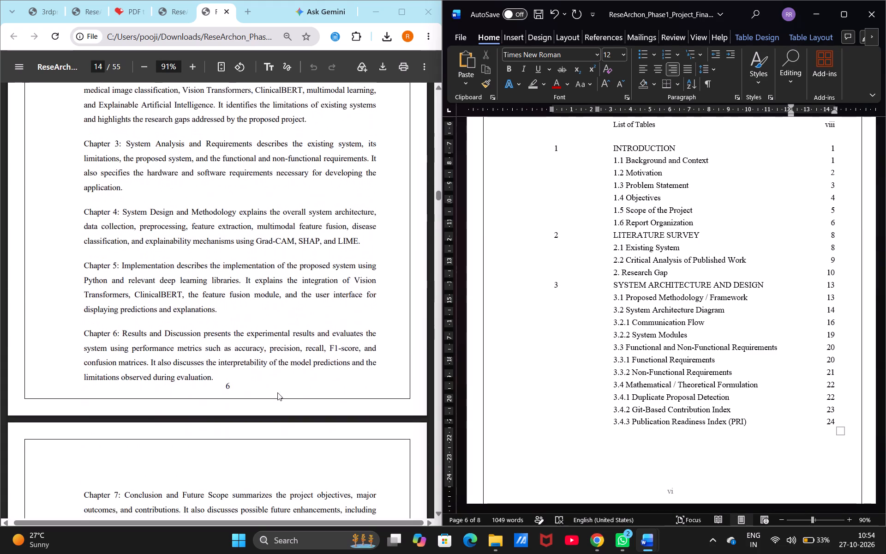
scroll(277, 392, down, 9)
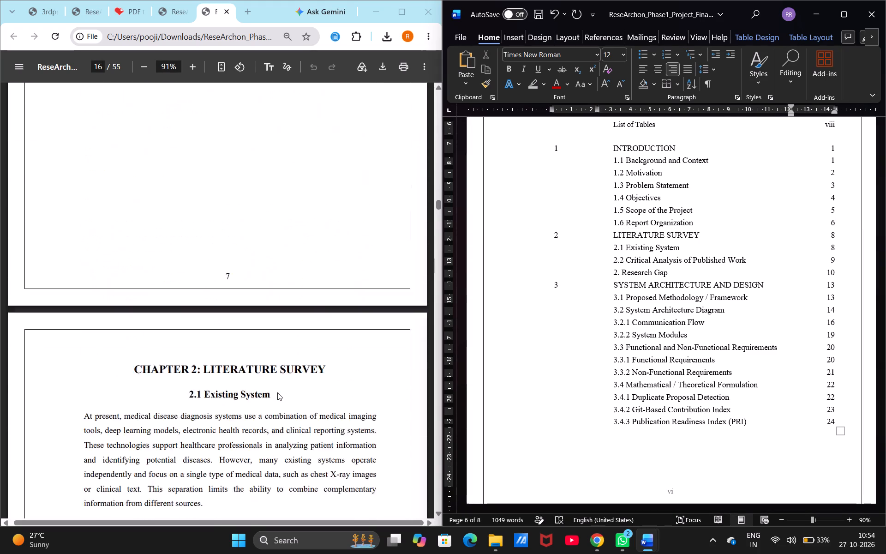
scroll(277, 392, down, 2)
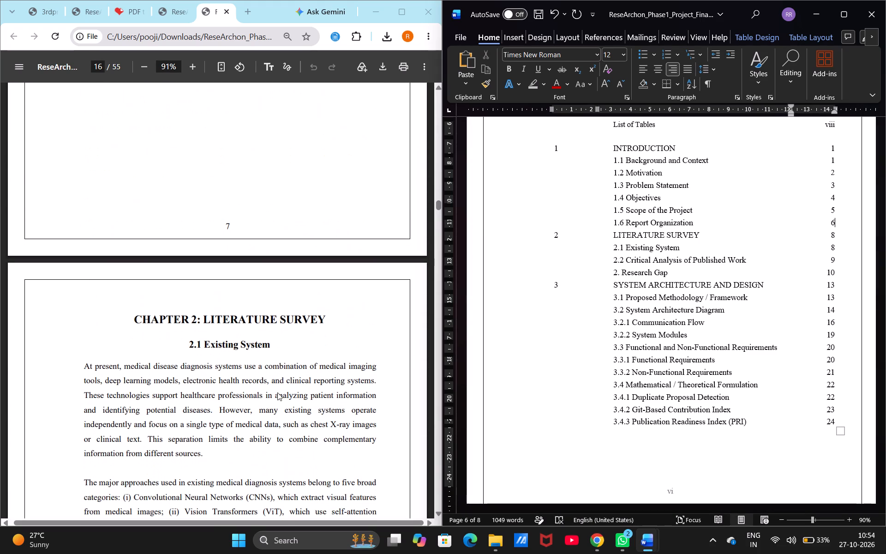
scroll(277, 392, down, 2)
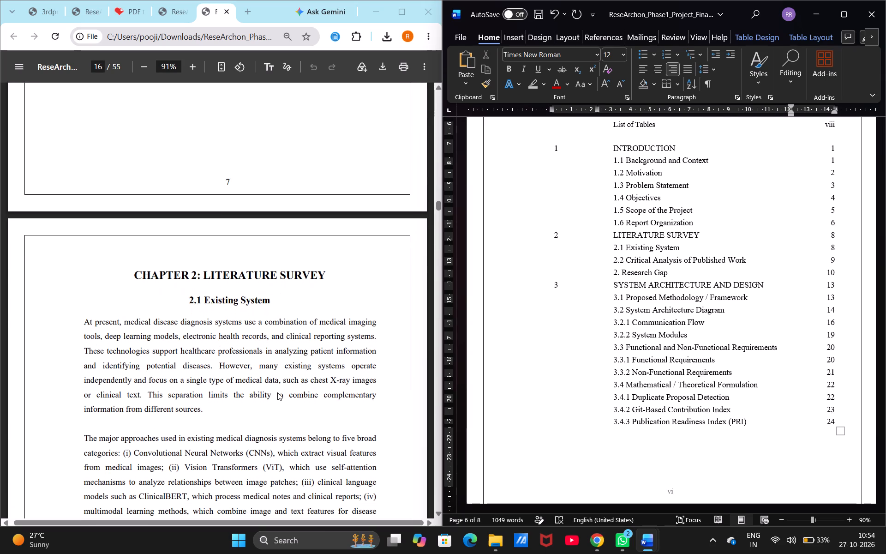
scroll(277, 392, down, 5)
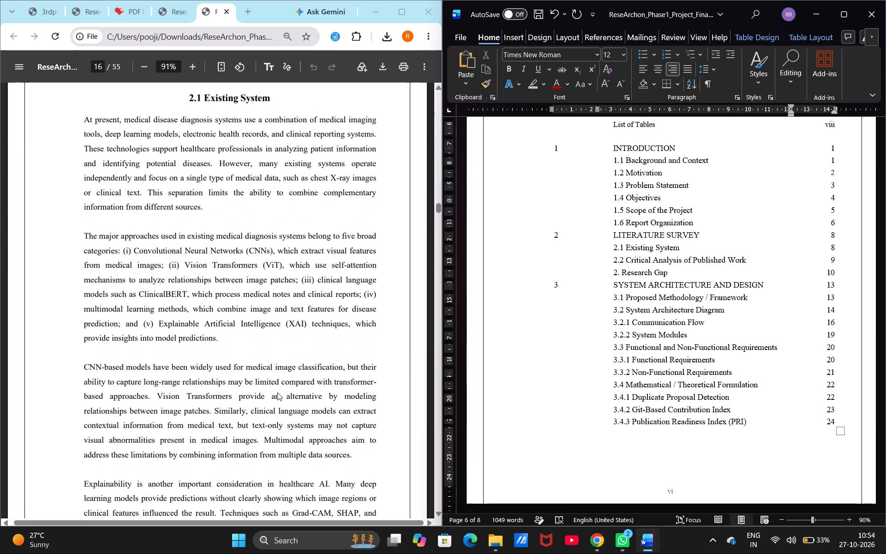
scroll(277, 392, down, 9)
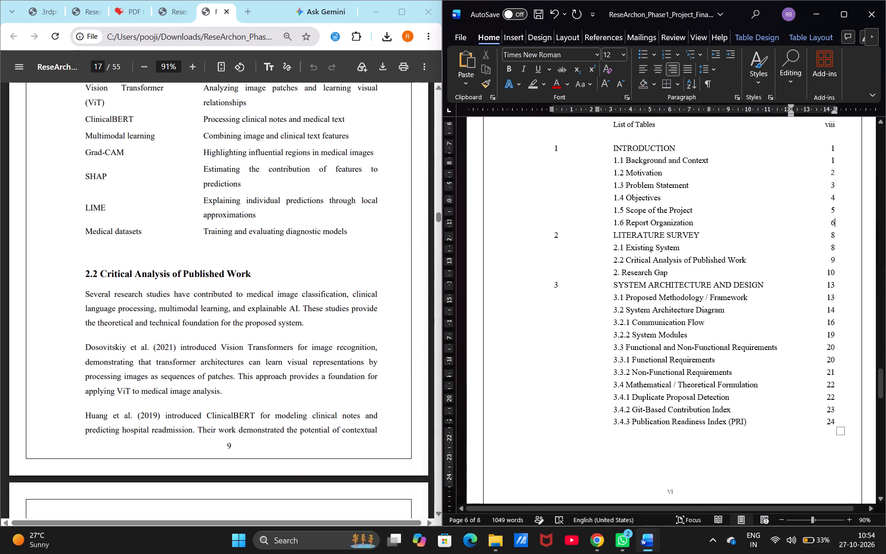
Locate 2.3 Research Gap in the PDF and set the Research Gap entry's page number in the Word contents table to 11.
scroll(249, 428, down, 6)
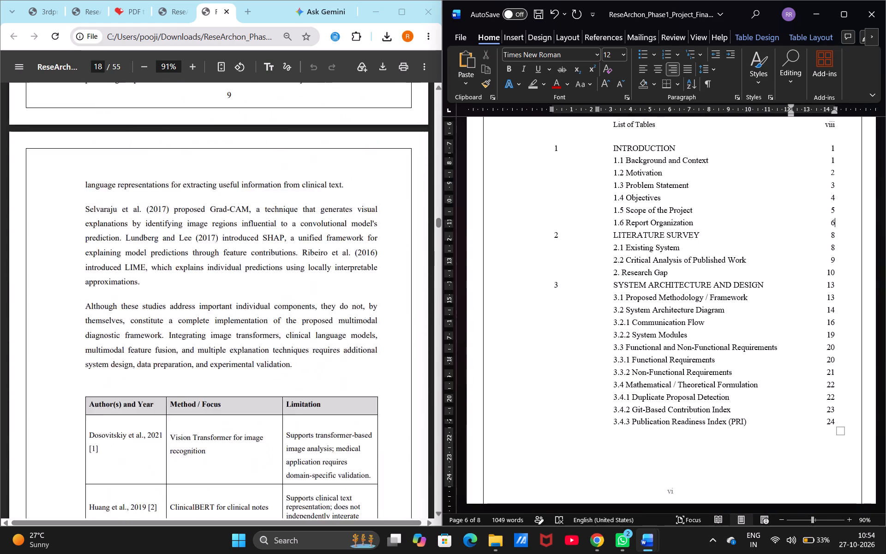
scroll(249, 428, down, 8)
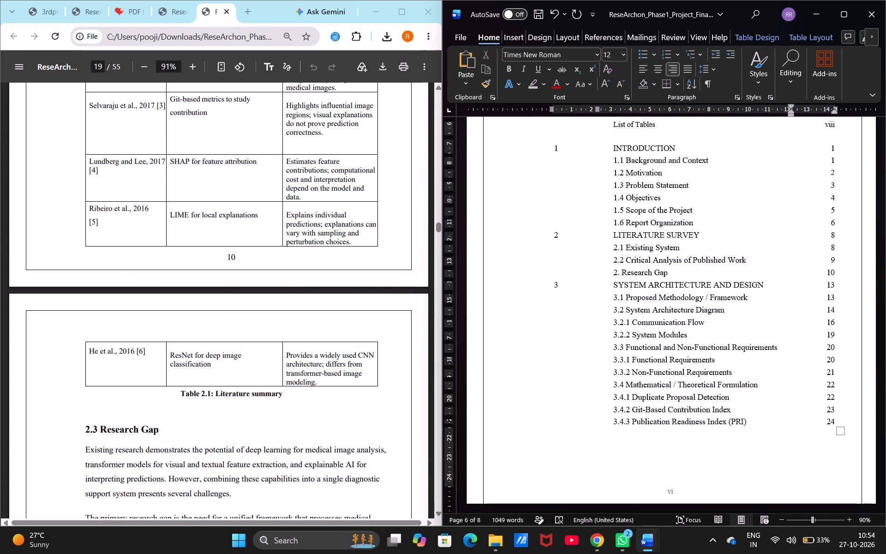
scroll(249, 428, down, 1)
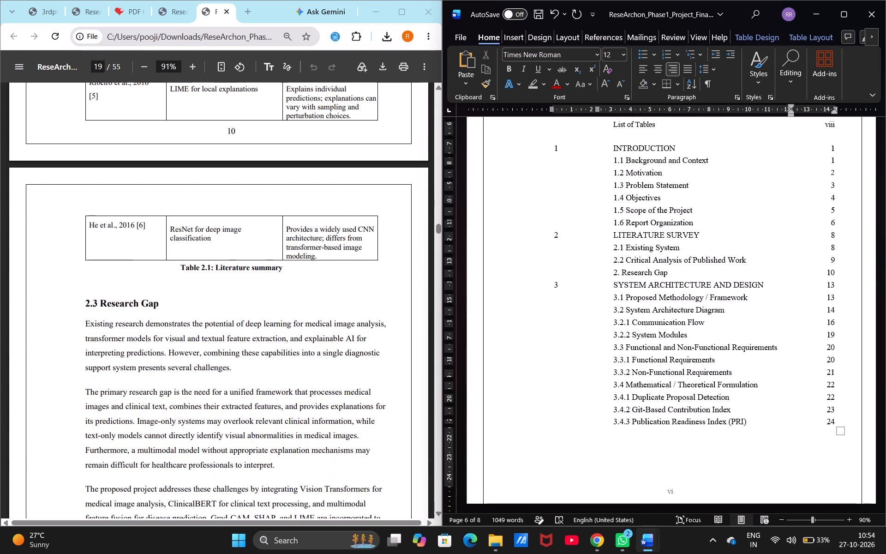
scroll(249, 428, down, 1)
click(837, 271)
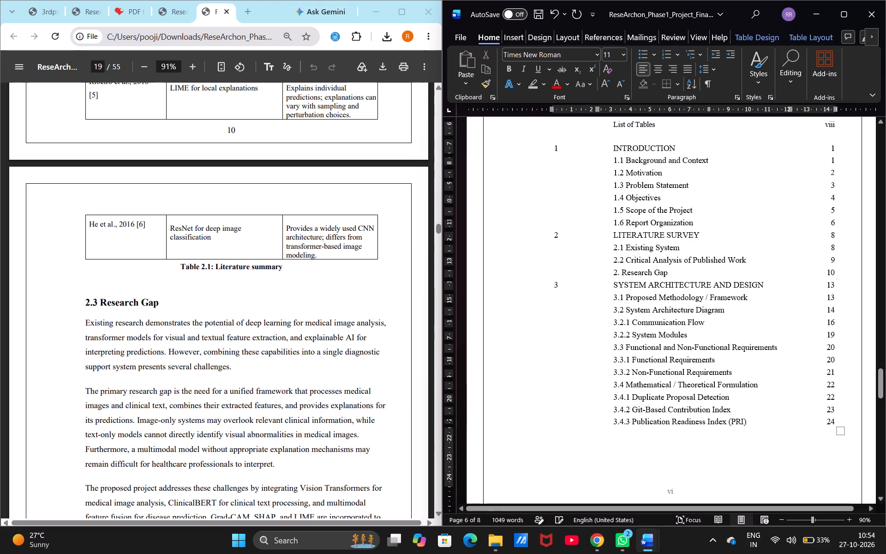
key(Left)
key(BackSpace)
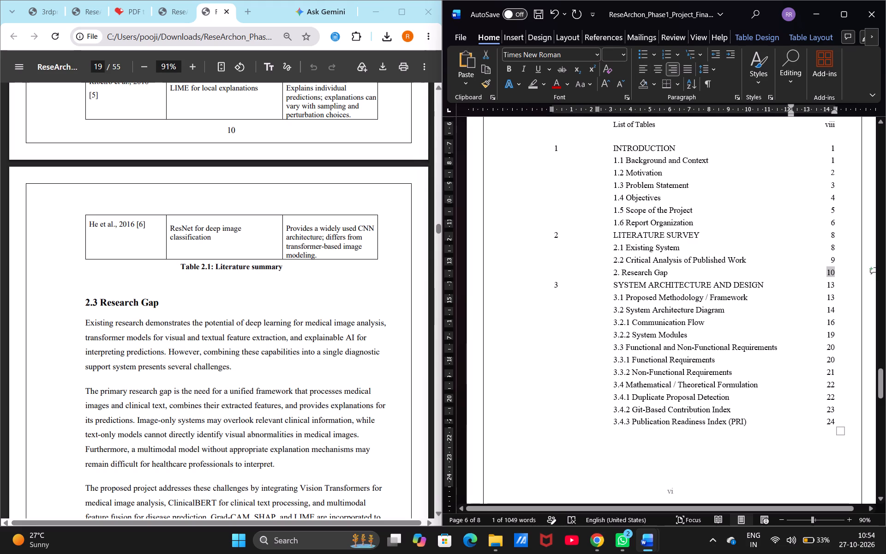
key(BackSpace)
text(11)
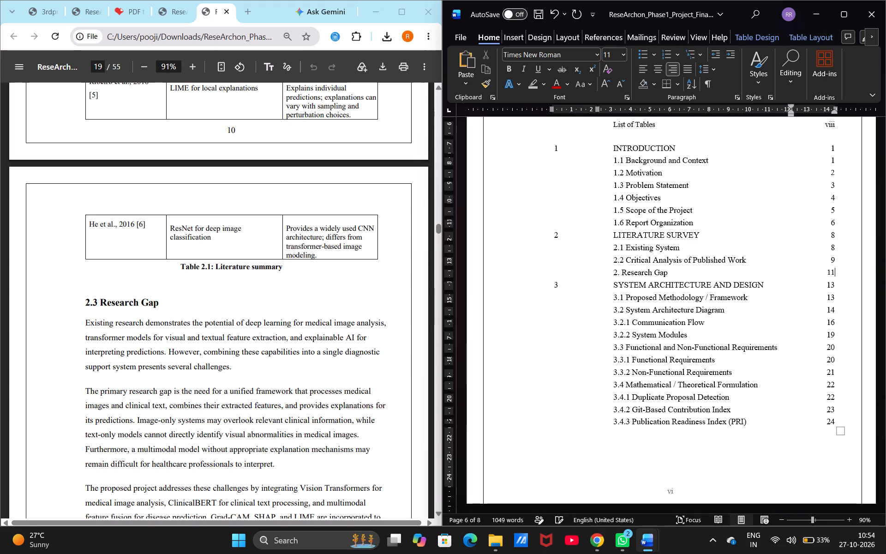
Locate Chapter 3 in the PDF and set the SYSTEM ARCHITECTURE AND DESIGN entry's page number in the Word contents table to 12.
scroll(133, 351, down, 7)
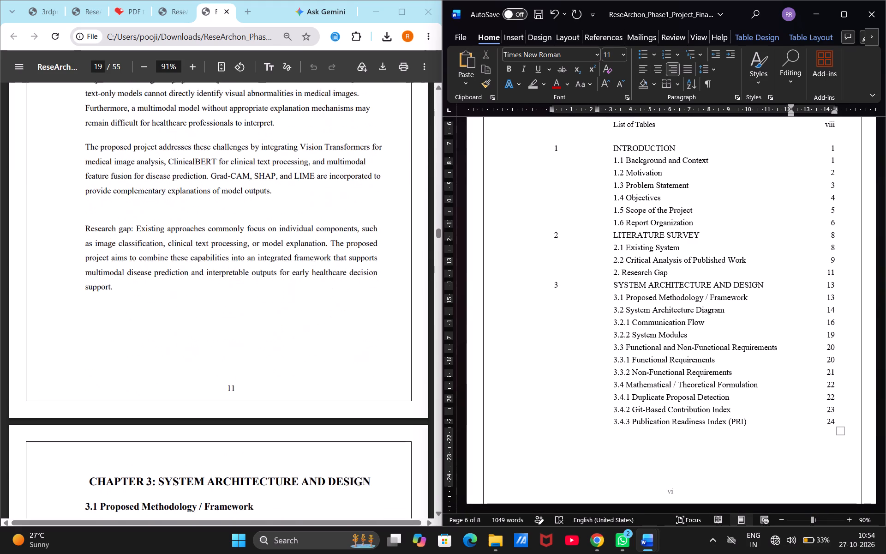
scroll(133, 351, down, 2)
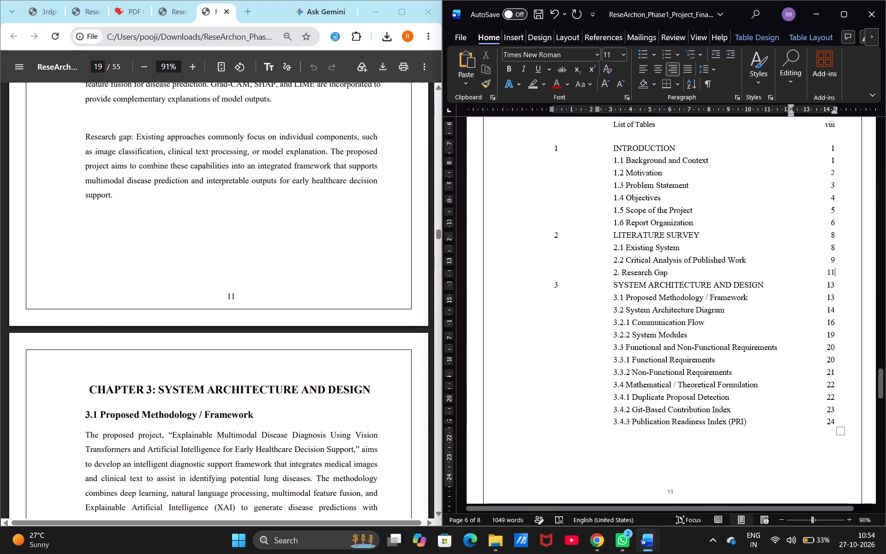
scroll(245, 448, down, 3)
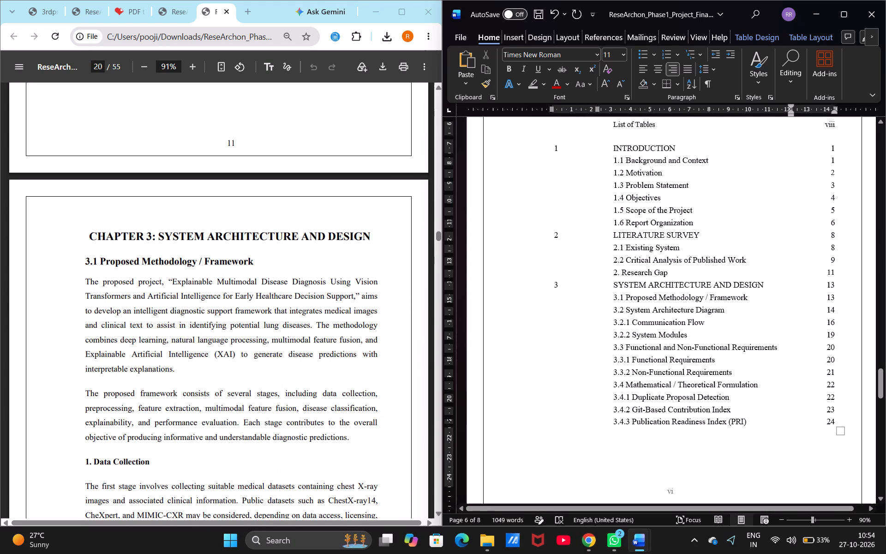
click(839, 285)
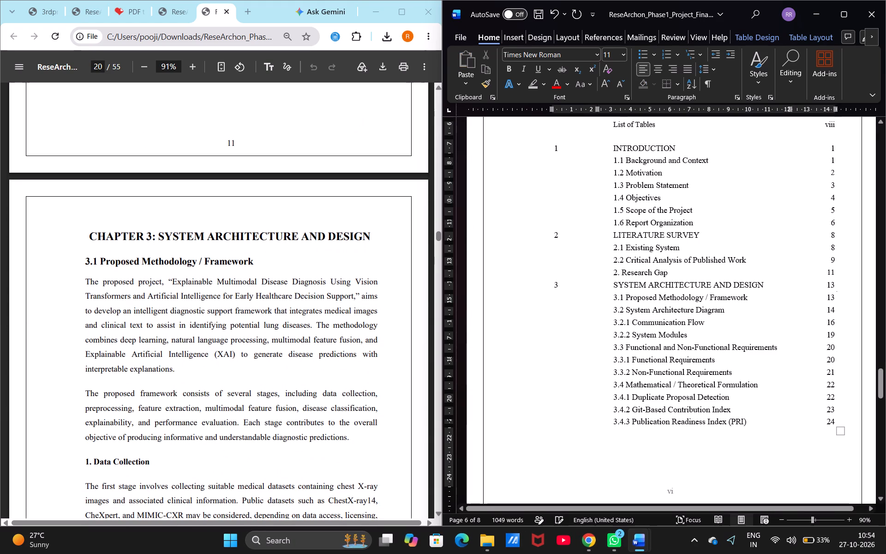
key(Left)
key(BackSpace)
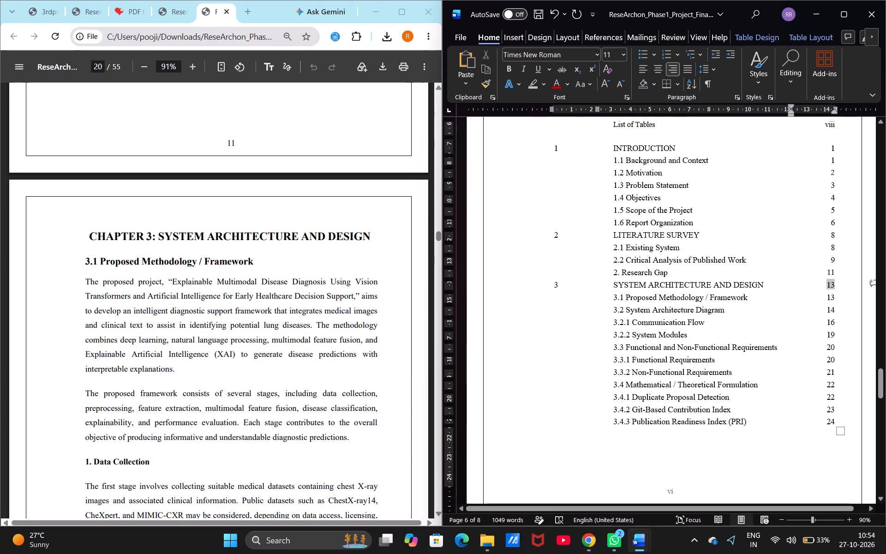
key(2)
key(BackSpace)
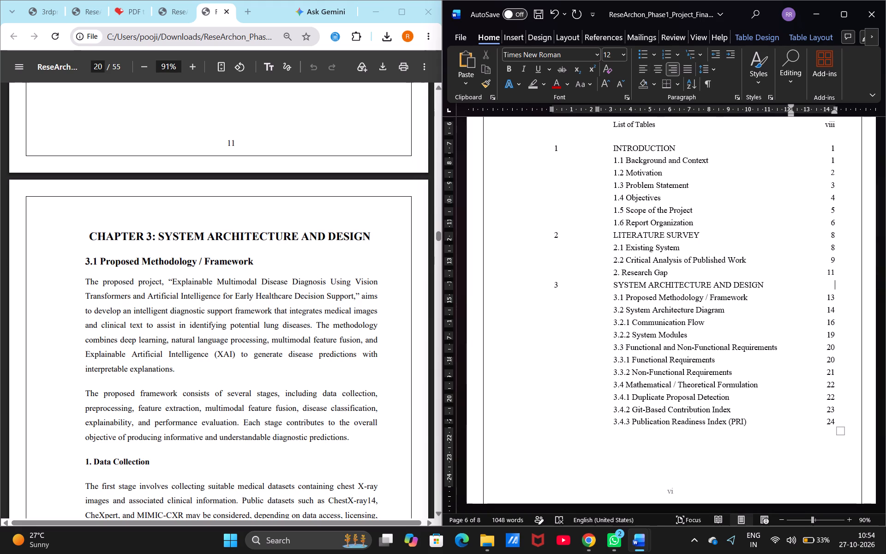
text(12)
Set the page number of the 3.1 Proposed Methodology / Framework entry in the Word contents table to 12.
key(Right)
key(Down)
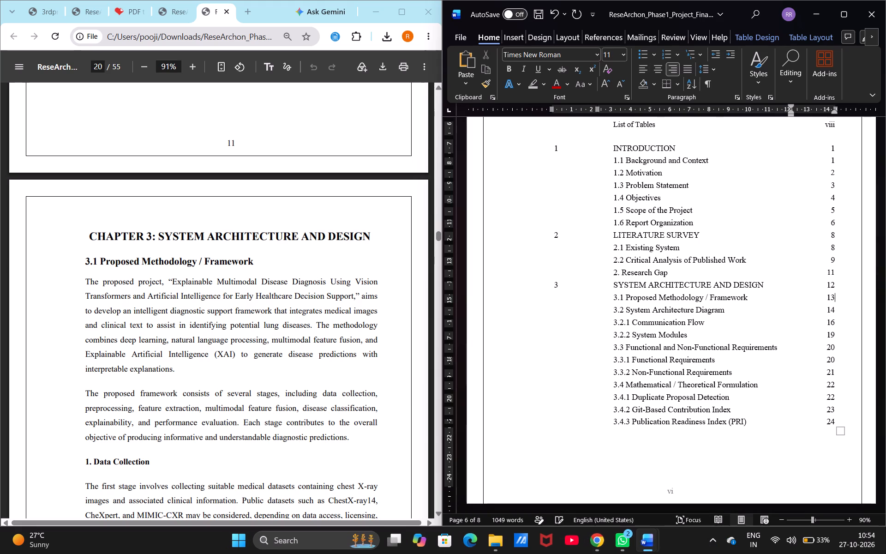
key(BackSpace)
text(12)
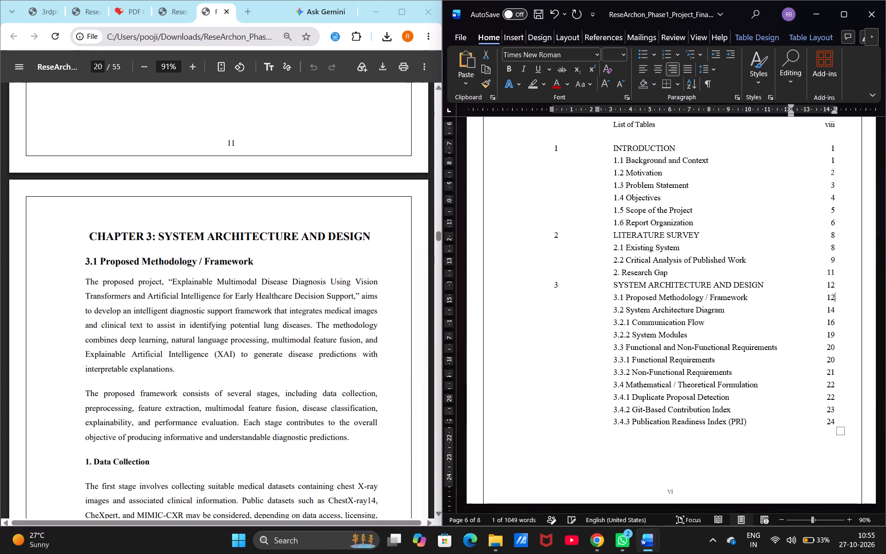
Locate 3.2 System Architecture Diagram in the PDF and set its page number in the Word contents table to 15.
scroll(198, 323, down, 2)
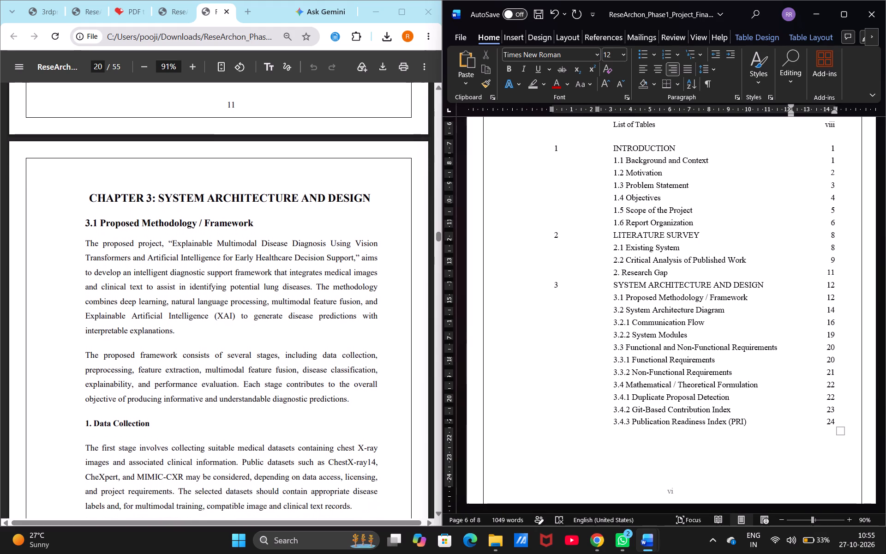
scroll(198, 323, down, 10)
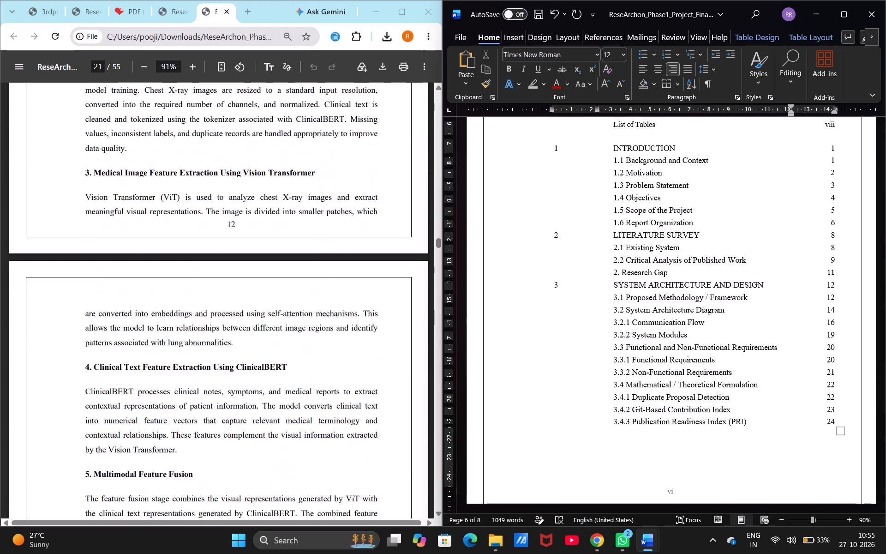
scroll(198, 323, down, 8)
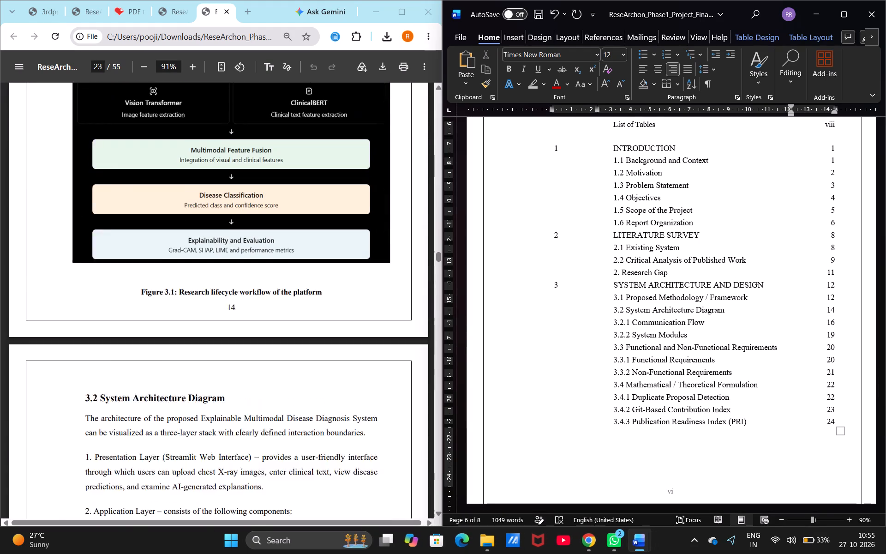
click(198, 323)
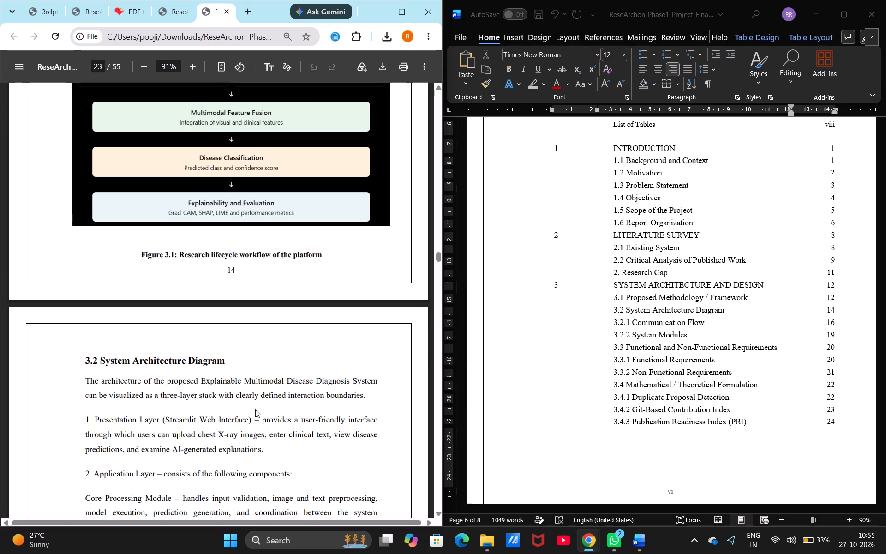
scroll(240, 388, down, 1)
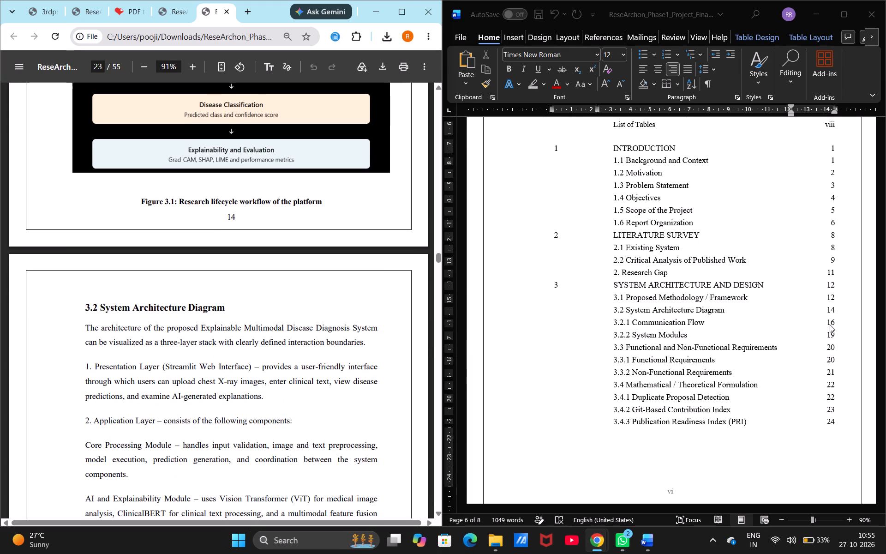
click(830, 308)
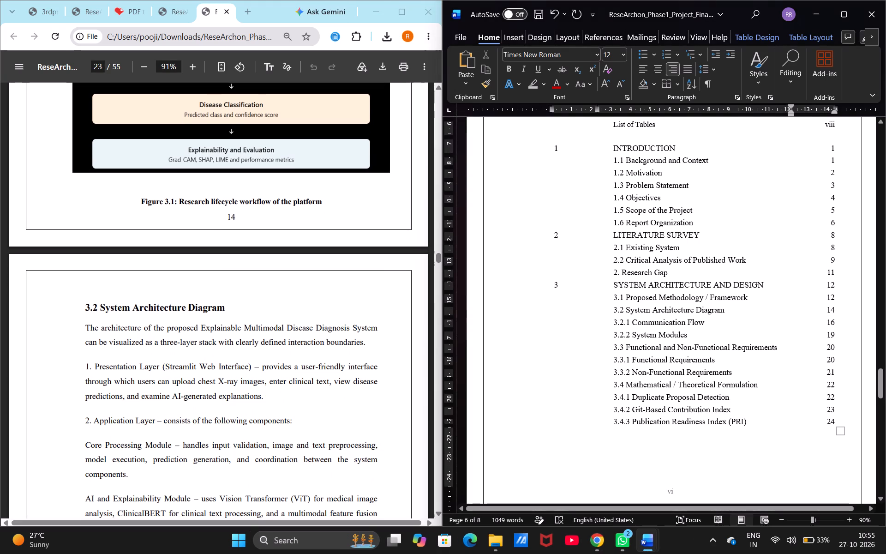
key(Down)
key(Right)
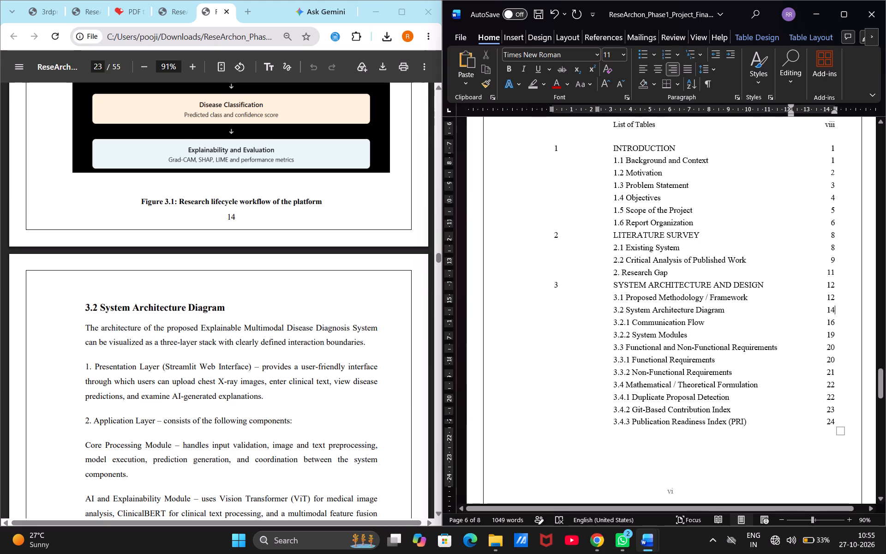
key(BackSpace)
text(15)
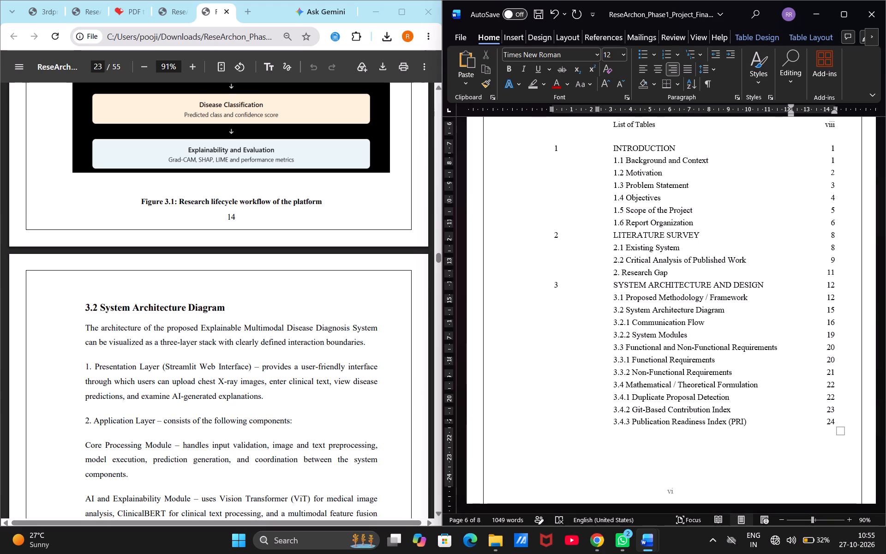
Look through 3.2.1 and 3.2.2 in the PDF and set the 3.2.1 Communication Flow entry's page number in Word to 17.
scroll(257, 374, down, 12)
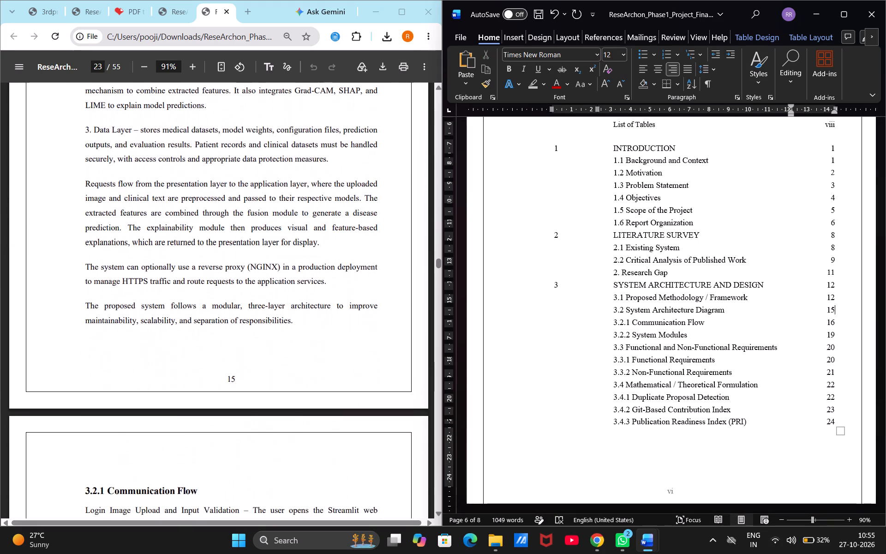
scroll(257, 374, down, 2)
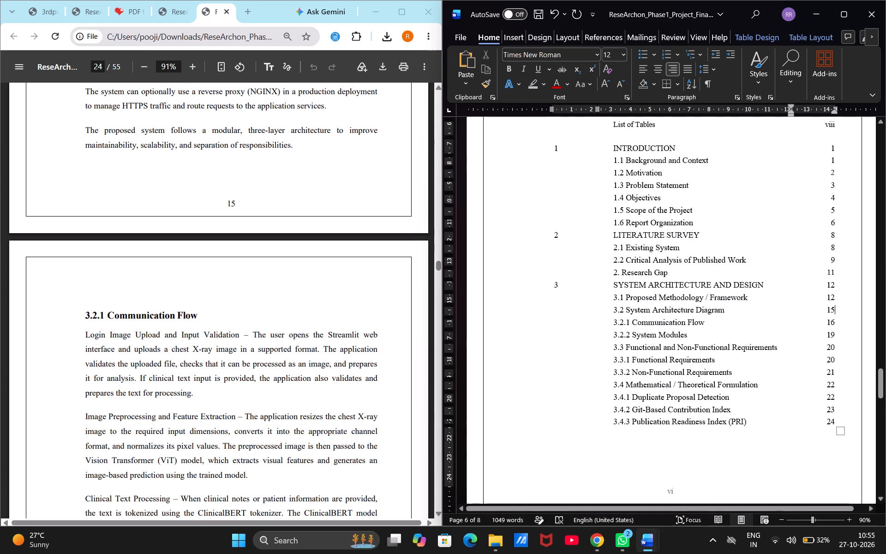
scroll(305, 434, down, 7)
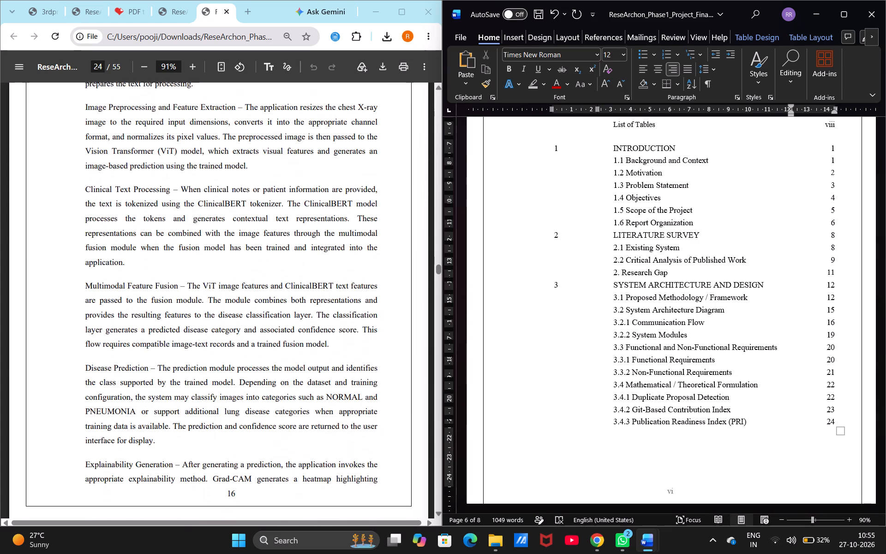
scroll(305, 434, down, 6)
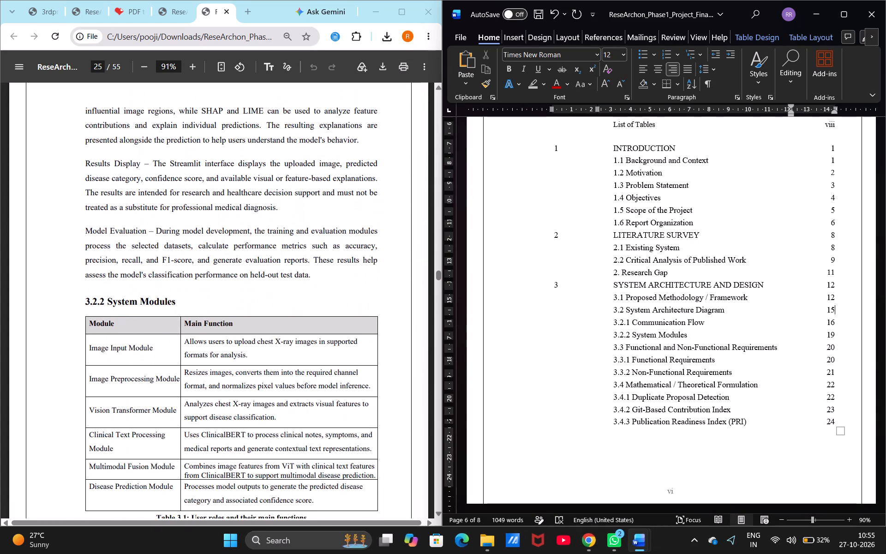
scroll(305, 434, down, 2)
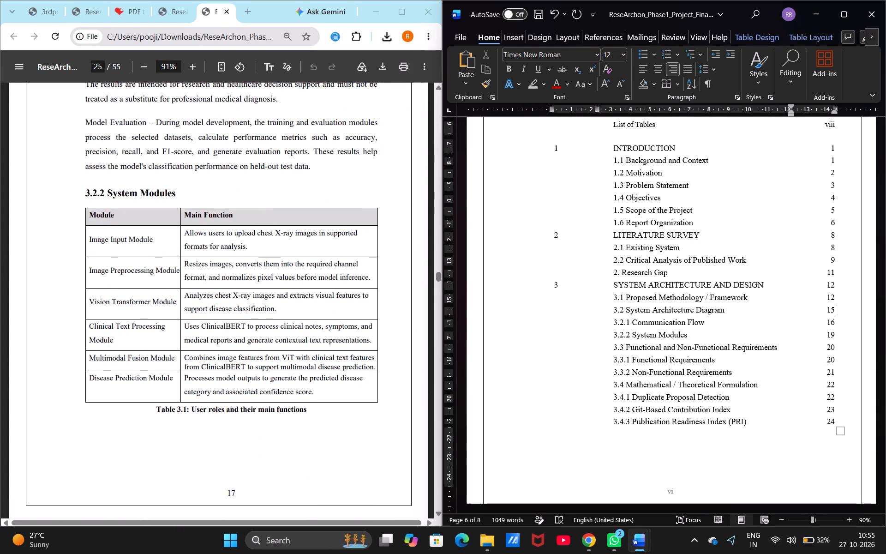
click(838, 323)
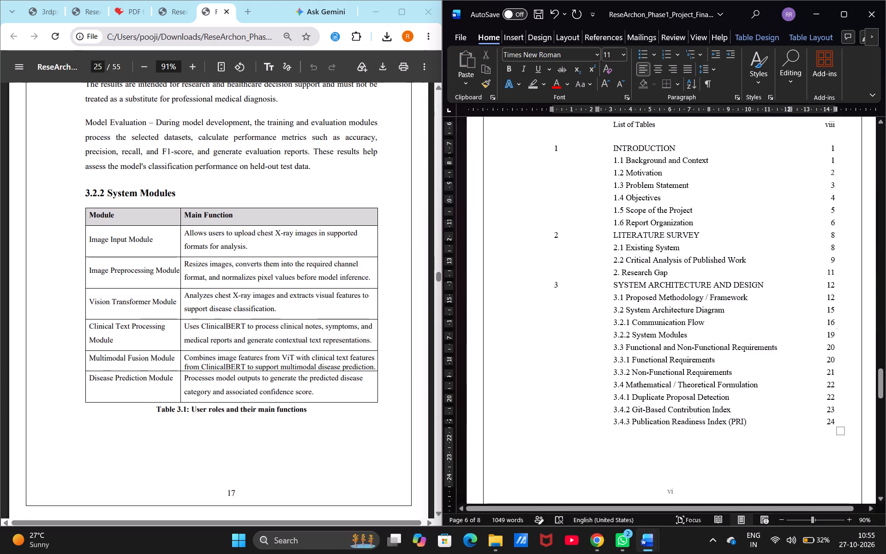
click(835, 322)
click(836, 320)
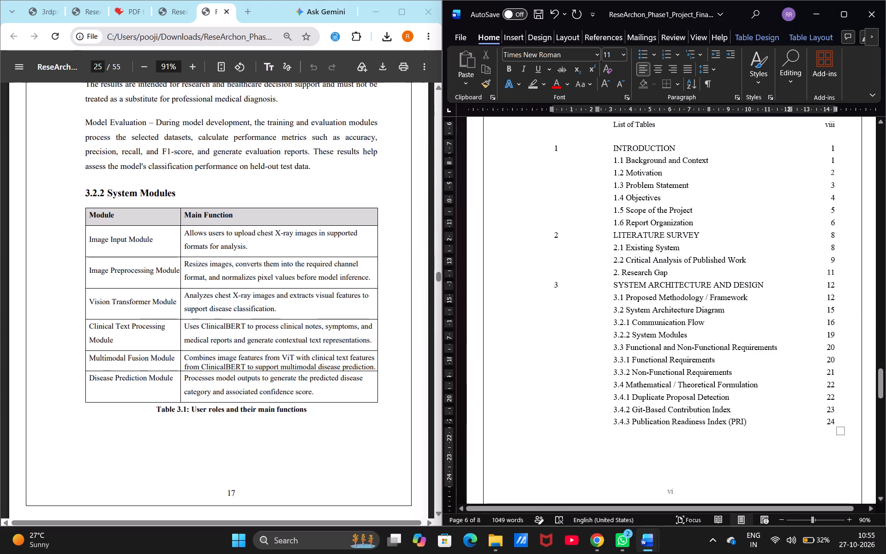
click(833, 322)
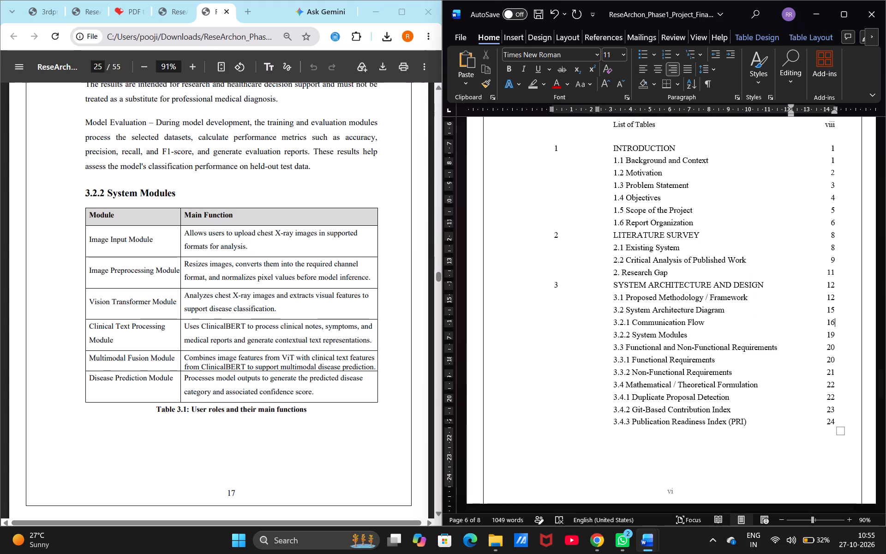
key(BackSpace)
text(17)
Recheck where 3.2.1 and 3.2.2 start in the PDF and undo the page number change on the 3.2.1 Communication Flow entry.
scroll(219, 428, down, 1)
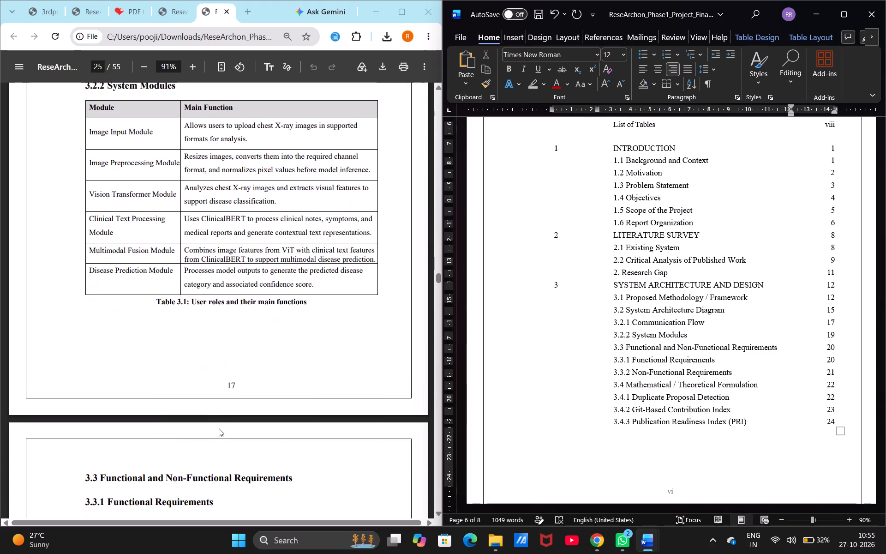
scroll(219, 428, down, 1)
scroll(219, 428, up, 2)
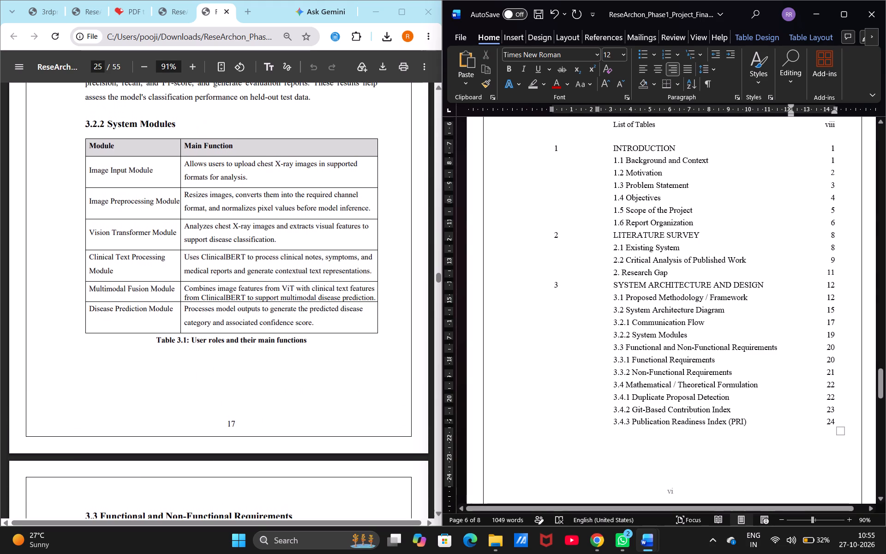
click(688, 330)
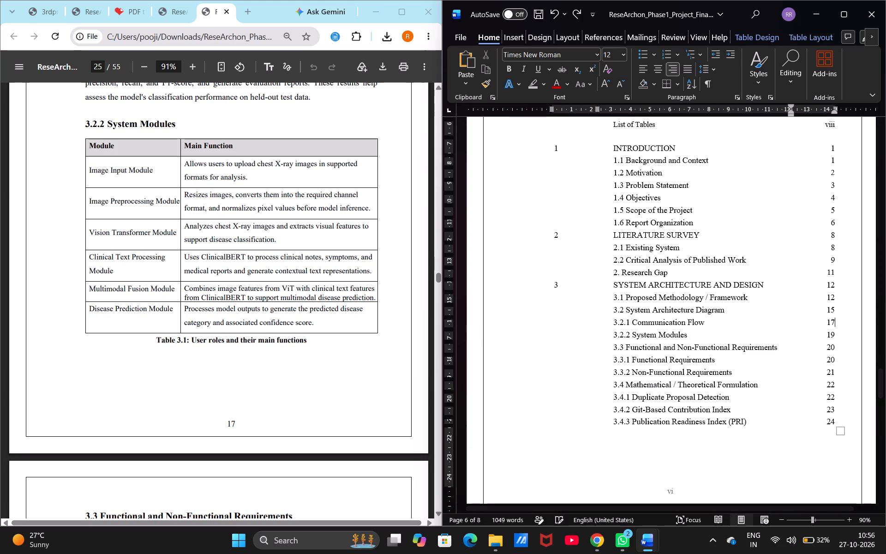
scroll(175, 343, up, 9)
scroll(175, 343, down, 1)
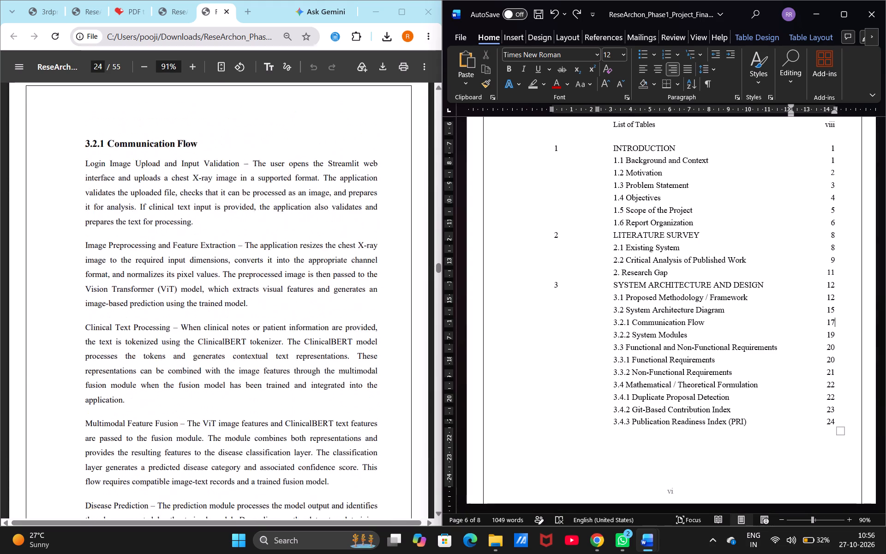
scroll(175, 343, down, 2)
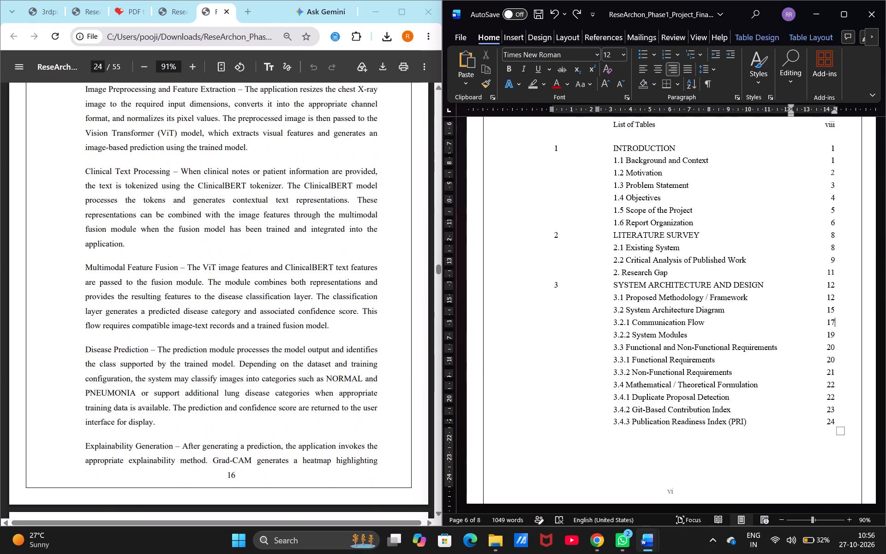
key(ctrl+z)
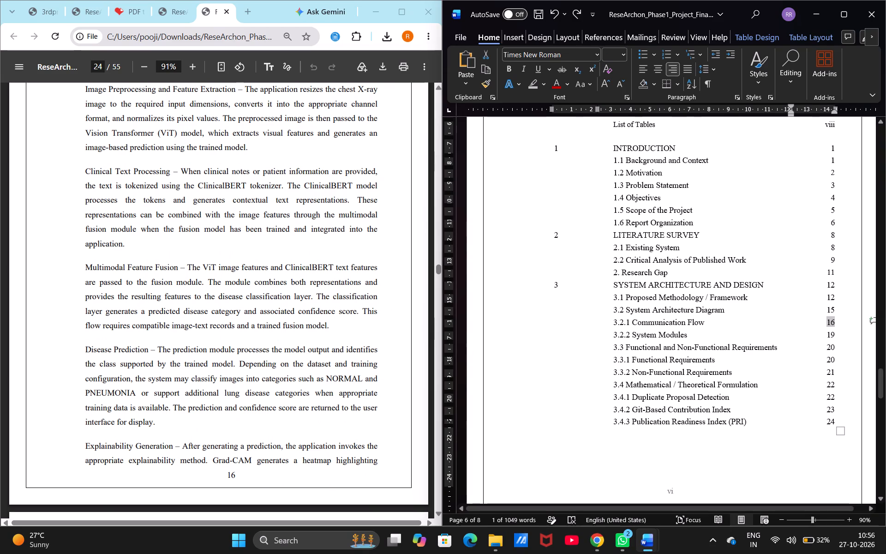
Set the page number of the 3.2.2 System Modules entry in the Word contents table to 17.
click(838, 331)
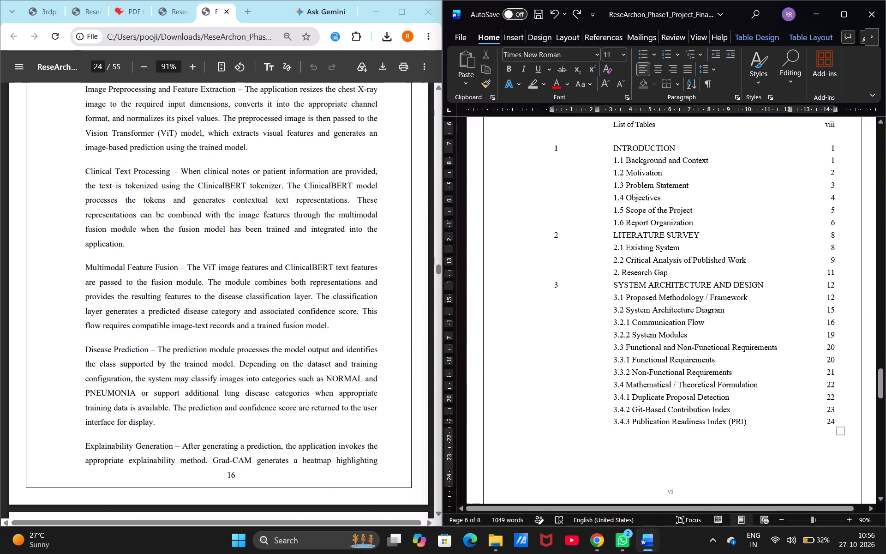
key(Left)
key(BackSpace)
text(17)
Locate 3.3 Functional and Non-Functional Requirements in the PDF and set its page number in the Word contents table to 18.
scroll(212, 422, down, 6)
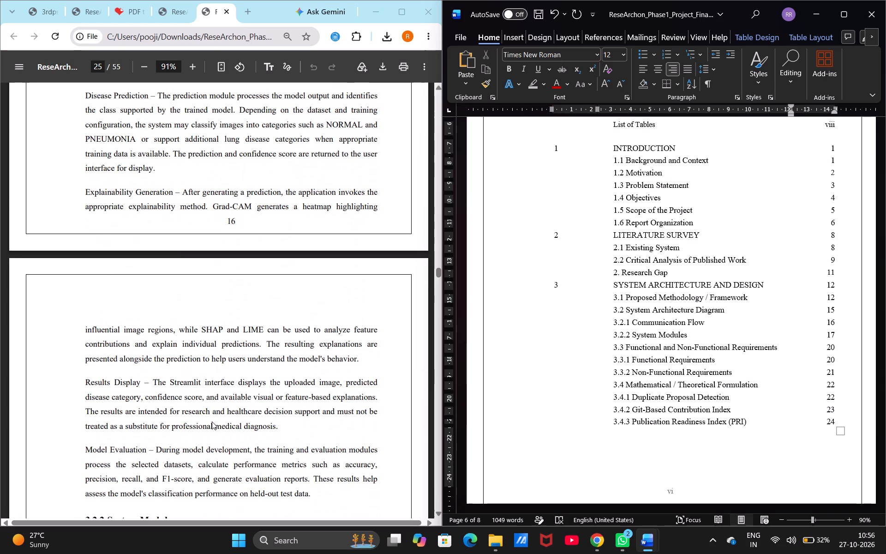
scroll(212, 422, down, 6)
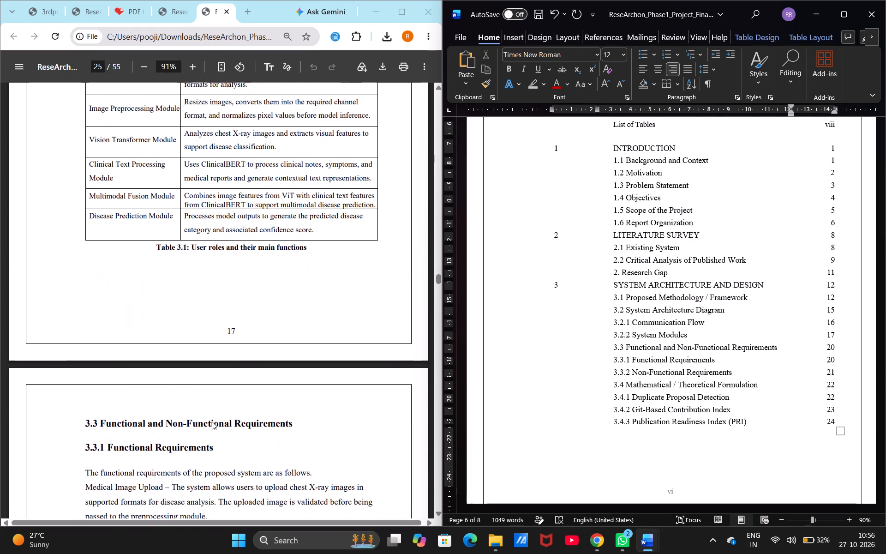
scroll(212, 422, down, 2)
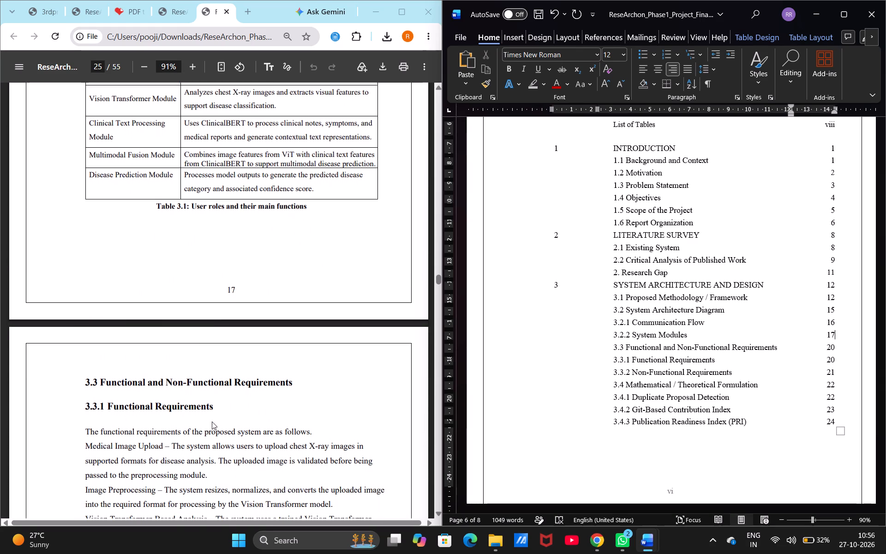
scroll(212, 422, down, 2)
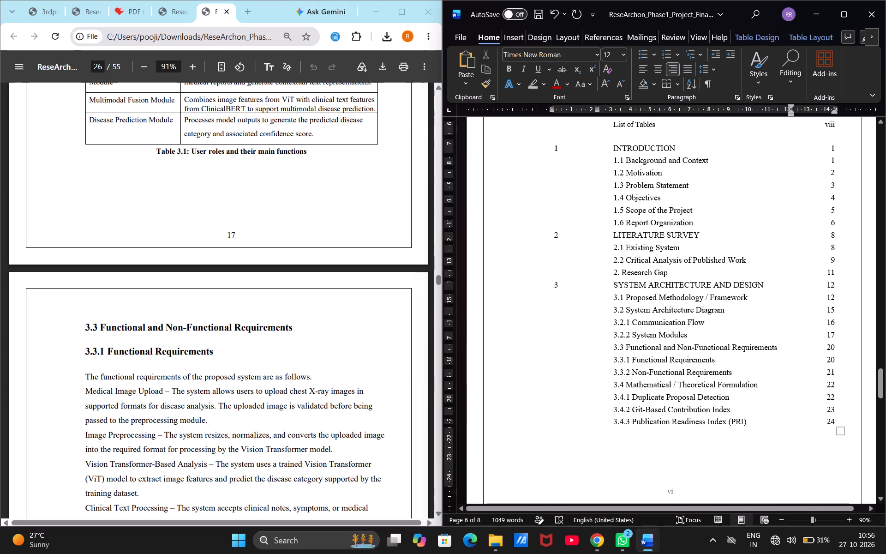
click(839, 348)
key(Left)
key(BackSpace)
key(BackSpace)
text(18)
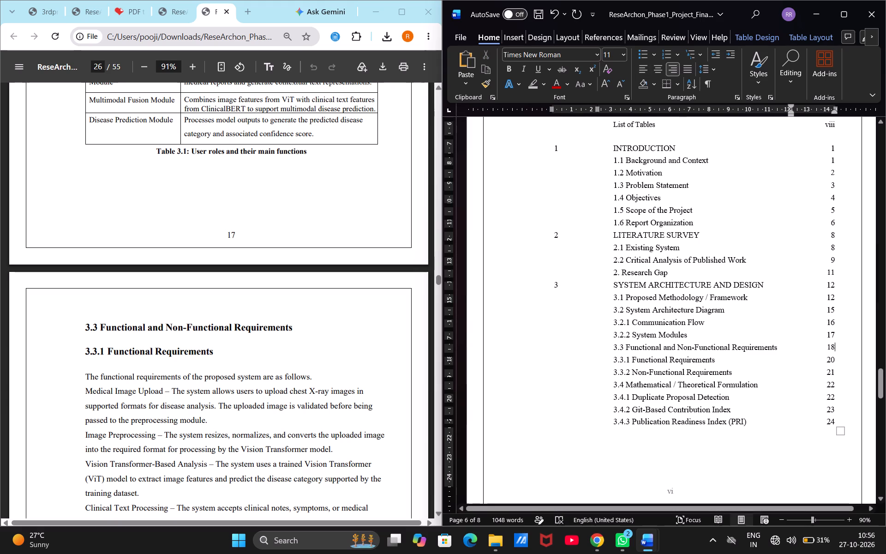
Set the page number of the 3.3.1 Functional Requirements entry in the Word contents table to 18.
click(837, 361)
key(BackSpace)
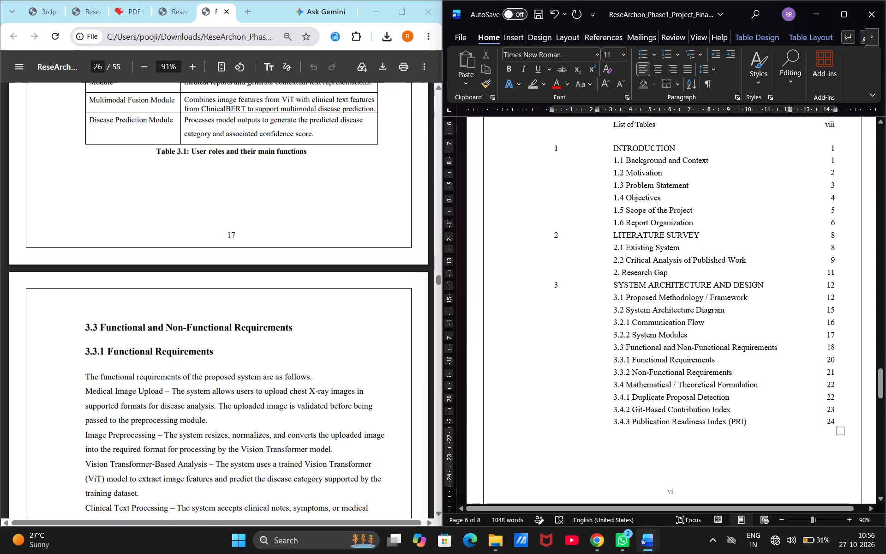
key(BackSpace)
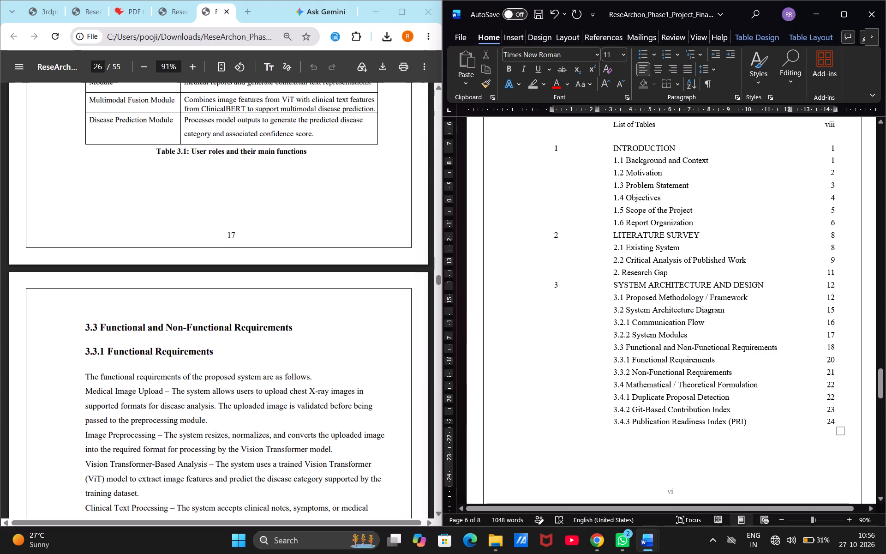
click(835, 360)
click(827, 360)
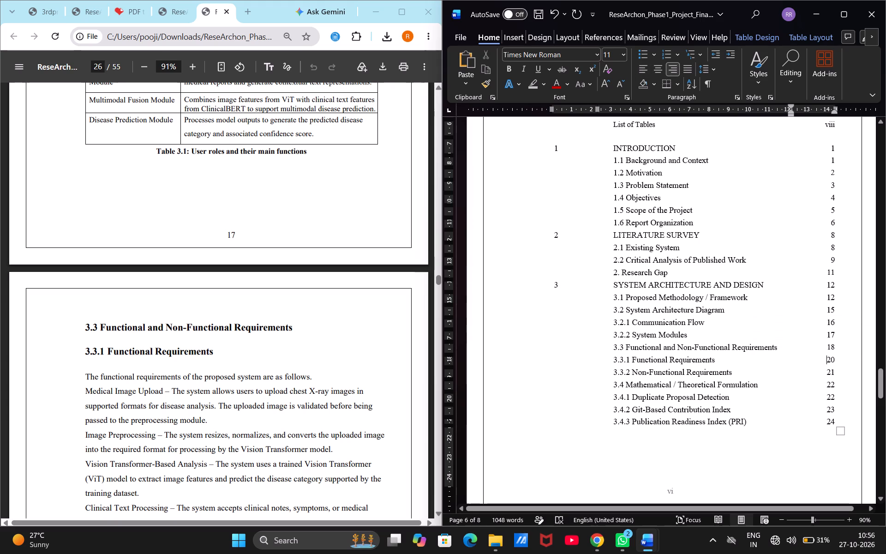
key(Delete)
key(Delete)
text(18)
Locate 3.3.2 Non-Functional Requirements in the PDF and set its page number in the Word contents table to 19.
scroll(257, 386, down, 3)
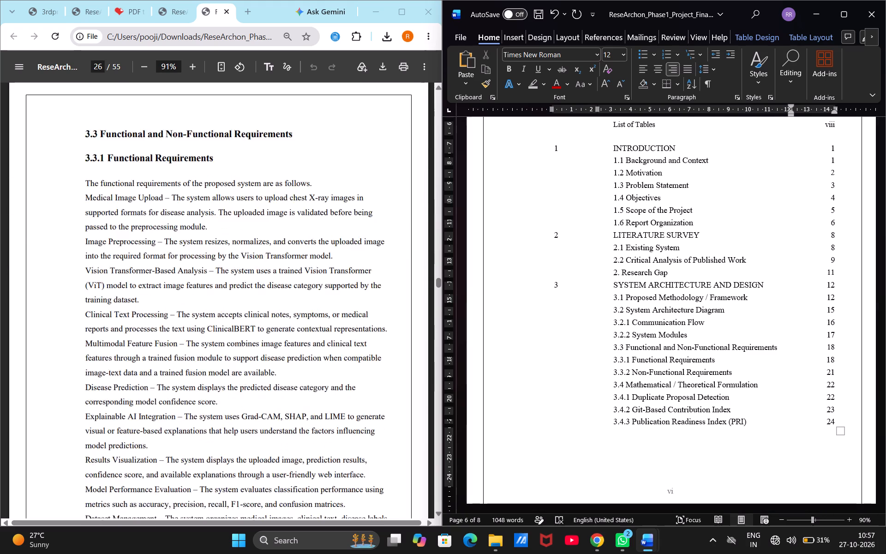
scroll(257, 386, down, 7)
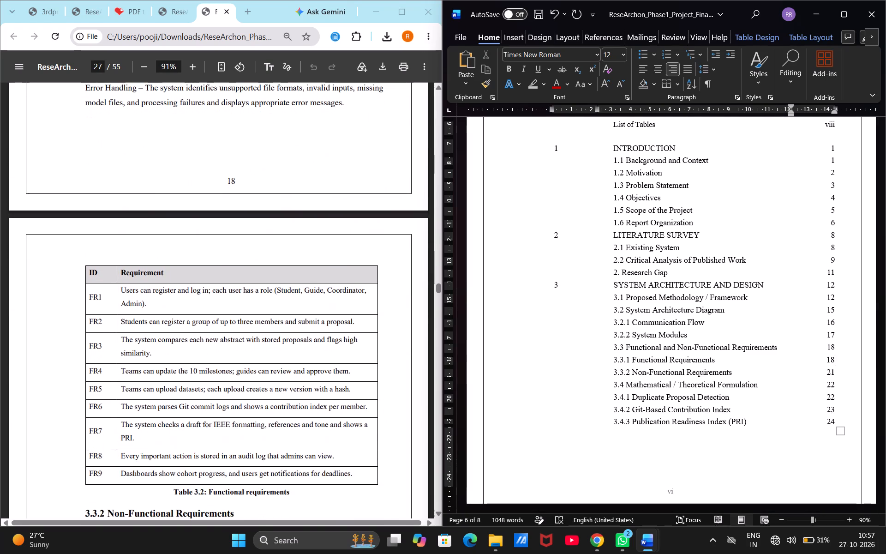
scroll(257, 386, down, 3)
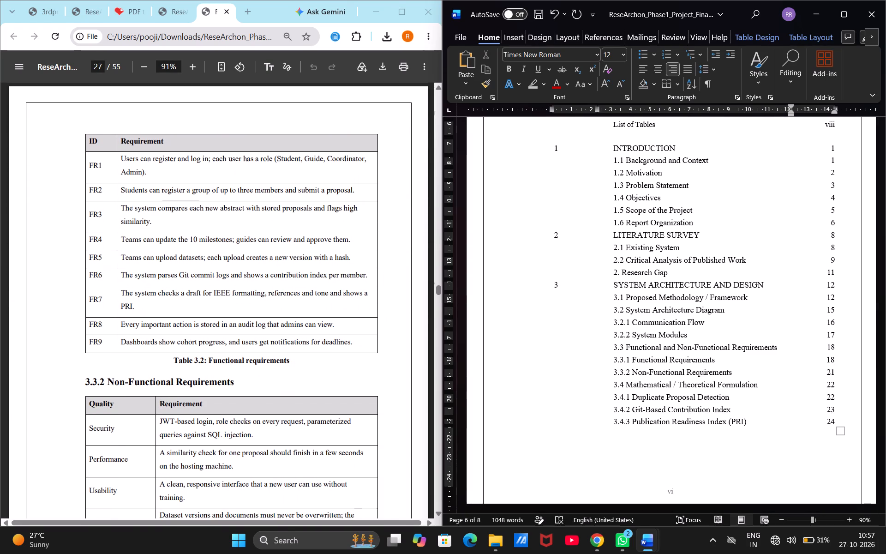
scroll(257, 386, down, 4)
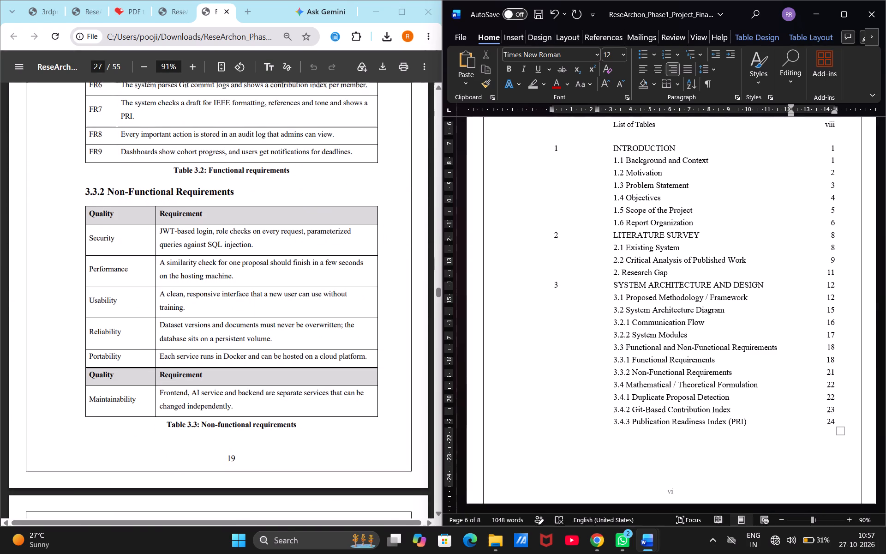
scroll(257, 386, down, 1)
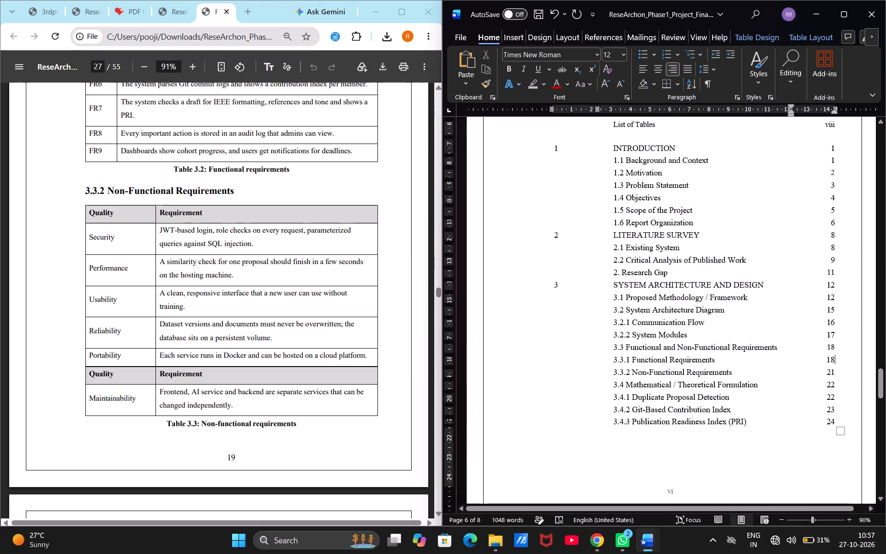
click(836, 372)
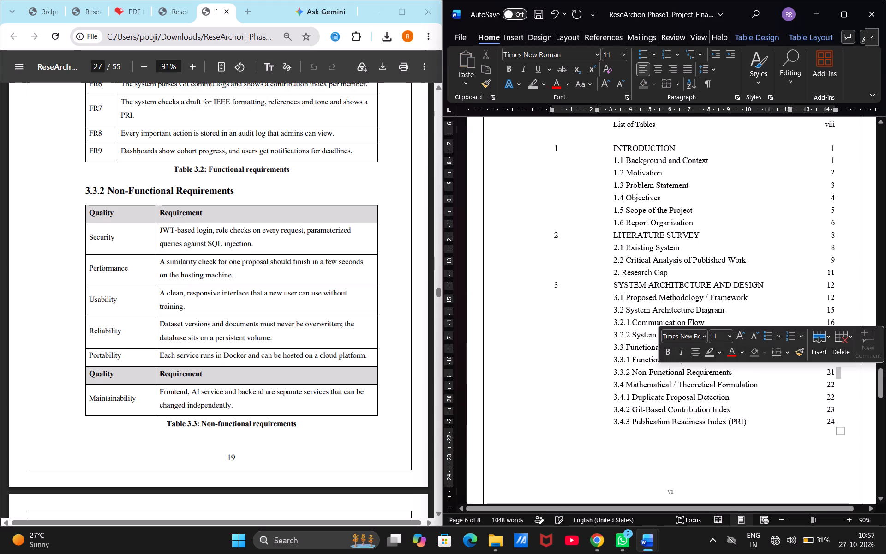
click(830, 372)
key(Right)
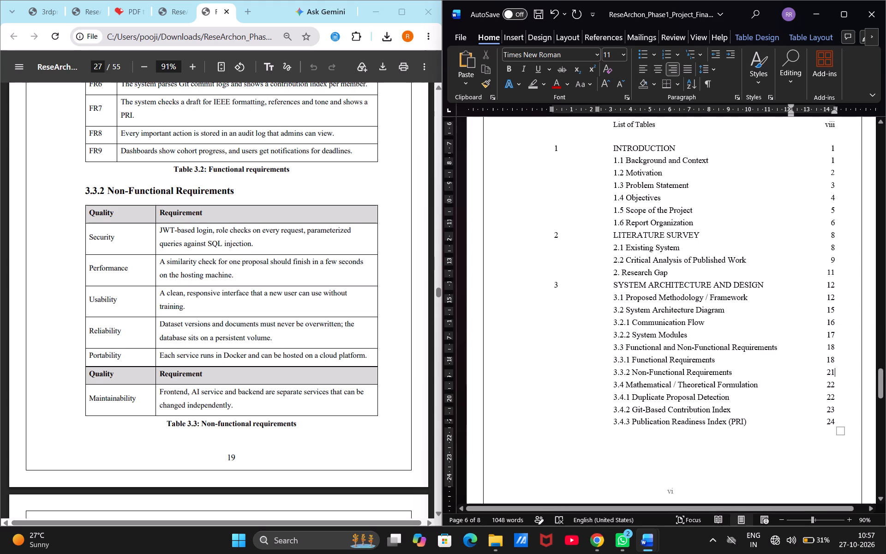
key(BackSpace)
key(BackSpace)
text(19)
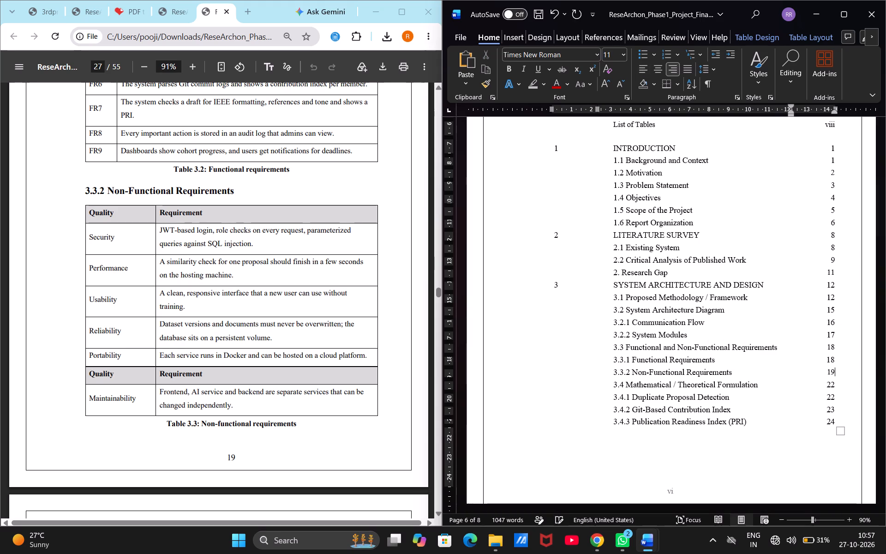
Check the PDF for section 3.4 after 3.3.2 and delete the 3.4 to 3.4.3 rows from the Word contents table.
scroll(271, 366, down, 4)
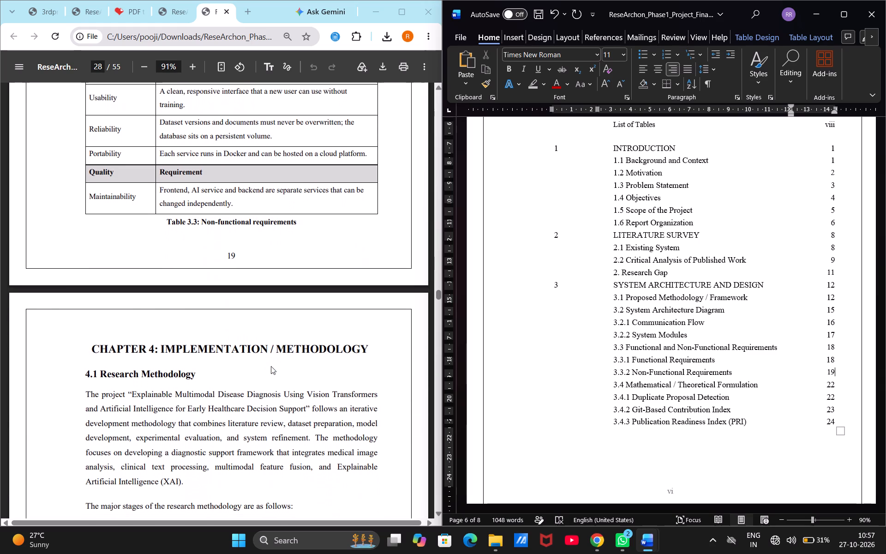
scroll(271, 366, right, 1)
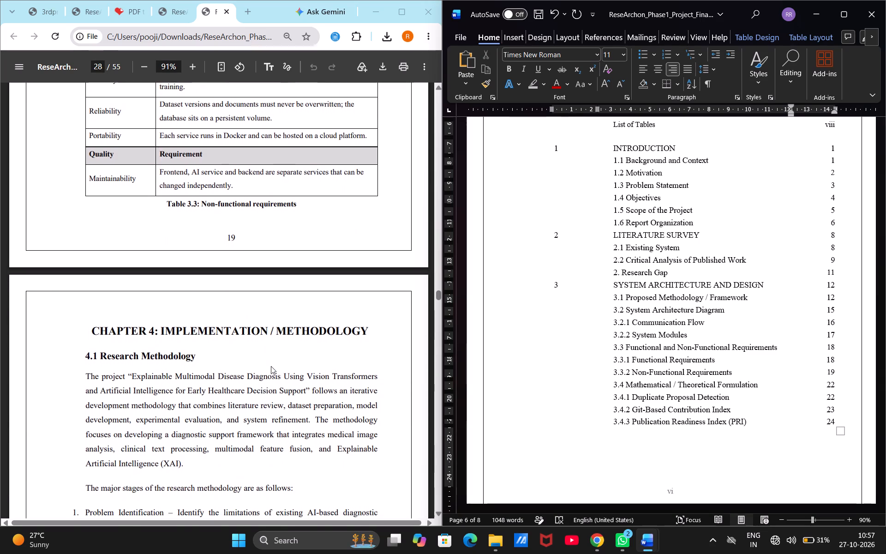
scroll(271, 366, right, 2)
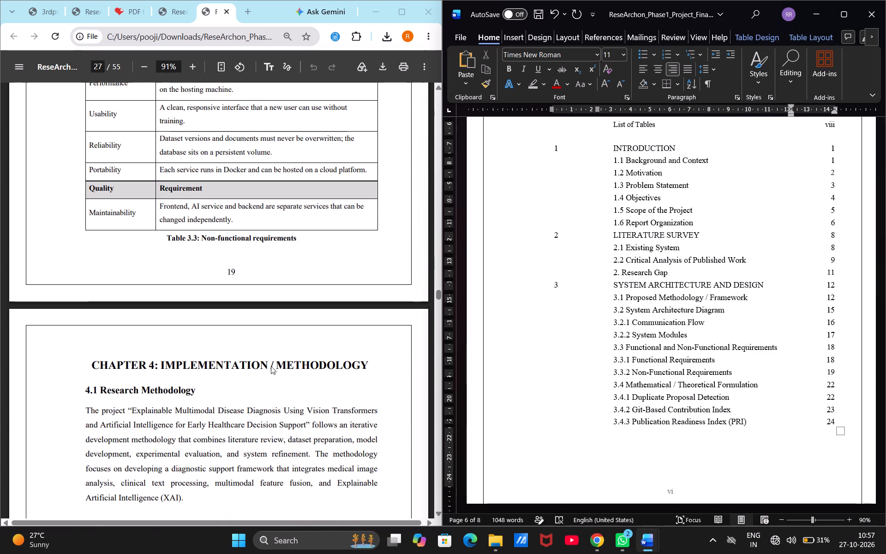
scroll(271, 366, right, 1)
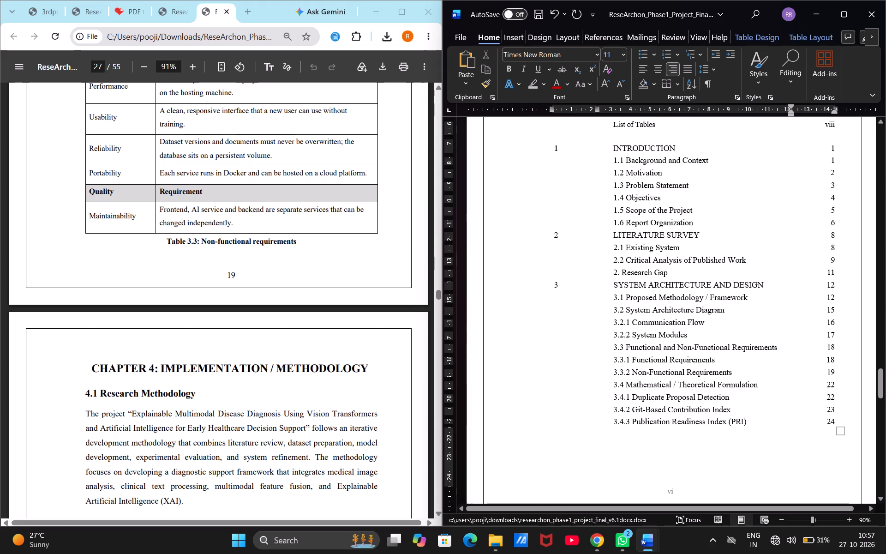
scroll(278, 378, up, 2)
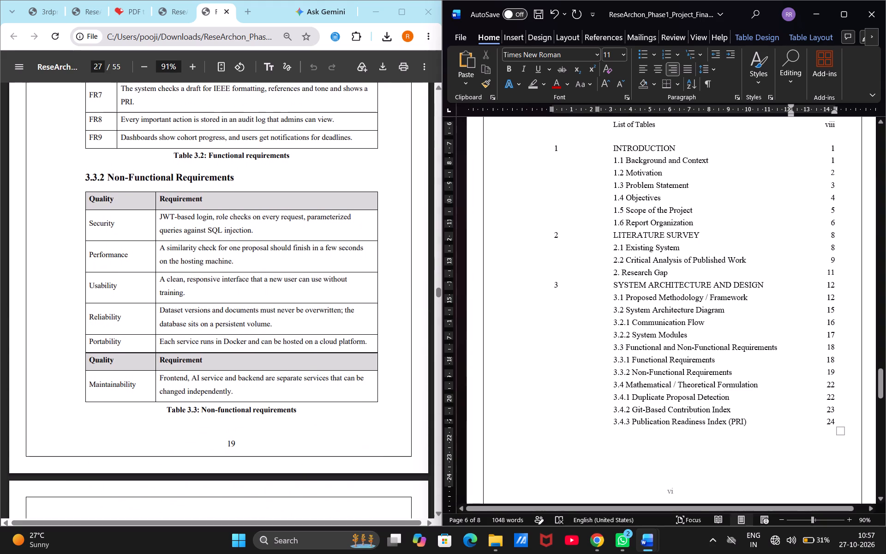
drag(609, 384, 742, 427)
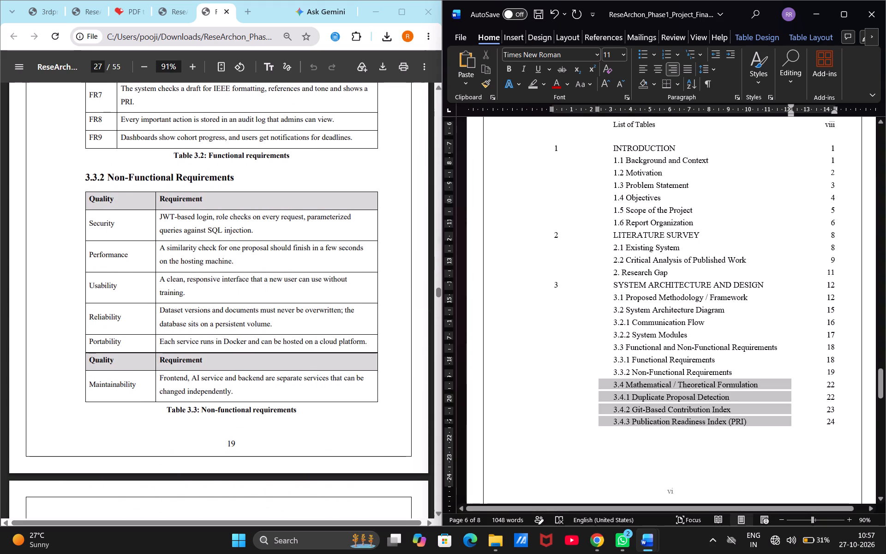
drag(742, 427, 750, 432)
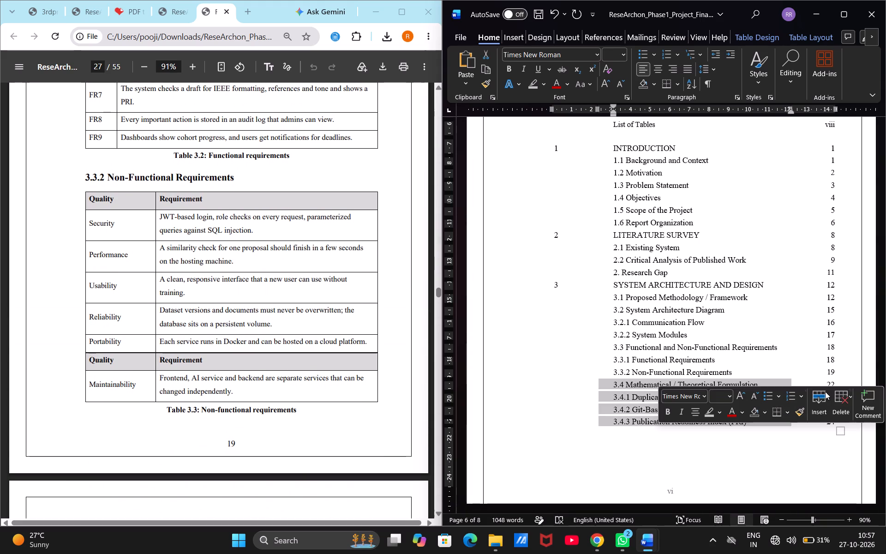
click(848, 396)
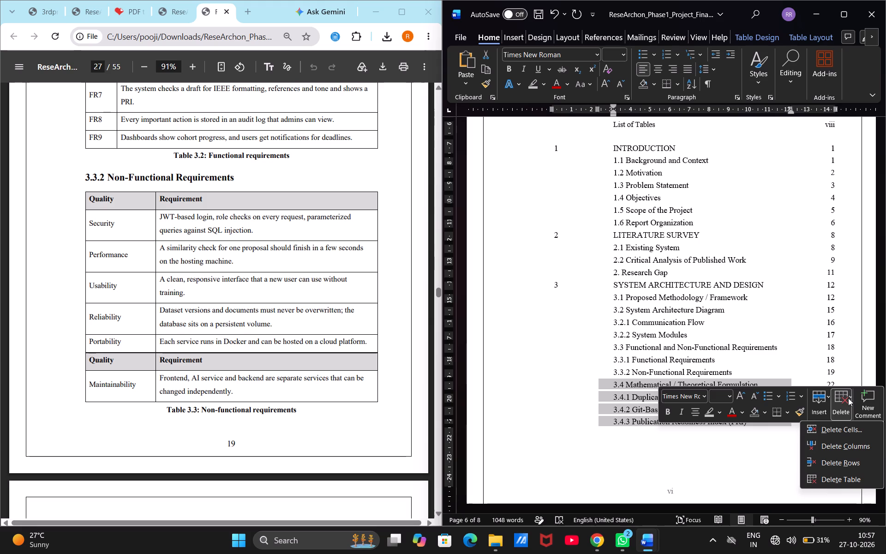
click(830, 459)
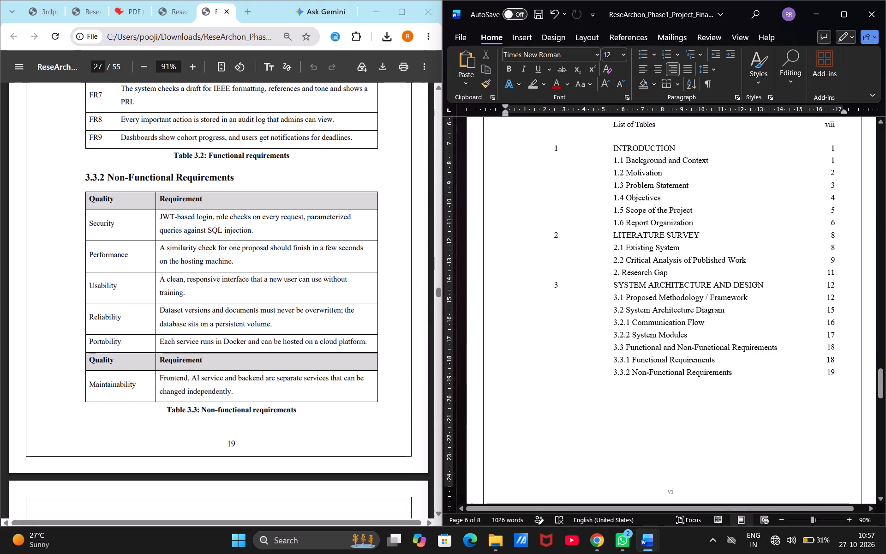
Locate Chapter 4 in the PDF and set the IMPLEMENTATION / METHODOLOGY entry's page number in the Word contents table to 20.
scroll(608, 408, down, 2)
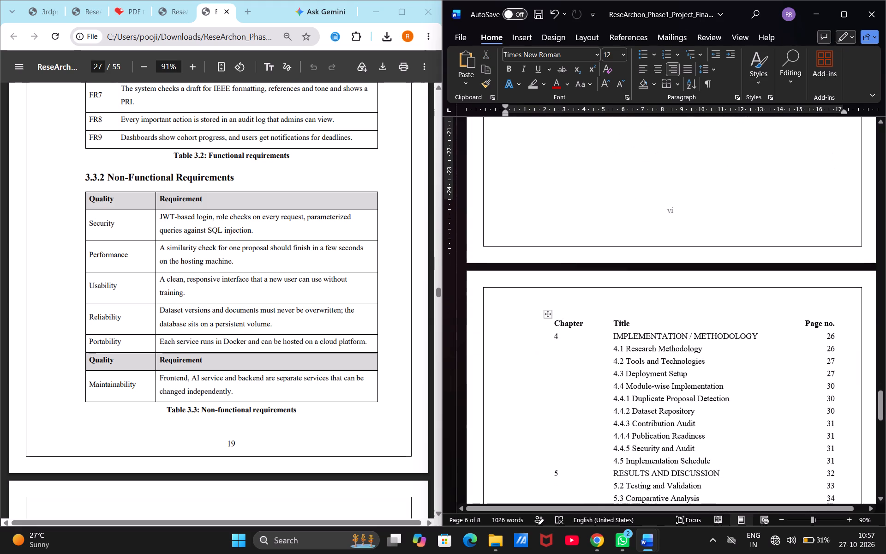
scroll(608, 408, down, 1)
scroll(267, 434, down, 4)
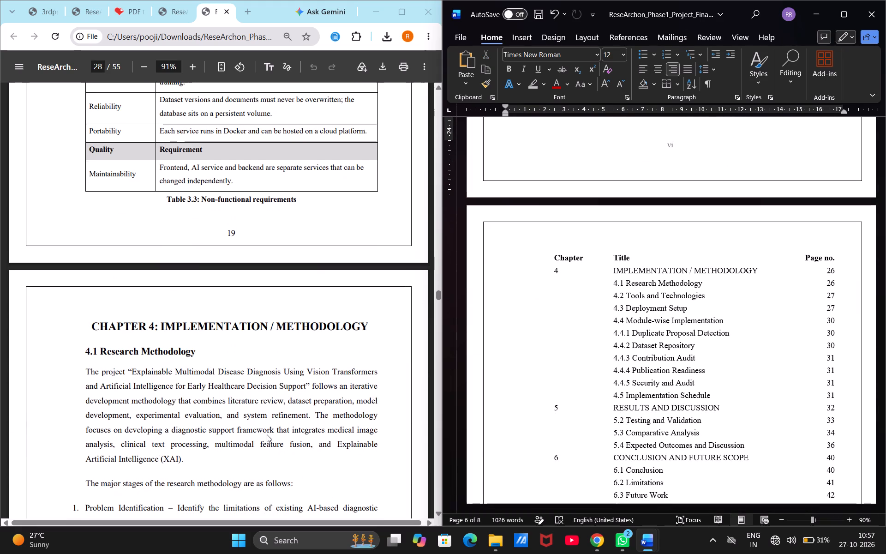
scroll(267, 434, down, 4)
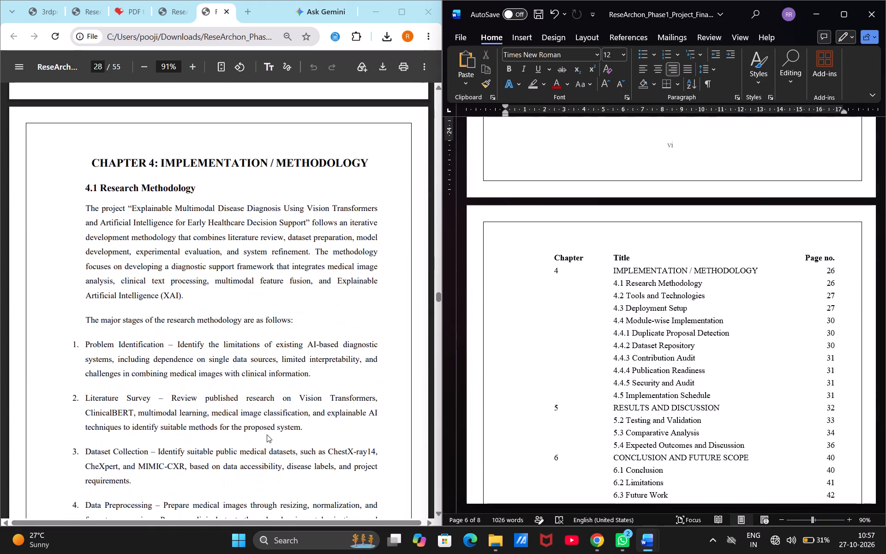
scroll(267, 434, down, 2)
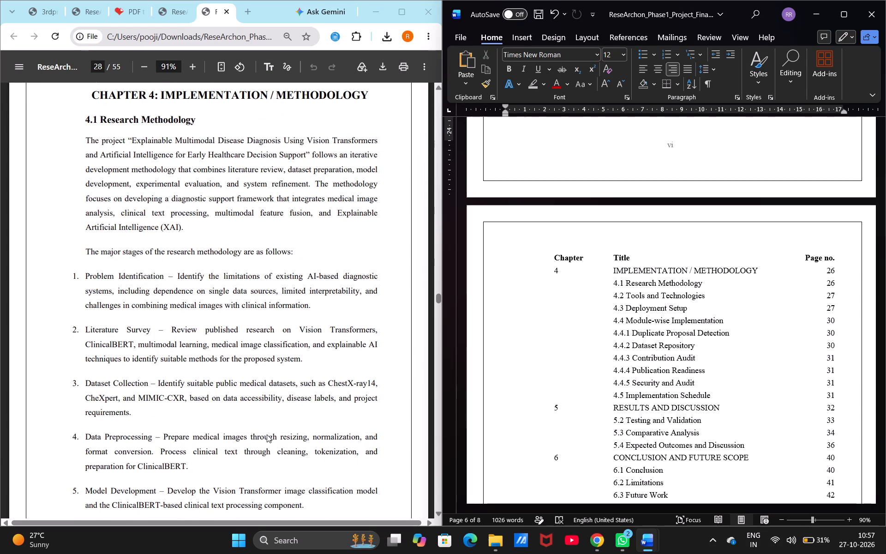
scroll(267, 434, down, 2)
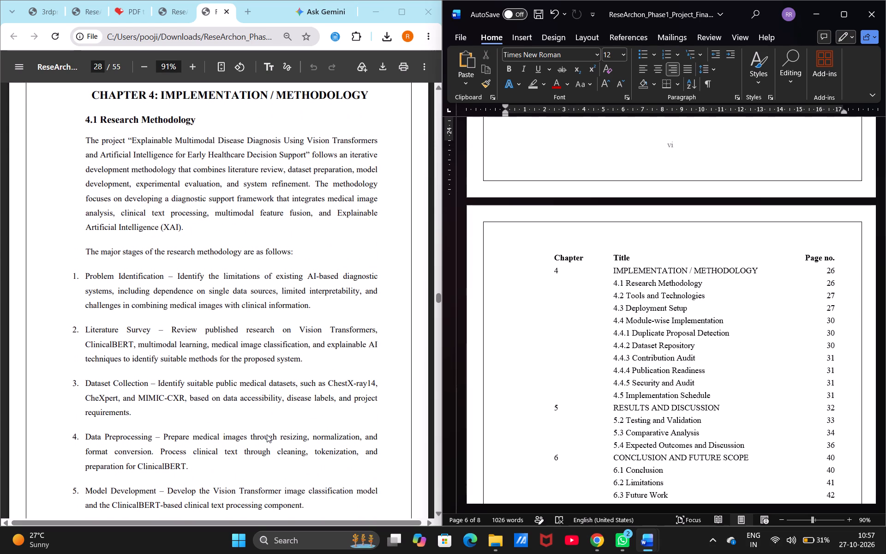
scroll(267, 434, down, 2)
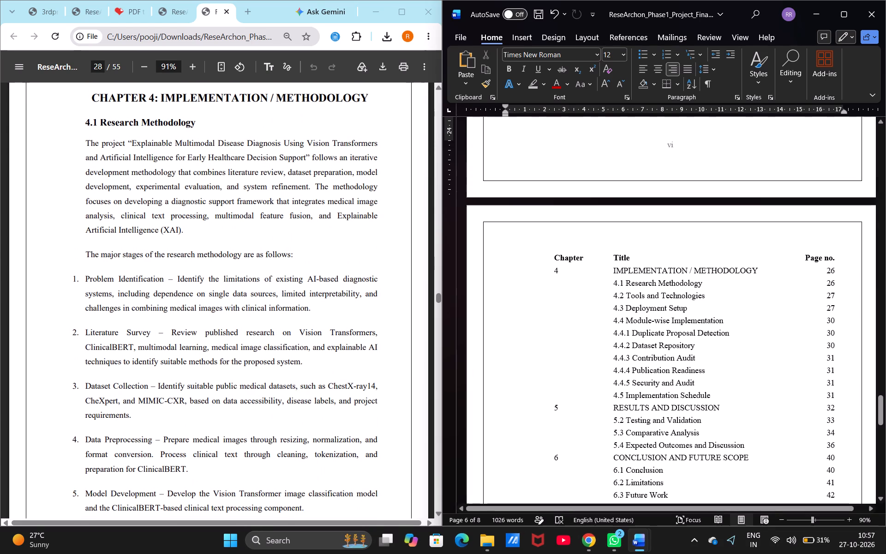
click(838, 271)
key(Left)
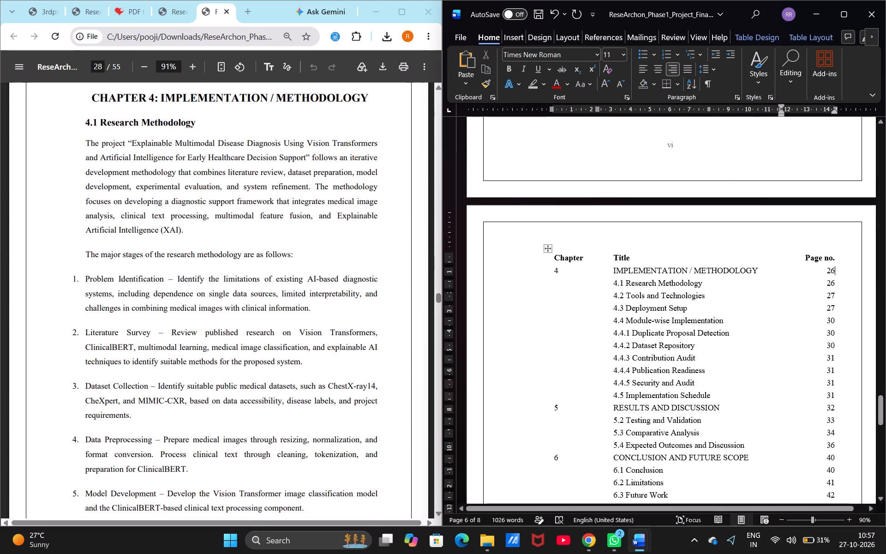
key(BackSpace)
text(20)
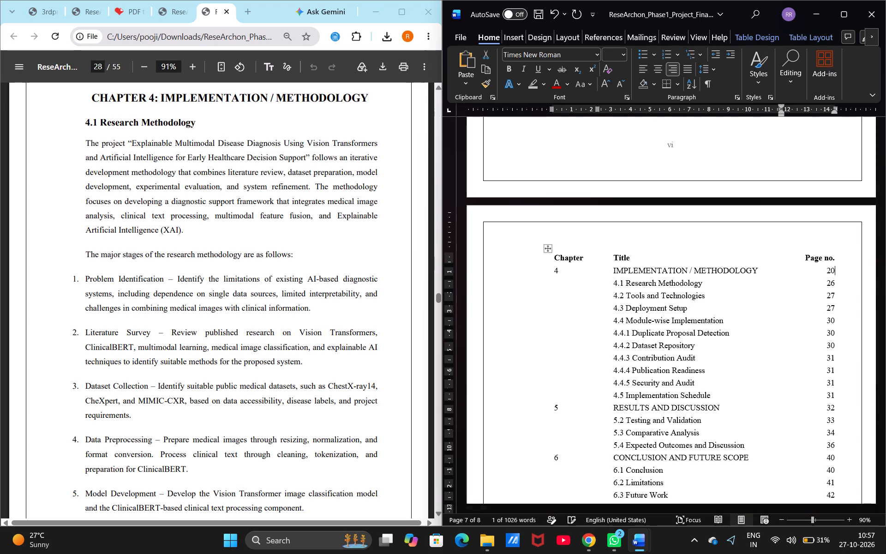
Set the page number of the 4.1 Research Methodology entry in the Word contents table to 20.
key(Down)
key(BackSpace)
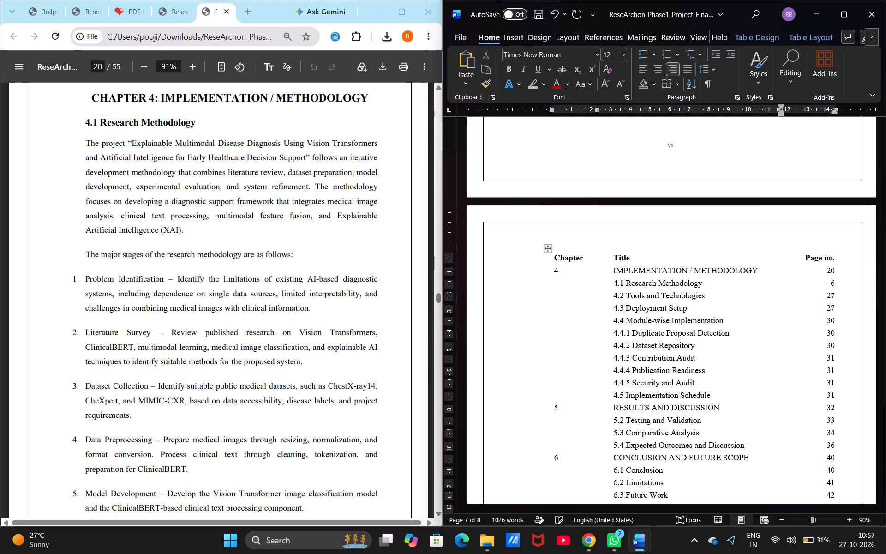
key(2)
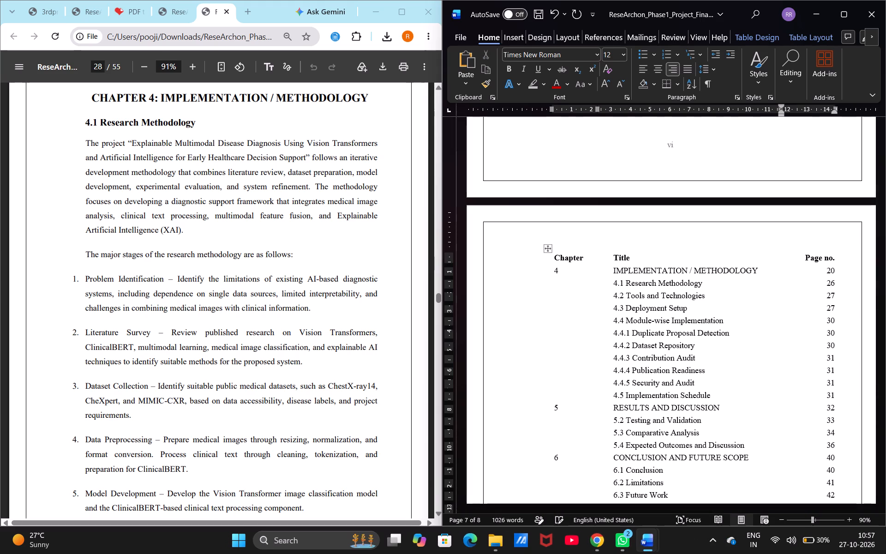
key(Delete)
key(0)
Locate 4.2 Tools and Technologies in the PDF and set its page number in the Word contents table to 21.
scroll(305, 365, down, 6)
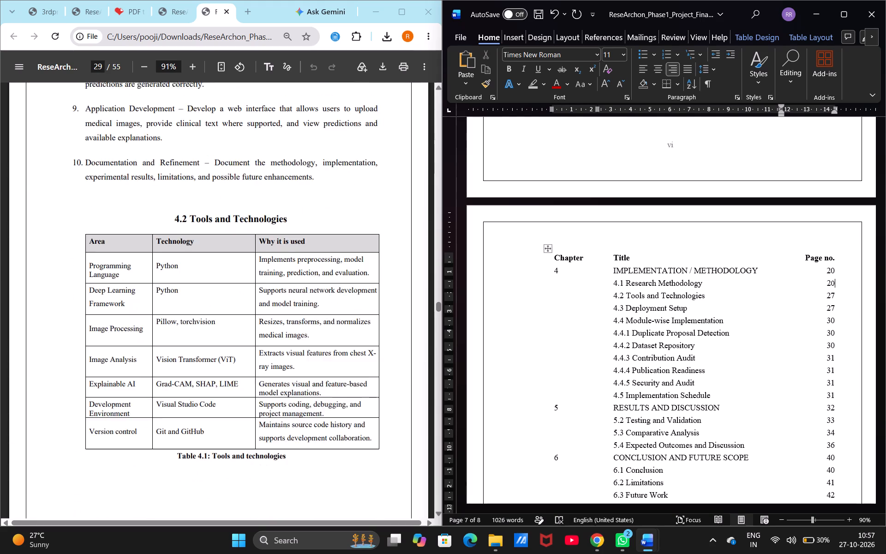
scroll(305, 365, down, 1)
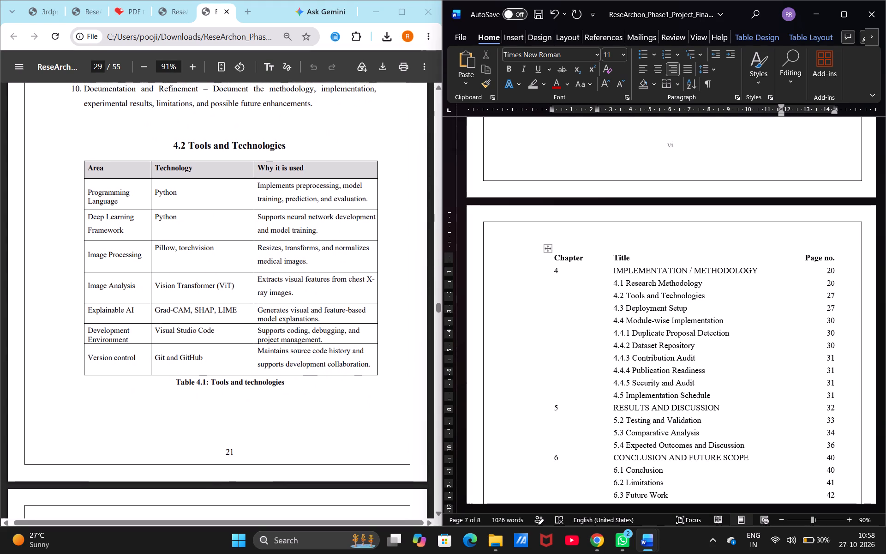
scroll(305, 365, down, 1)
key(Down)
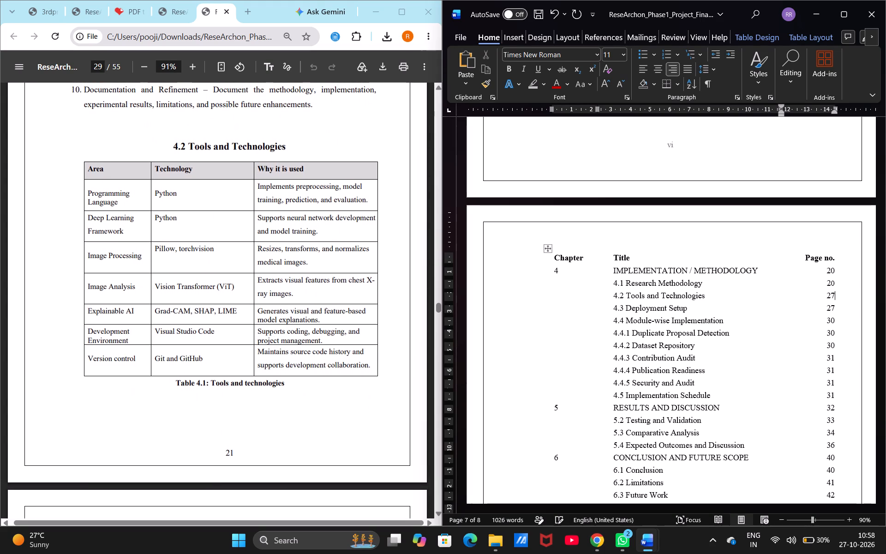
key(BackSpace)
text(21)
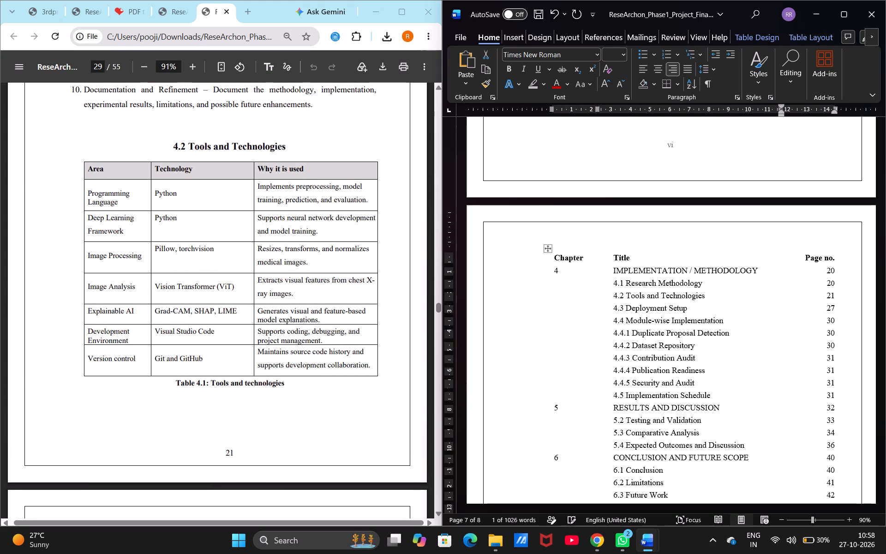
Locate 4.3 Deployment Setup in the PDF and set its page number in the Word contents table to 22.
scroll(37, 346, down, 3)
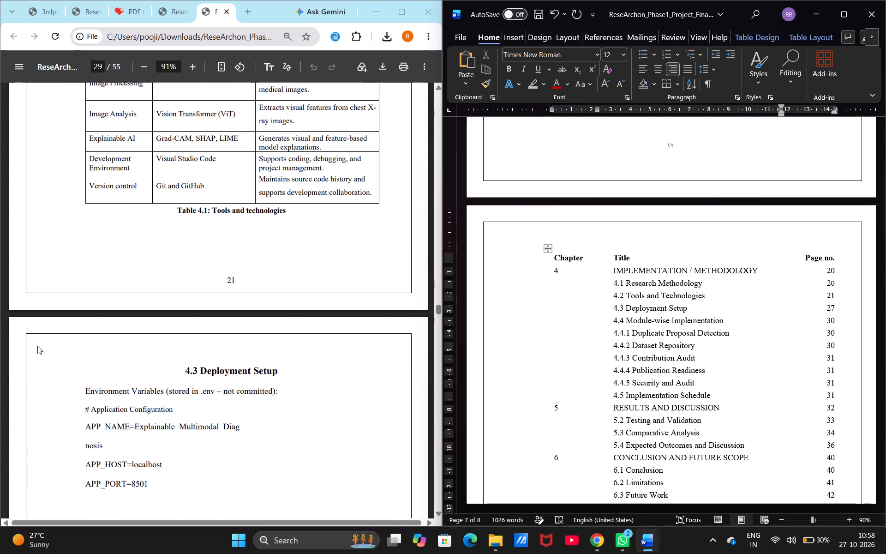
scroll(37, 346, down, 1)
key(Down)
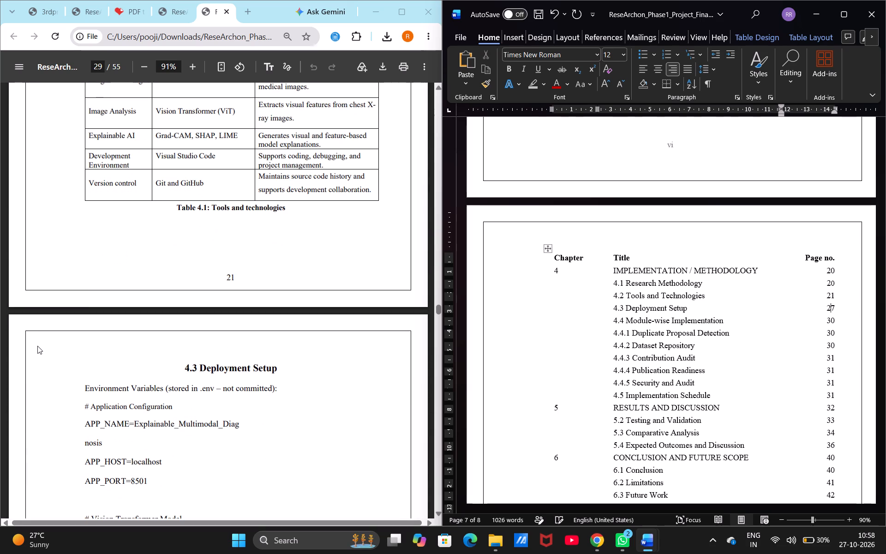
key(Delete)
key(2)
Locate 4.4 Module-wise Implementation in the PDF and set its page number in the Word contents table to 23.
scroll(257, 378, down, 2)
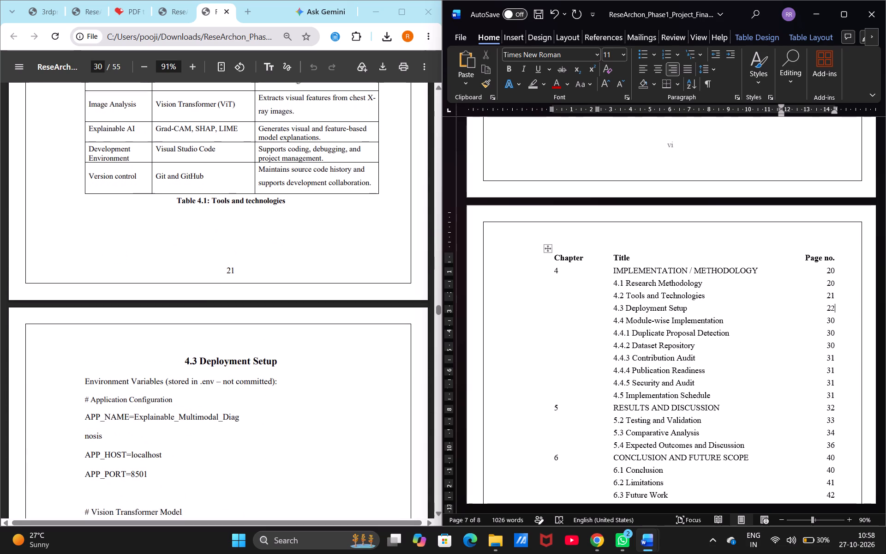
scroll(257, 378, down, 8)
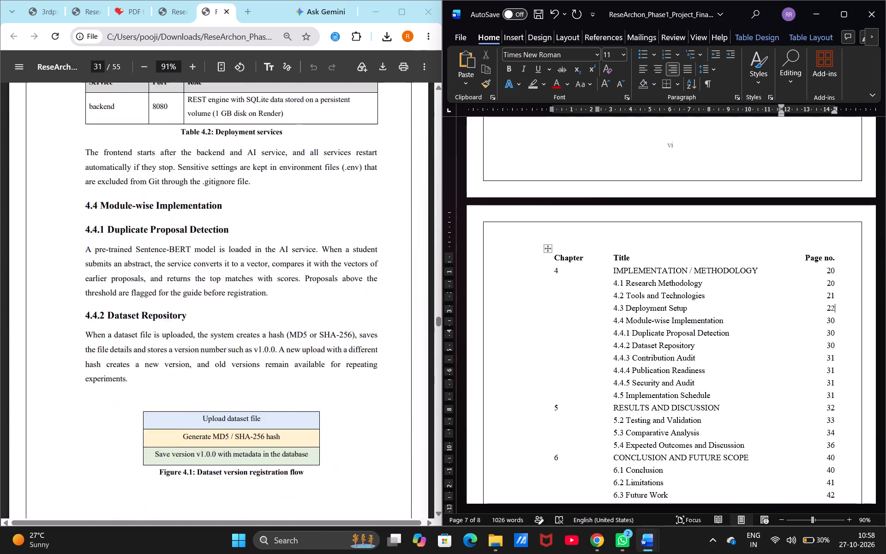
scroll(257, 378, down, 1)
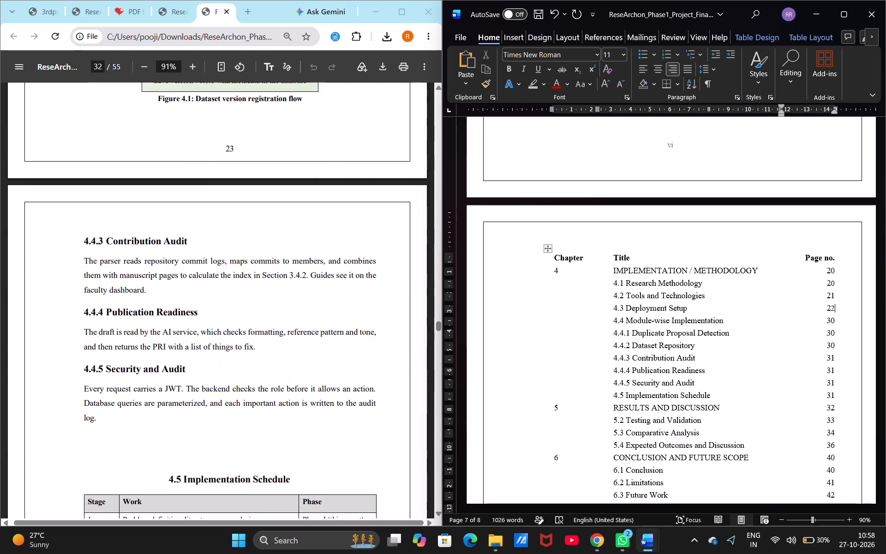
scroll(257, 378, down, 2)
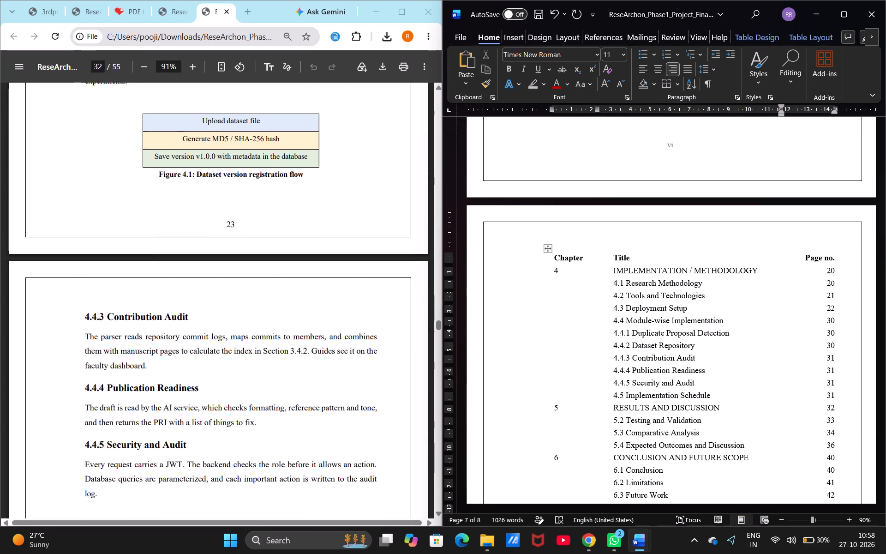
scroll(257, 378, down, 2)
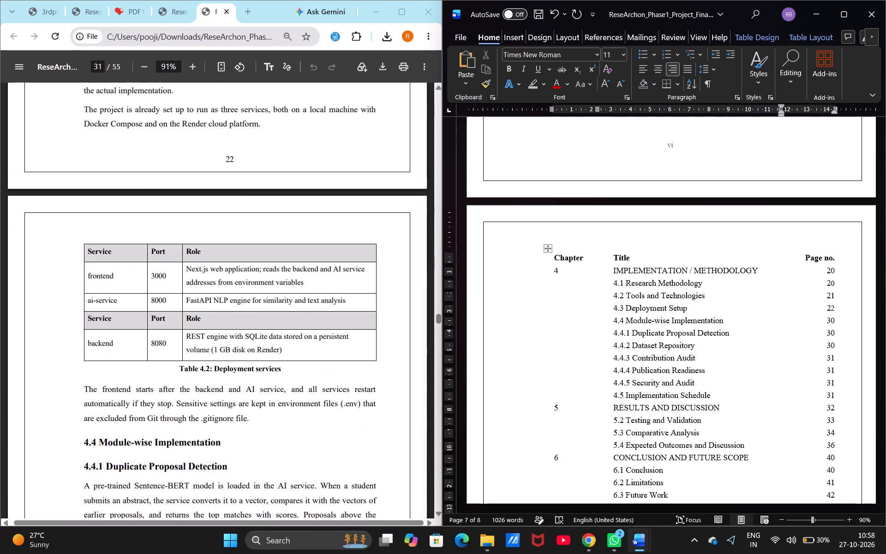
scroll(257, 378, down, 1)
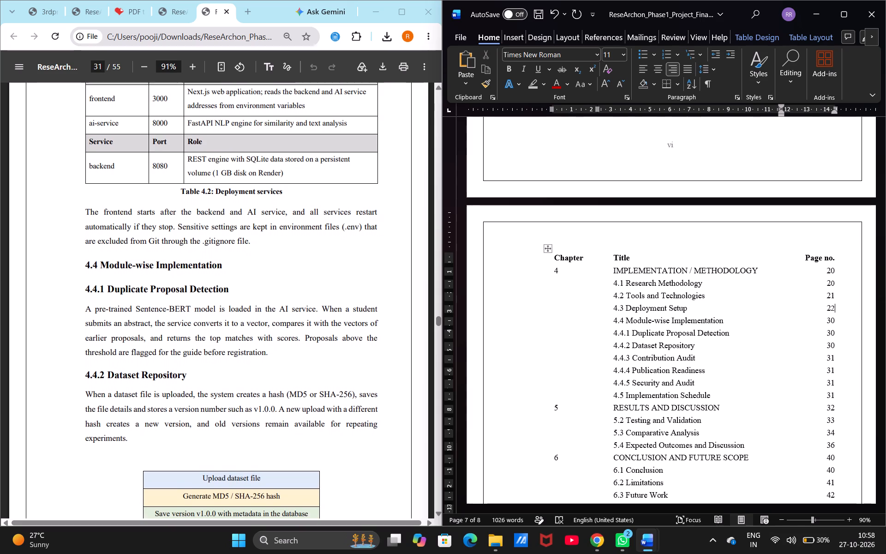
scroll(257, 378, down, 1)
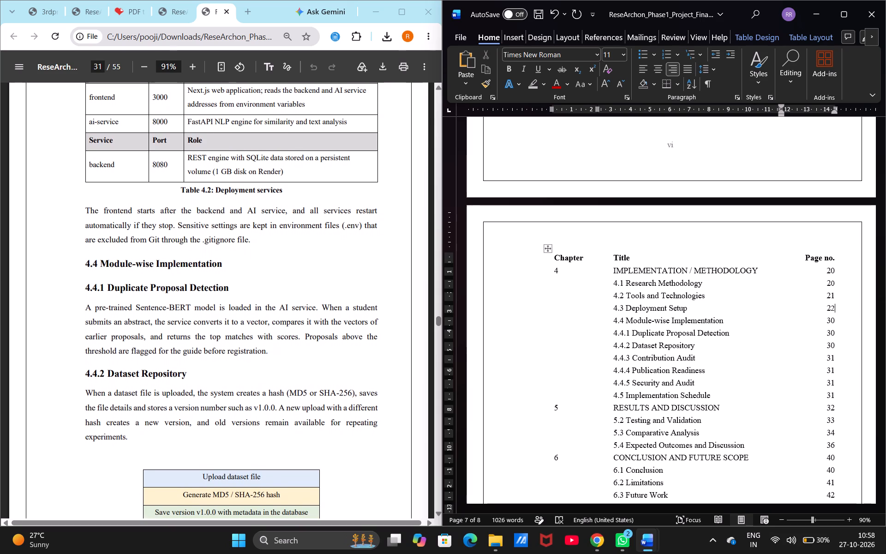
scroll(257, 378, down, 2)
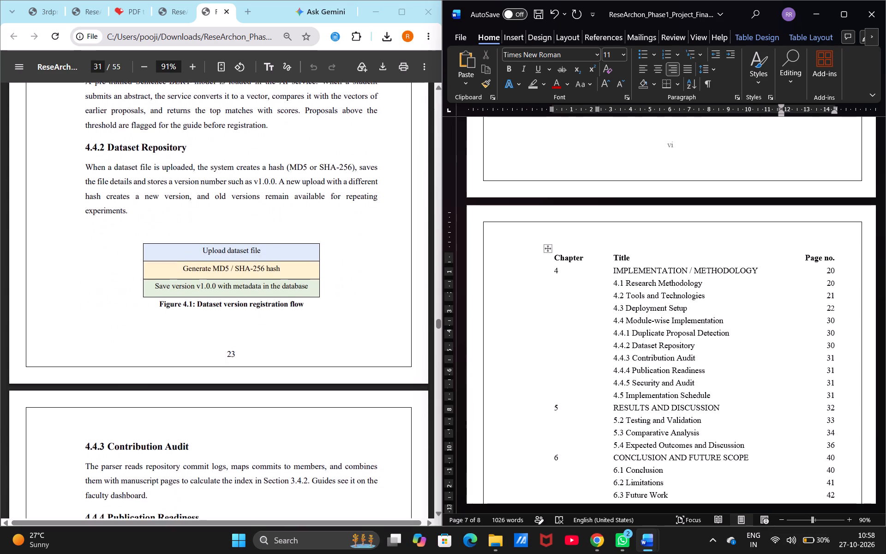
scroll(257, 378, down, 1)
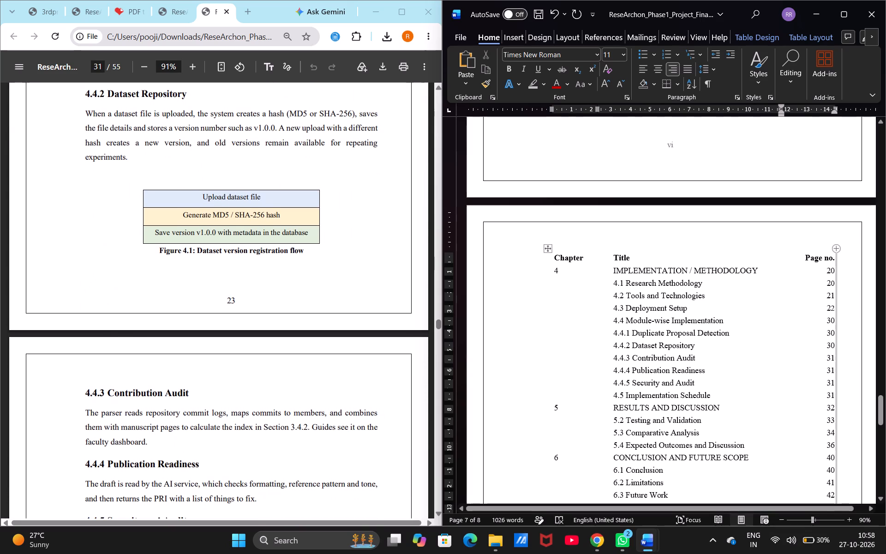
click(839, 320)
key(Left)
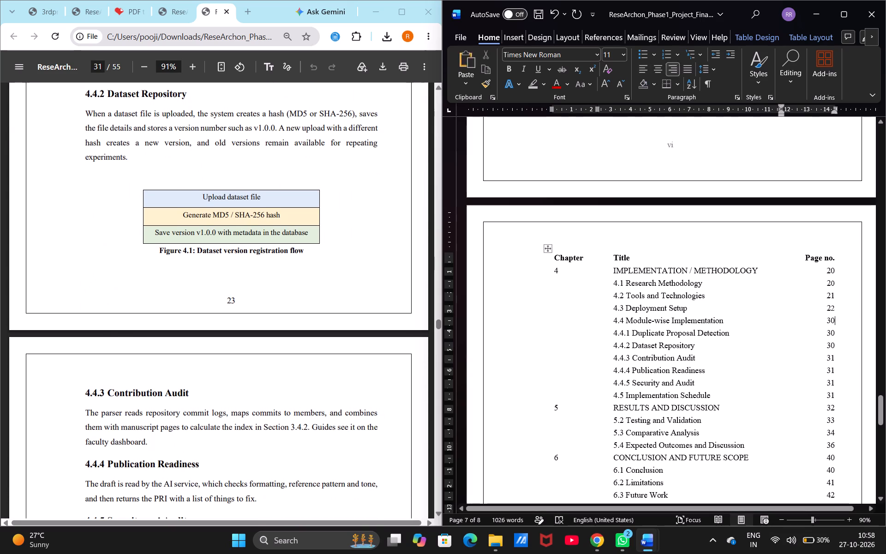
key(BackSpace)
key(BackSpace)
text(23)
Set the page numbers of 4.4.1 Duplicate Proposal Detection and 4.4.2 Dataset Repository in the Word contents table to 23.
key(Down)
key(BackSpace)
key(BackSpace)
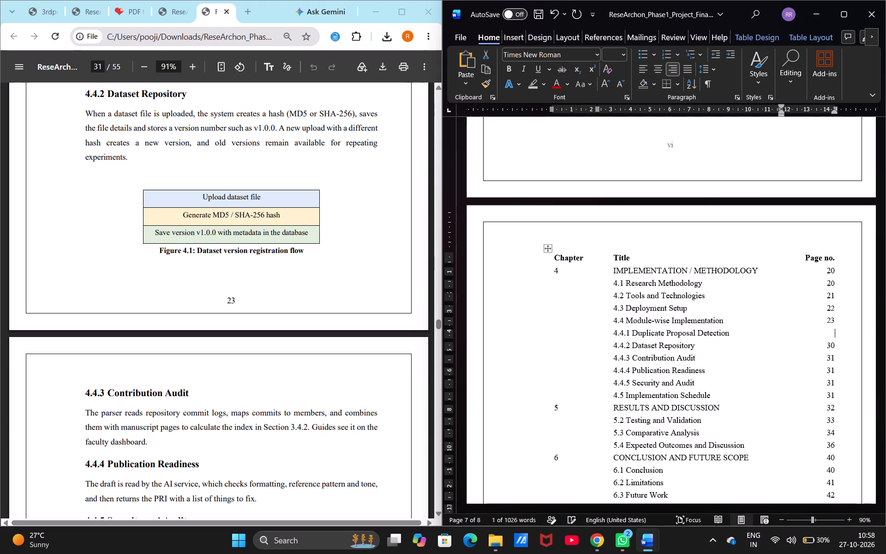
text(23)
key(Down)
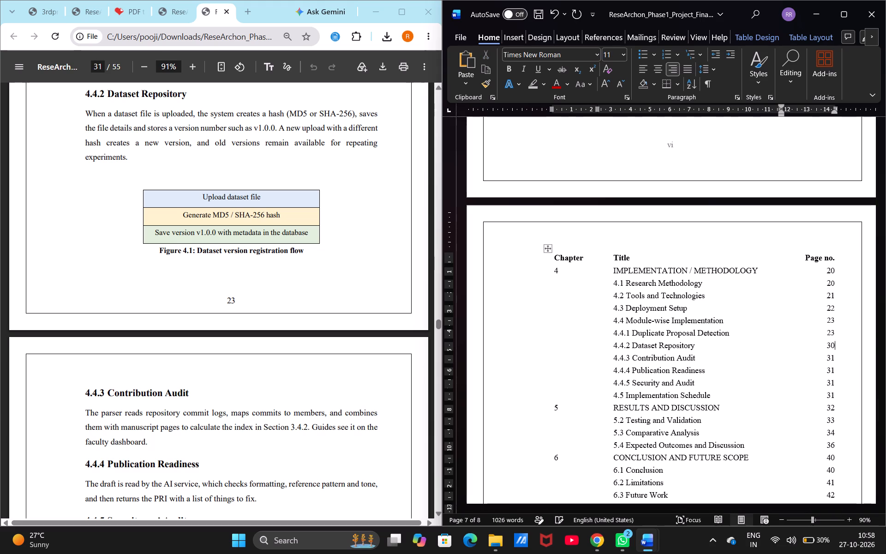
key(BackSpace)
key(BackSpace)
text(23)
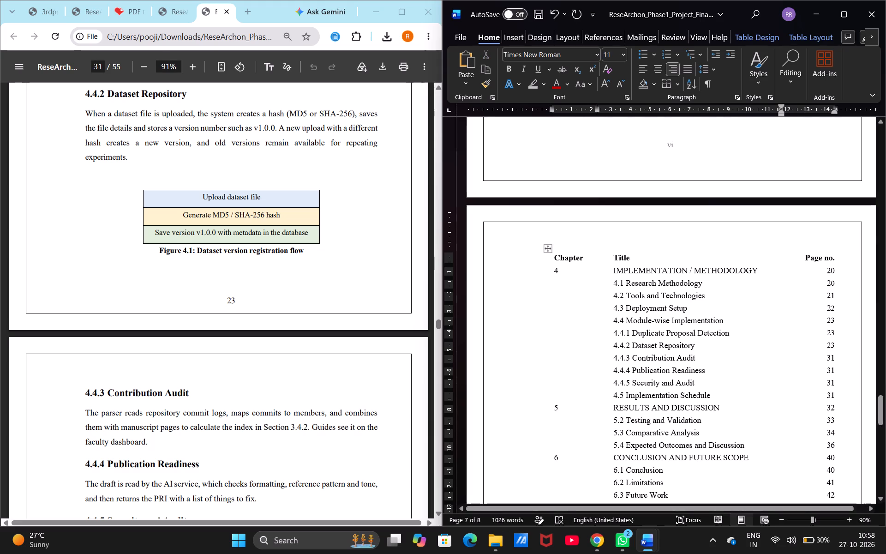
Locate 4.4.3 Contribution Audit in the PDF and set its page number in the Word contents table to 24.
scroll(257, 434, down, 4)
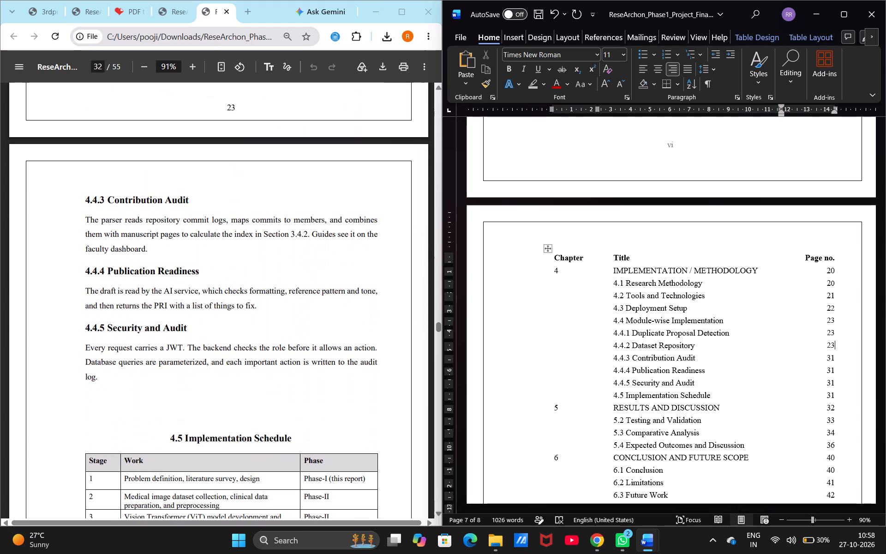
scroll(257, 434, down, 3)
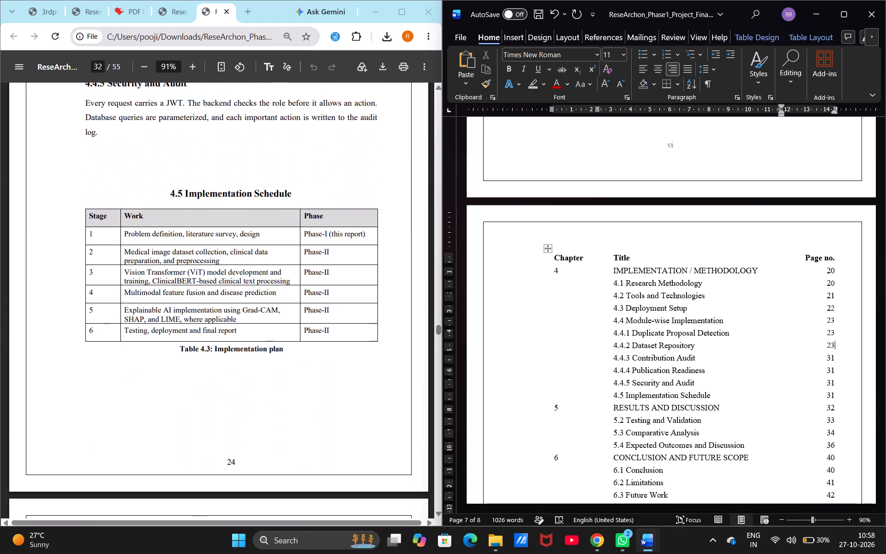
scroll(257, 434, down, 1)
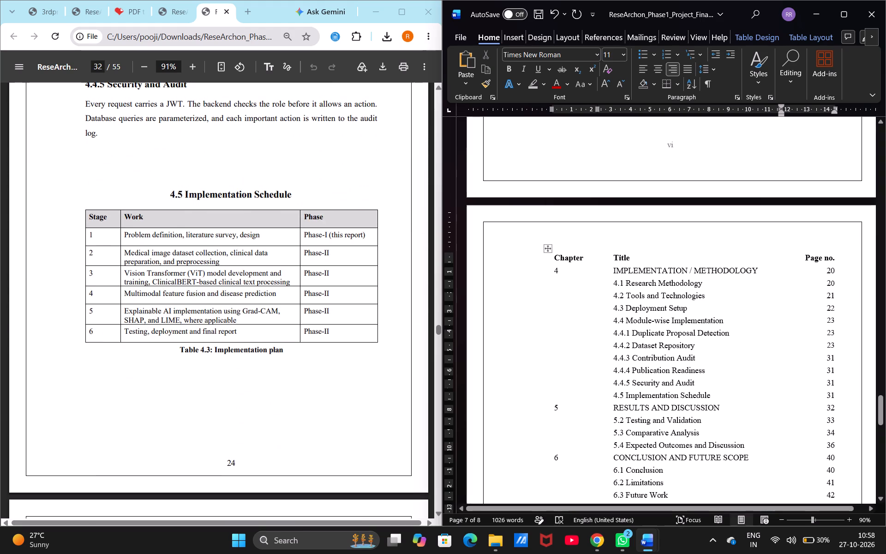
click(832, 357)
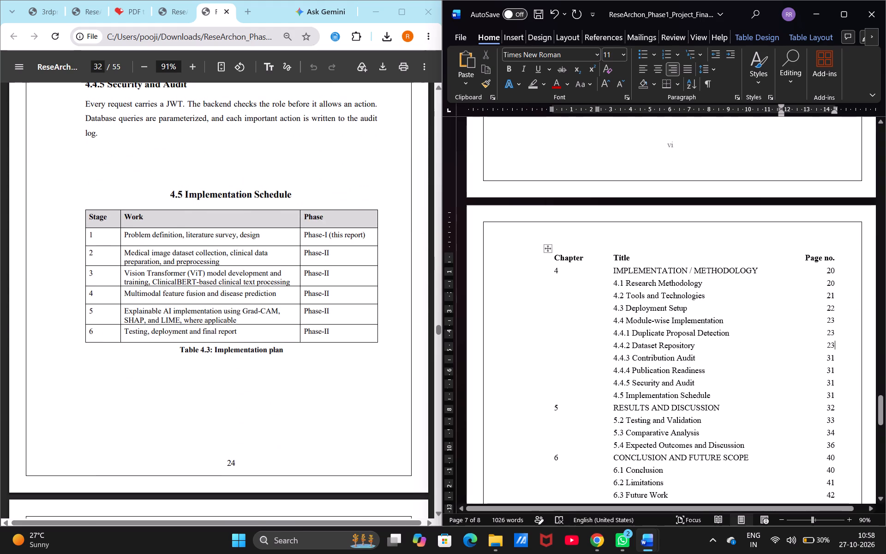
key(Right)
key(BackSpace)
key(BackSpace)
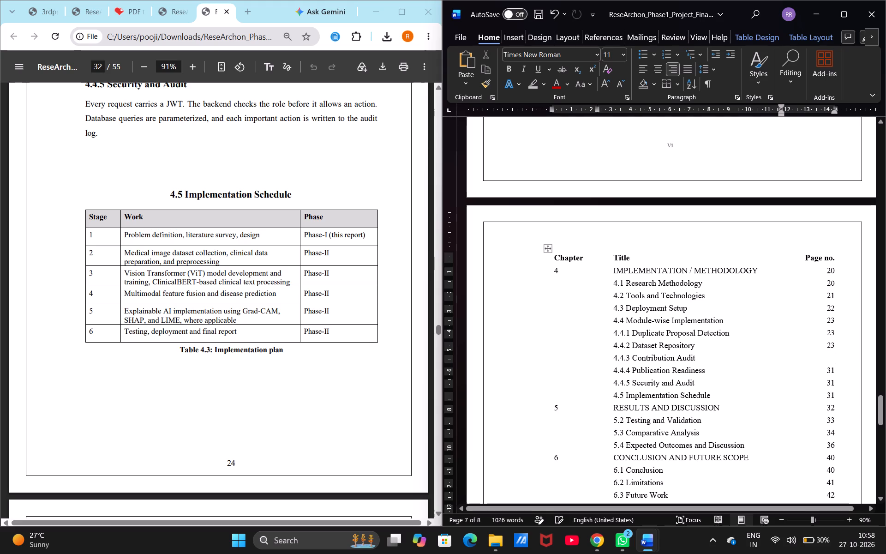
text(24)
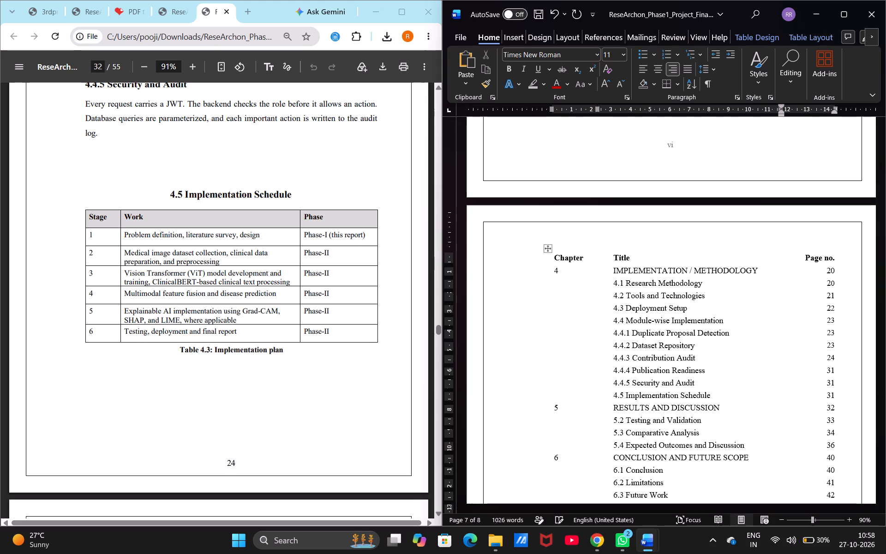
Set the page numbers of 4.4.4 Publication Readiness and 4.4.5 Security and Audit in the Word contents table to 24.
key(Down)
key(BackSpace)
key(BackSpace)
text(24)
key(Down)
key(BackSpace)
key(BackSpace)
text(24)
Set the page number of the 4.5 Implementation Schedule entry in the Word contents table to 24.
key(Down)
key(BackSpace)
key(BackSpace)
text(24)
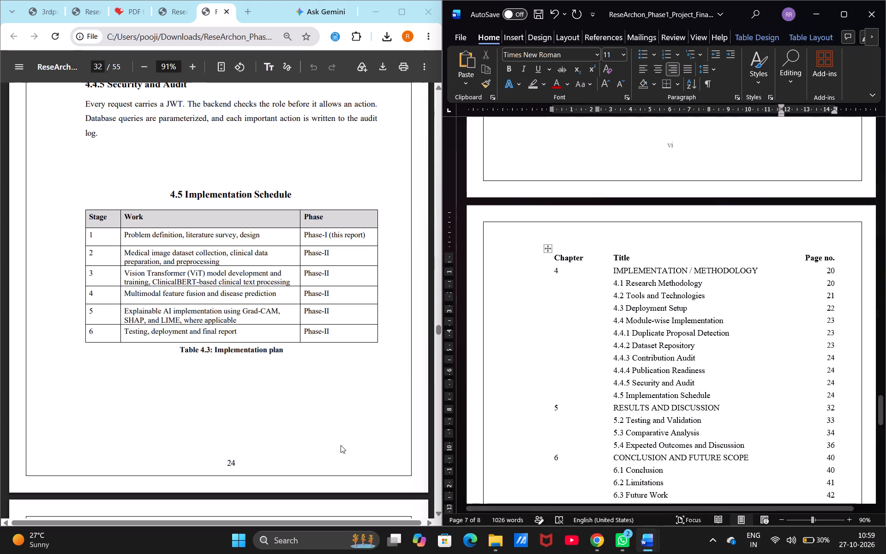
Locate Chapter 5 in the PDF and set the RESULTS AND DISCUSSION page number in the Word contents table to 25.
scroll(341, 445, down, 3)
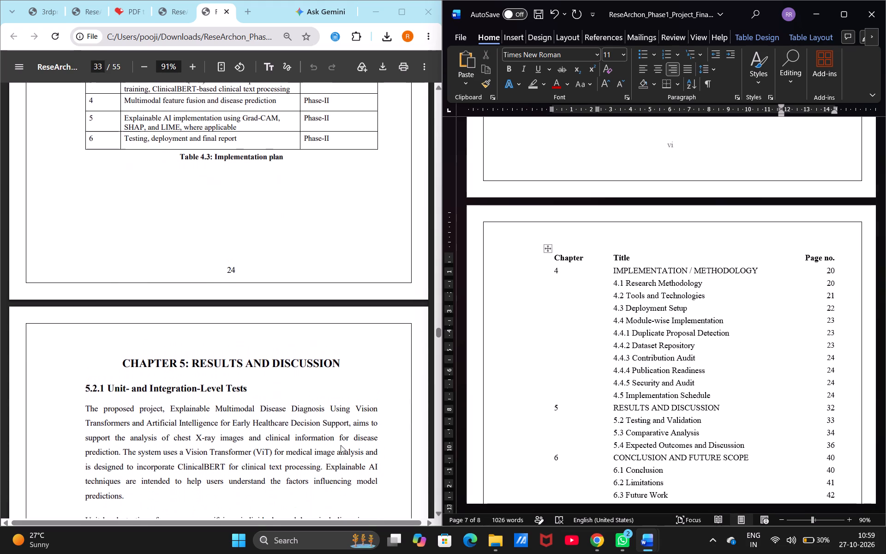
scroll(341, 445, down, 3)
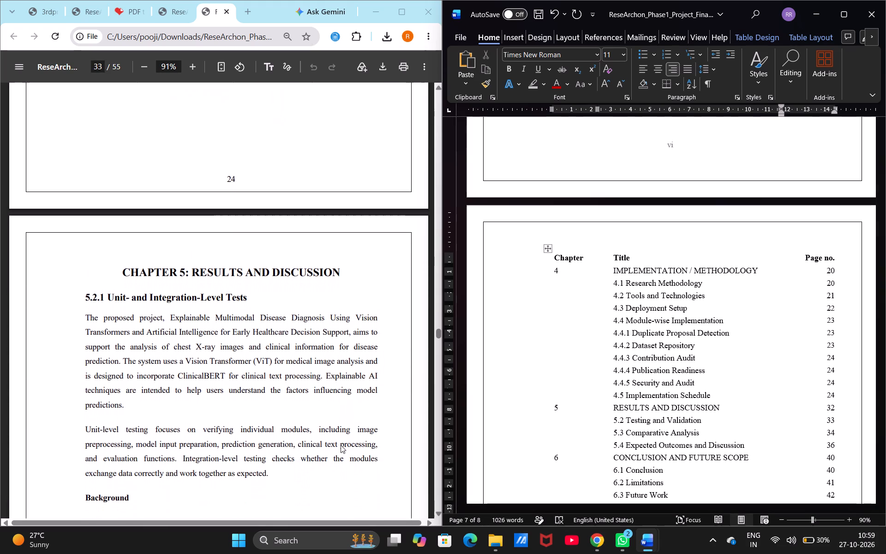
scroll(341, 445, down, 3)
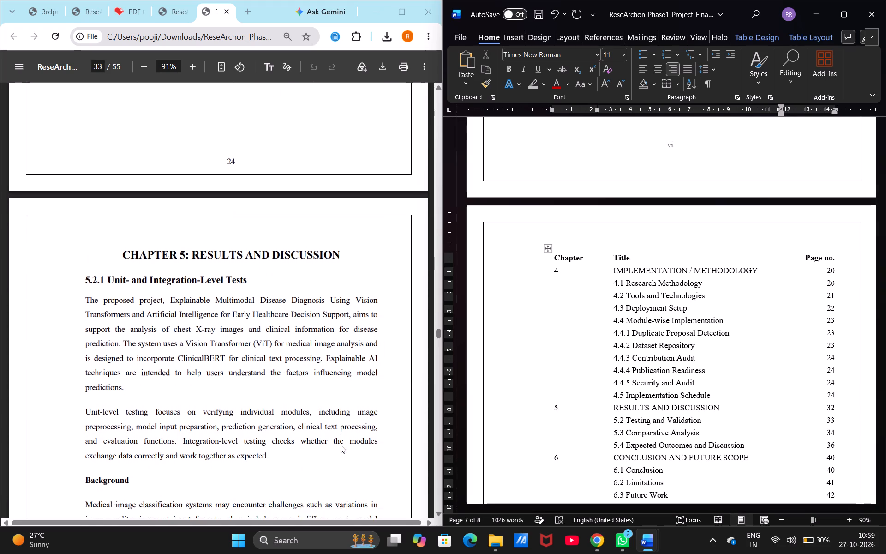
scroll(341, 445, down, 6)
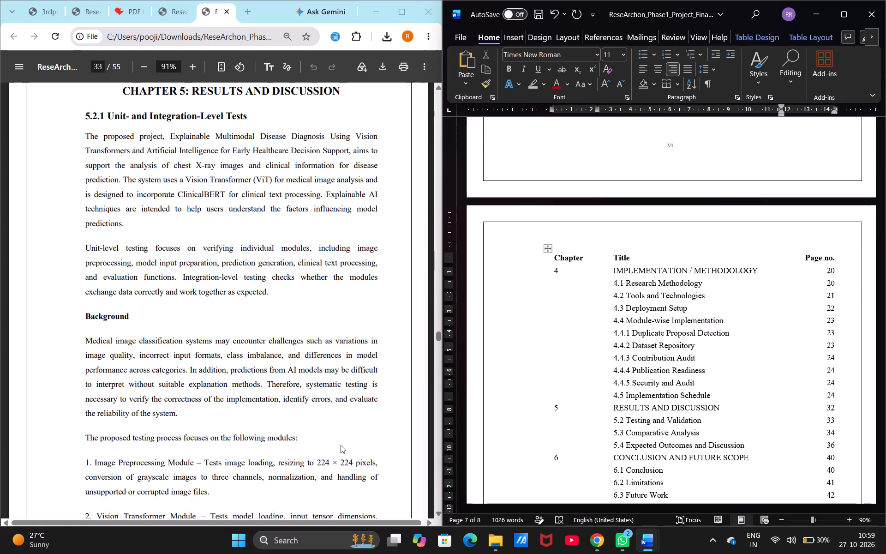
scroll(341, 445, down, 11)
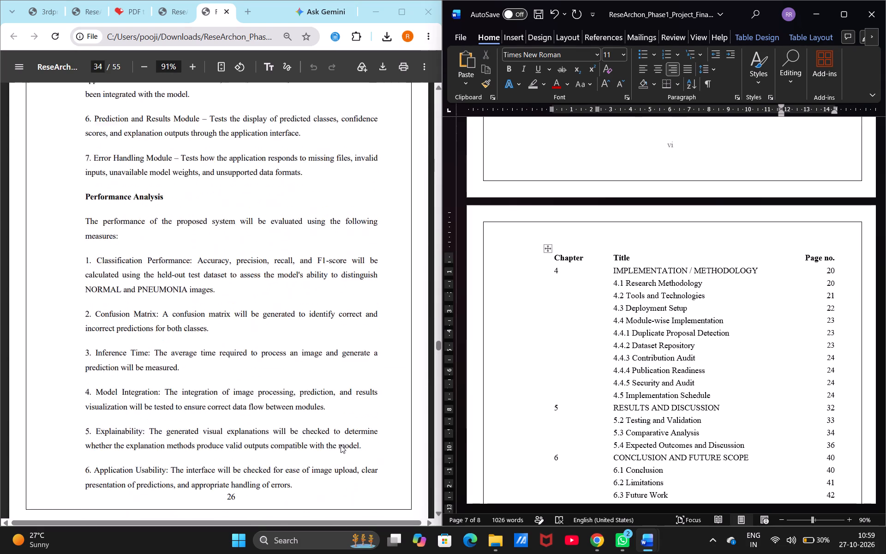
scroll(341, 445, down, 5)
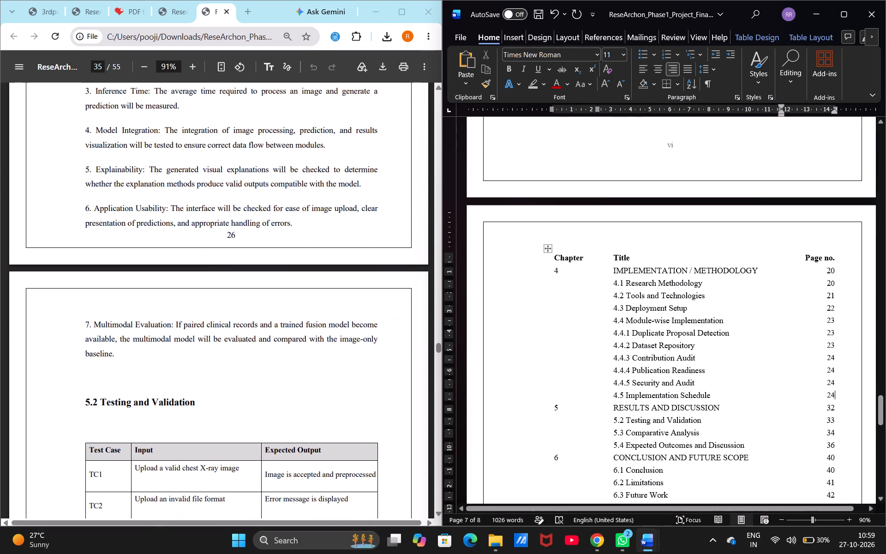
click(835, 409)
click(832, 409)
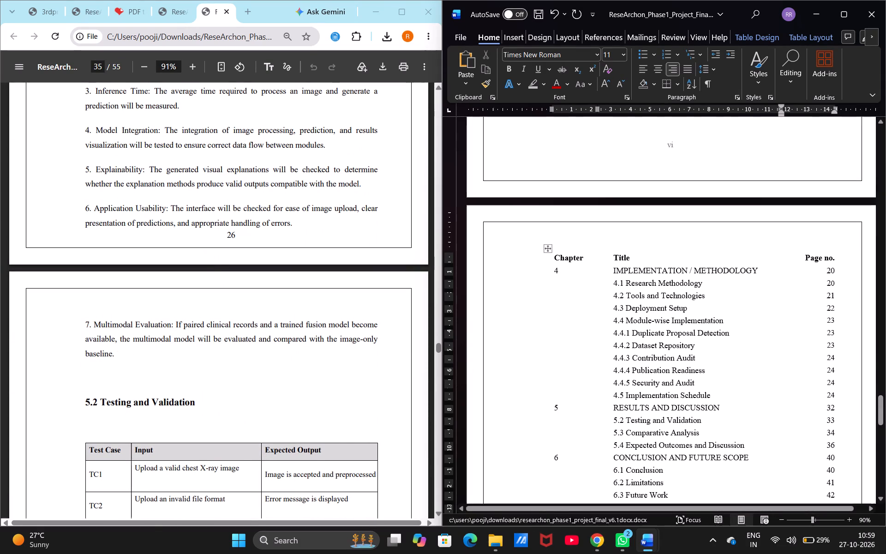
key(Right)
key(BackSpace)
key(BackSpace)
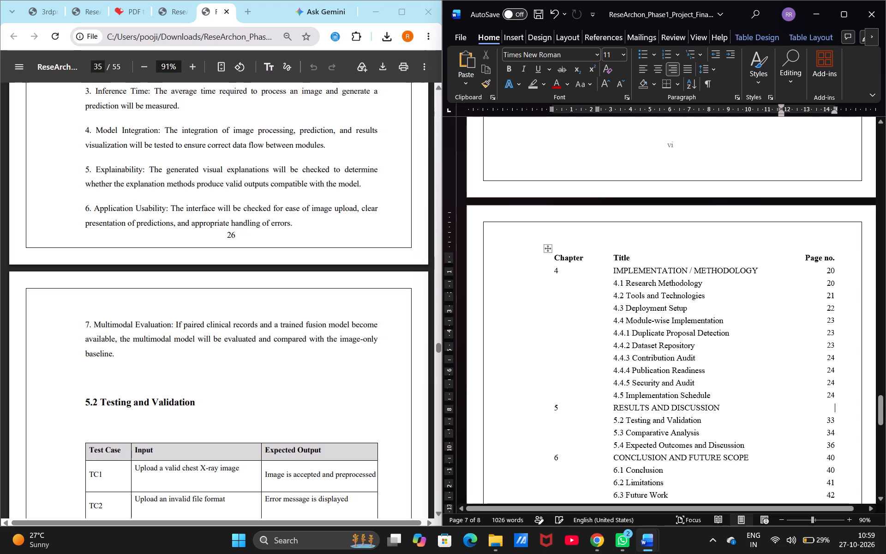
text(25)
Set the page number of the 5.2 Testing and Validation entry in the Word contents table to 25.
key(Down)
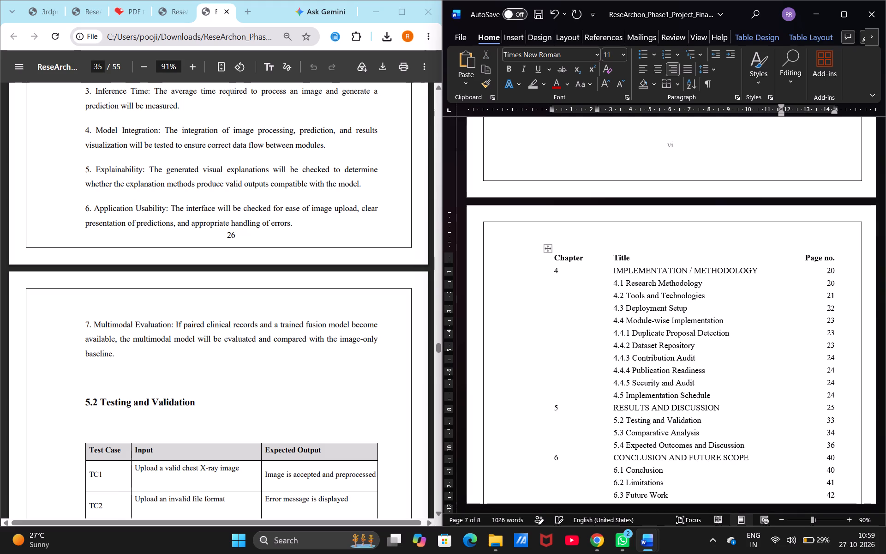
key(BackSpace)
key(BackSpace)
text(25)
Locate 5.3 Comparative Analysis in the PDF and set its page number in the Word contents table to 27.
scroll(282, 375, down, 8)
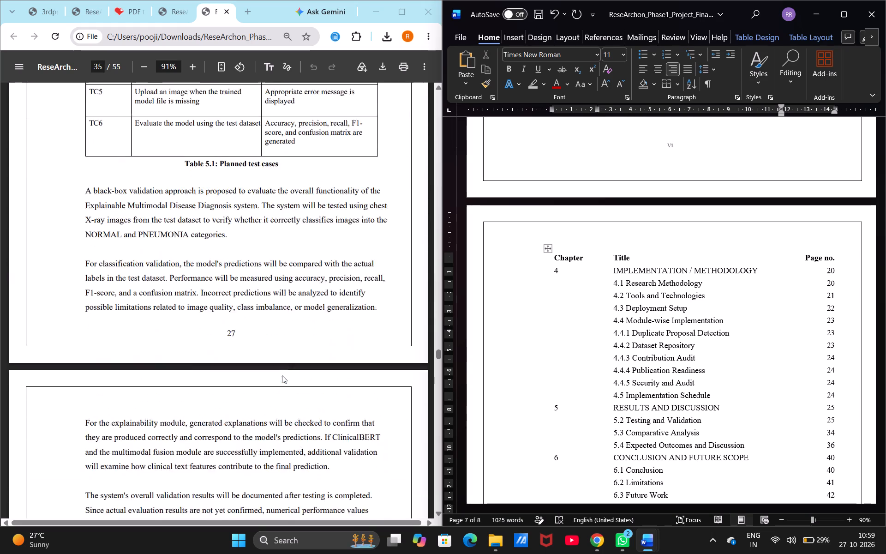
scroll(282, 375, down, 2)
key(Down)
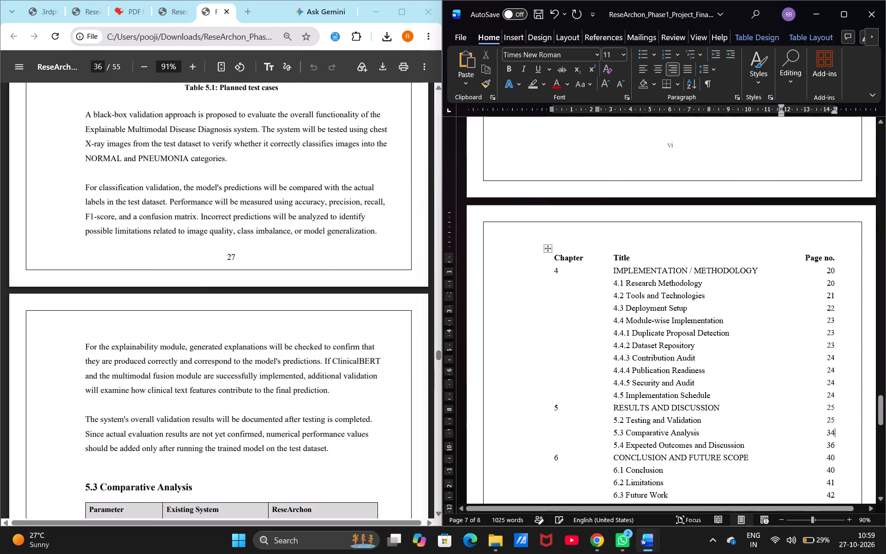
key(BackSpace)
text(27)
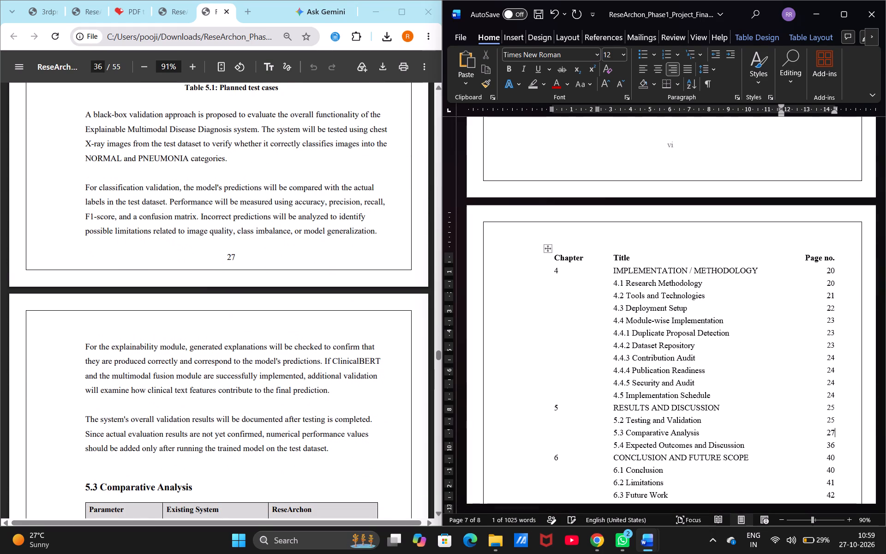
Recheck the pages holding 5.3 Comparative Analysis and 5.2 Testing and Validation in the PDF.
scroll(256, 390, down, 6)
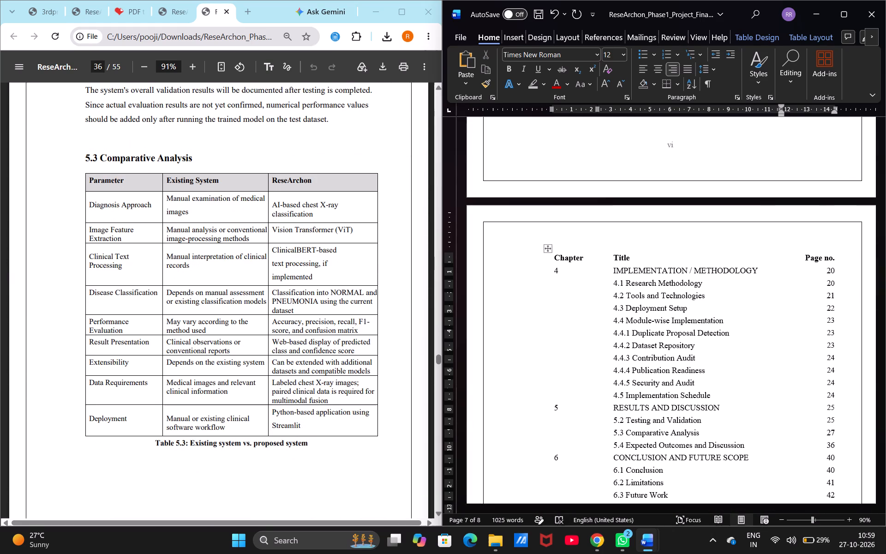
scroll(256, 390, up, 2)
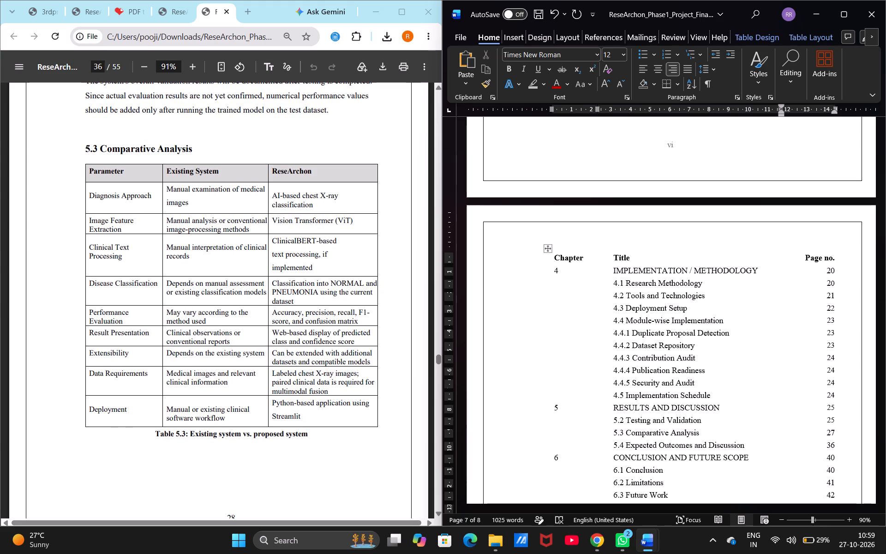
scroll(256, 390, up, 2)
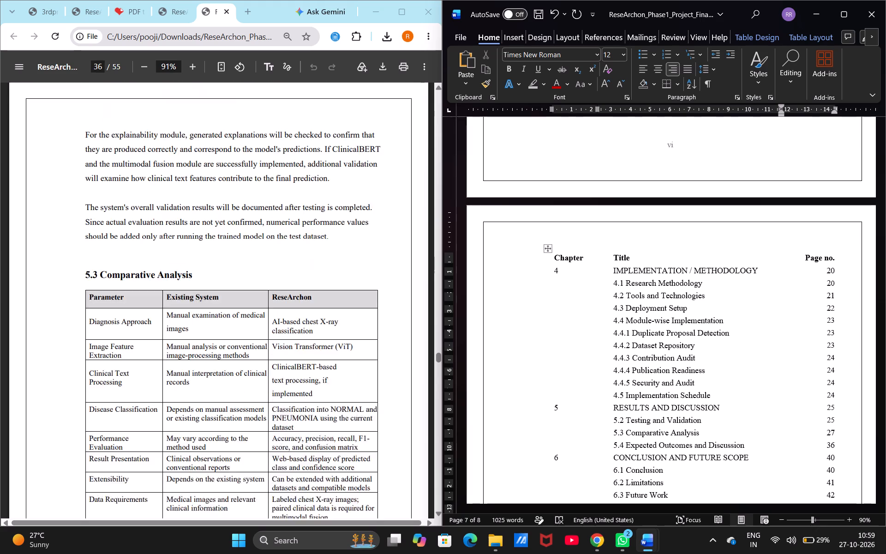
scroll(256, 390, up, 1)
scroll(256, 390, right, 1)
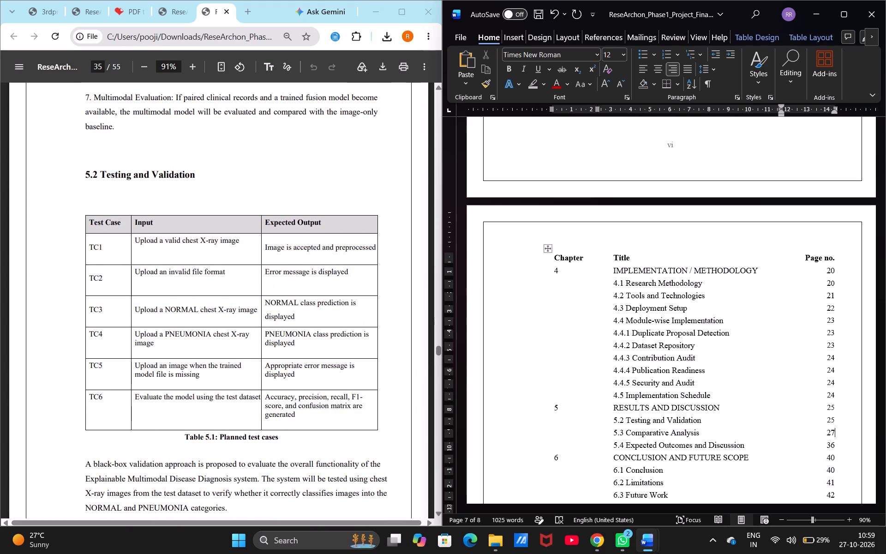
scroll(256, 390, right, 1)
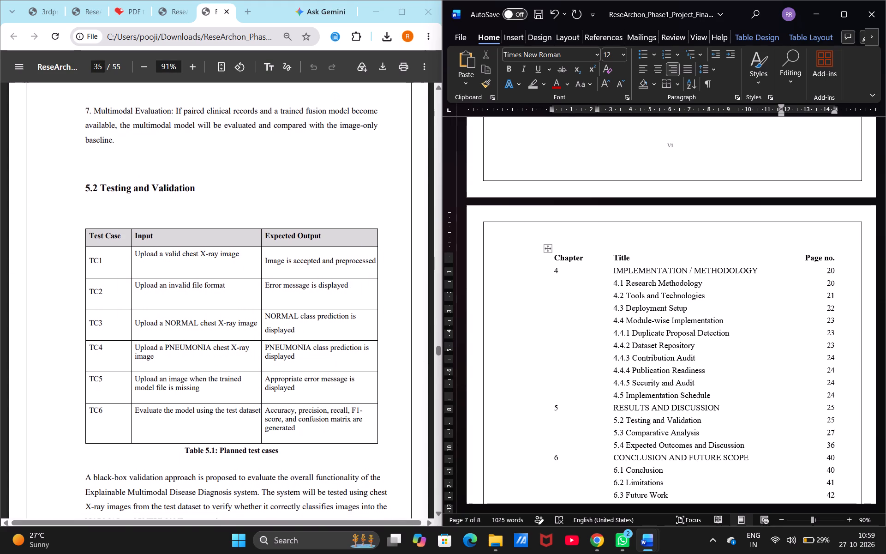
scroll(256, 390, right, 2)
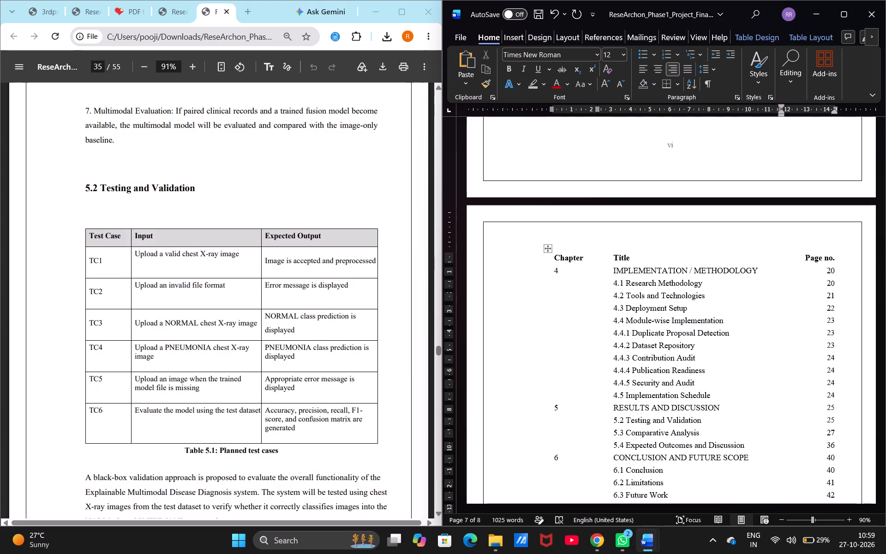
scroll(256, 390, right, 1)
Locate 5.4 Expected Outcomes and Discussion in the PDF and set its page number in the Word contents table to 30.
scroll(256, 390, down, 2)
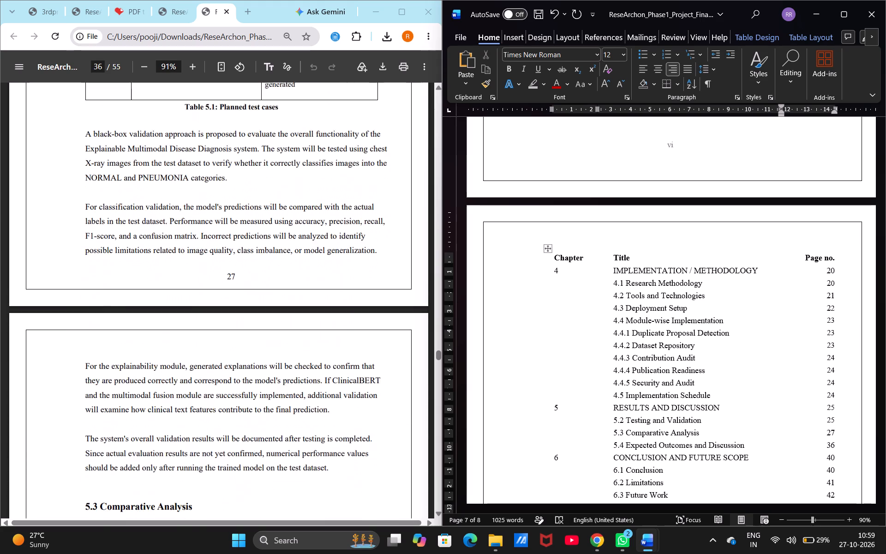
scroll(256, 390, down, 11)
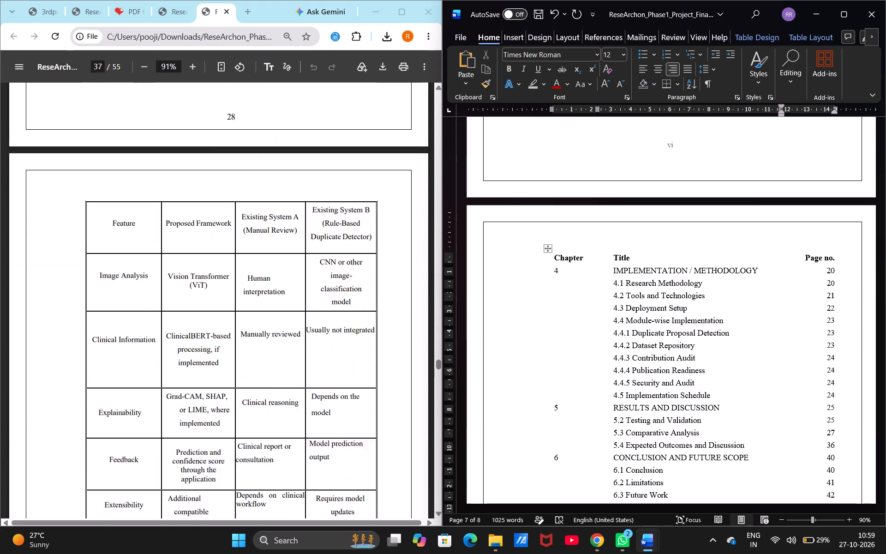
scroll(256, 390, down, 16)
scroll(256, 390, up, 2)
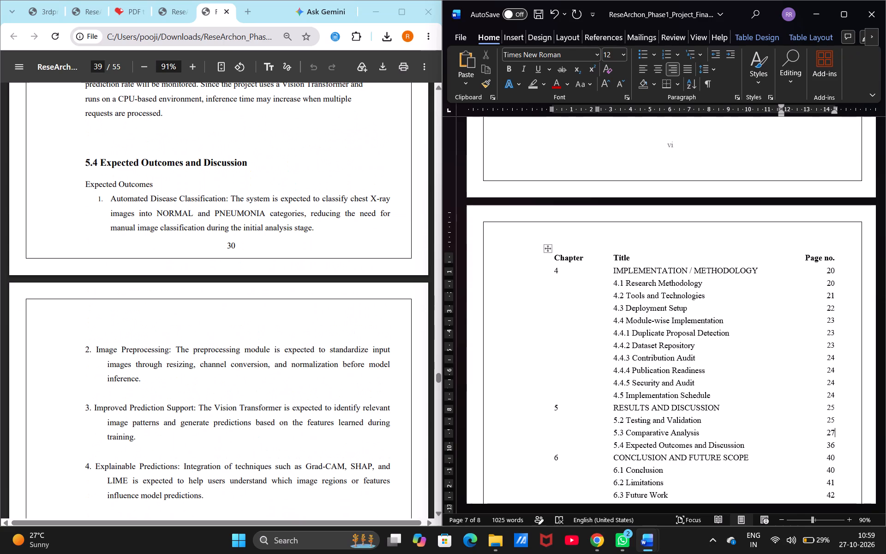
scroll(256, 390, up, 3)
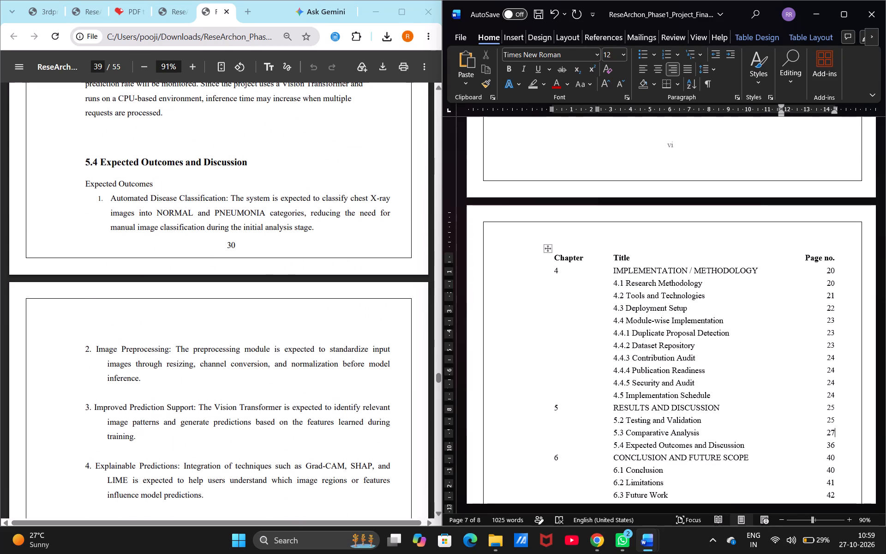
click(832, 442)
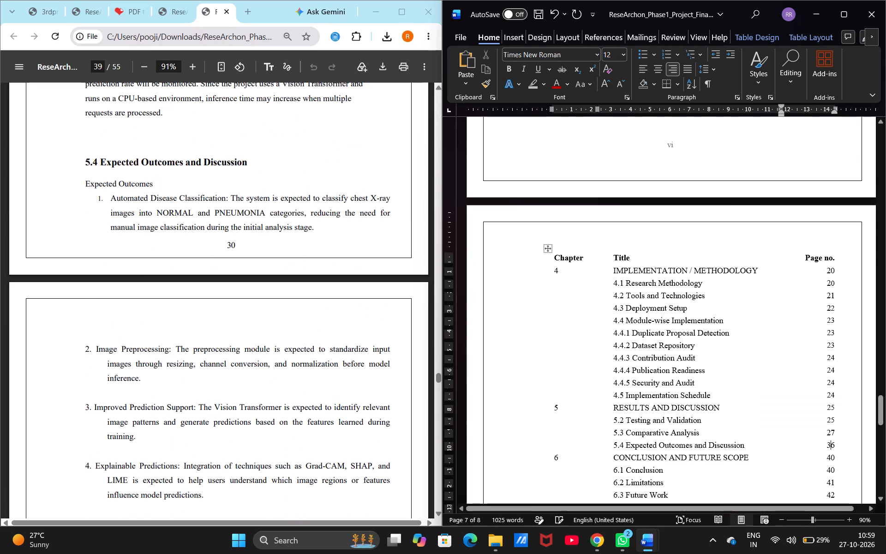
key(Delete)
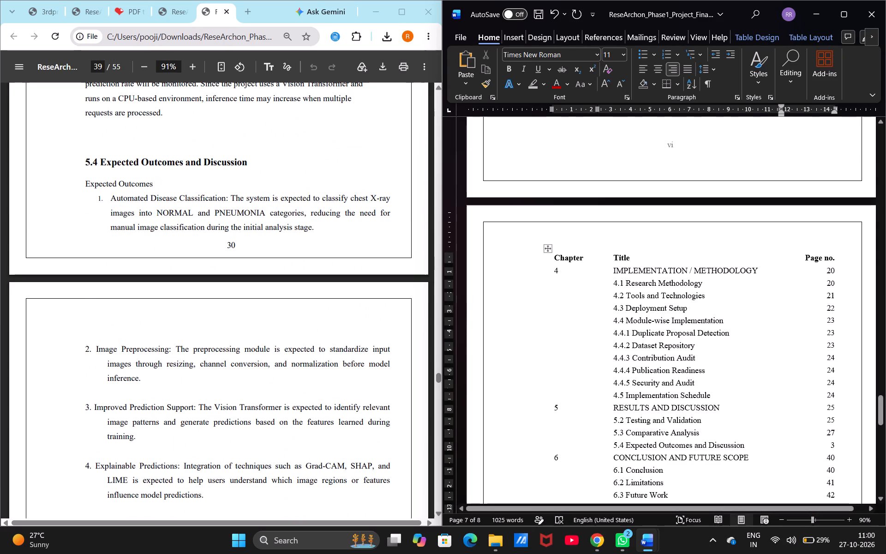
key(0)
Locate Chapter 6 in the PDF and set the page number of the CONCLUSION AND FUTURE SCOPE entry in the Word contents table to 34.
scroll(186, 411, down, 4)
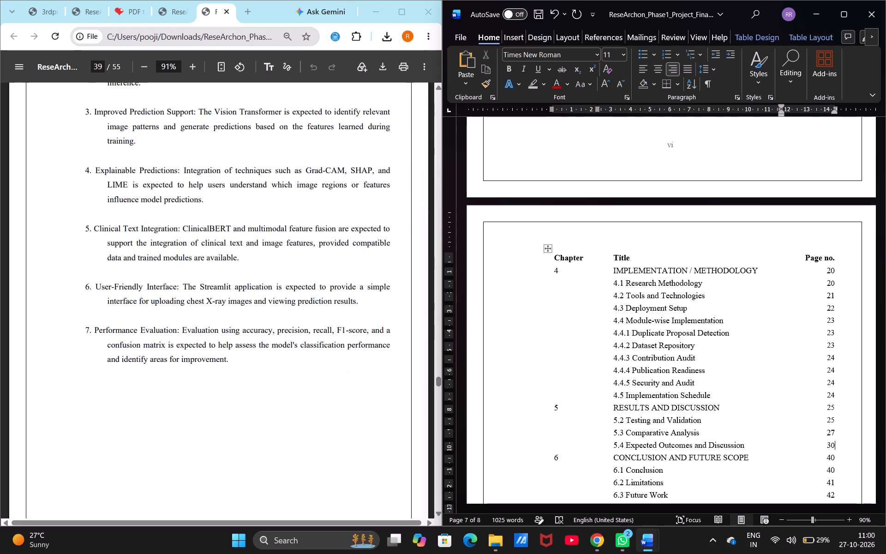
scroll(186, 411, down, 7)
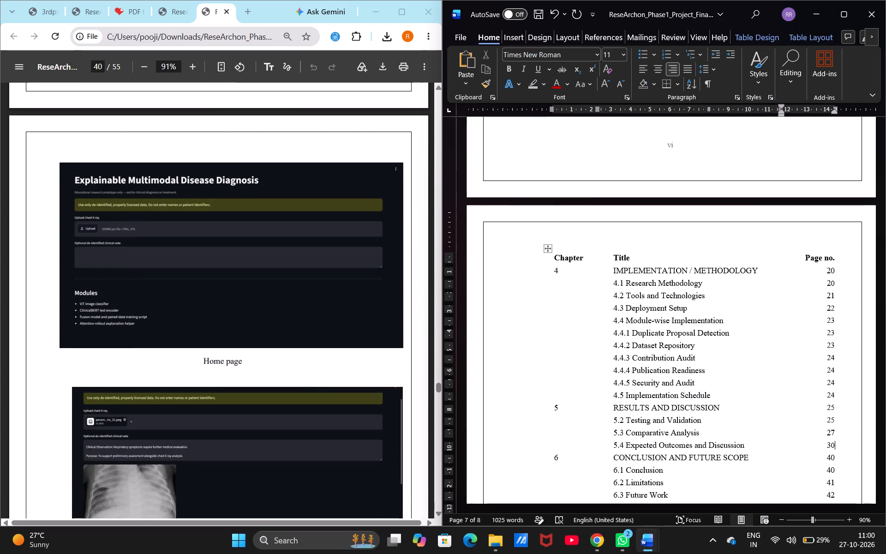
scroll(186, 411, down, 6)
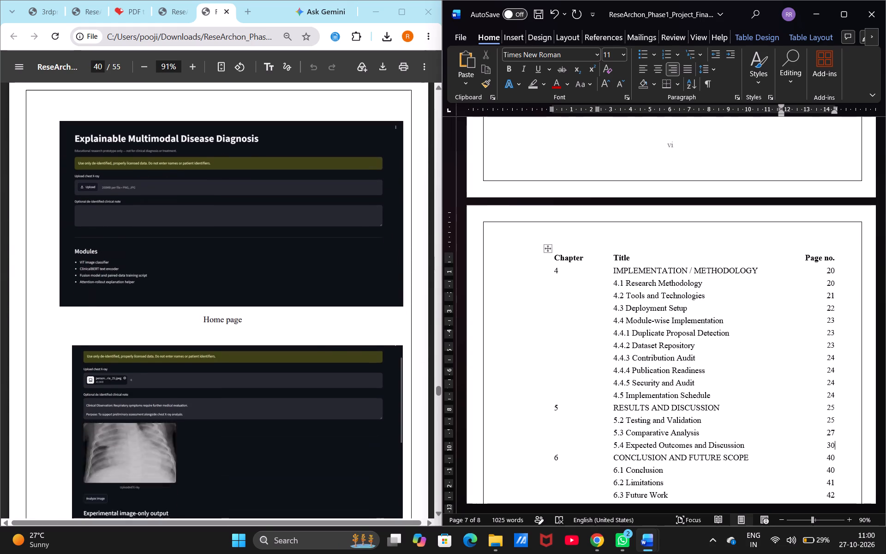
scroll(186, 411, down, 10)
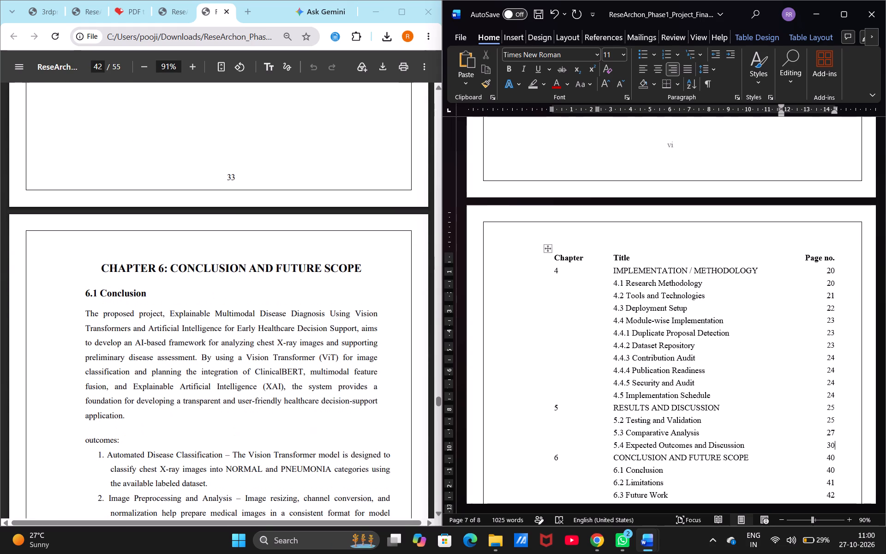
scroll(186, 411, down, 2)
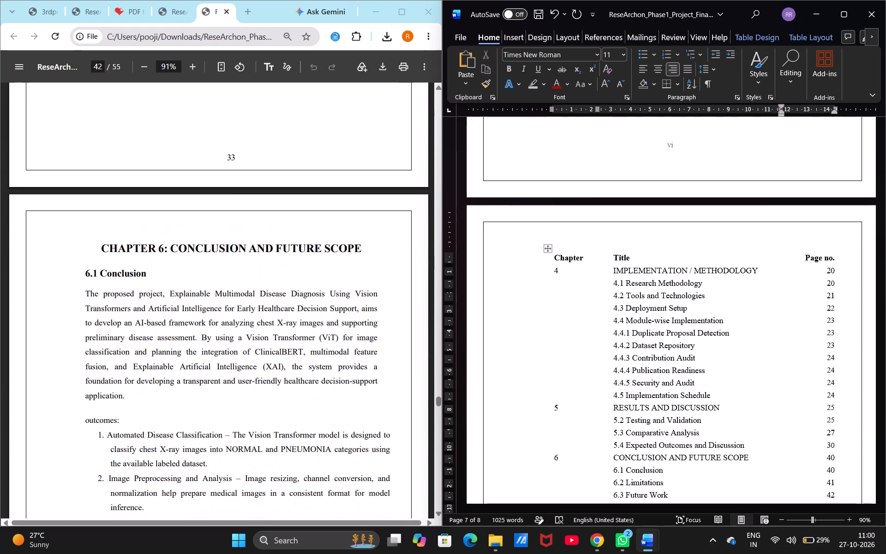
scroll(186, 411, down, 1)
scroll(626, 403, down, 1)
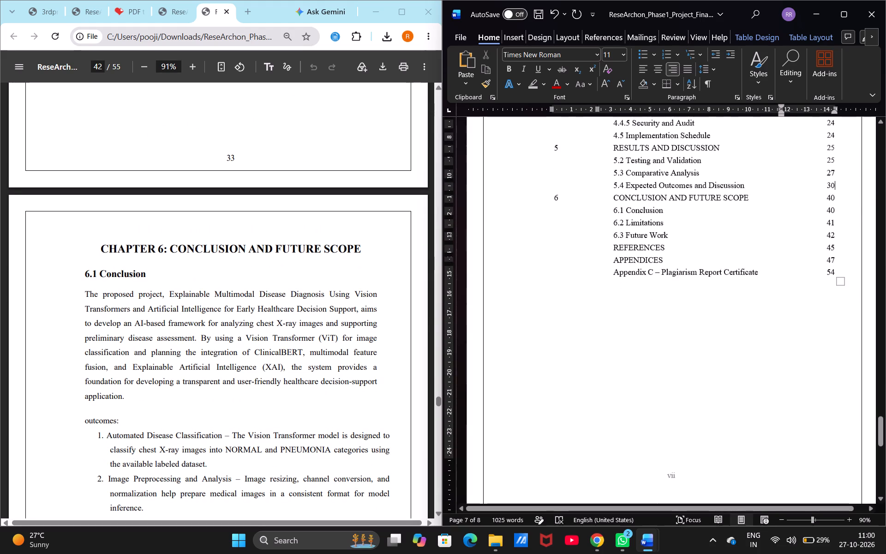
scroll(626, 403, down, 1)
scroll(162, 457, down, 1)
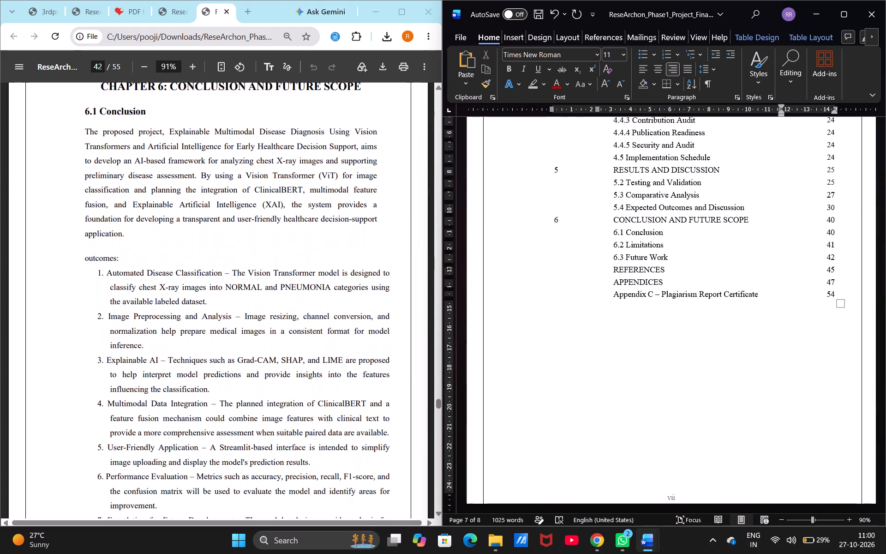
scroll(162, 457, down, 2)
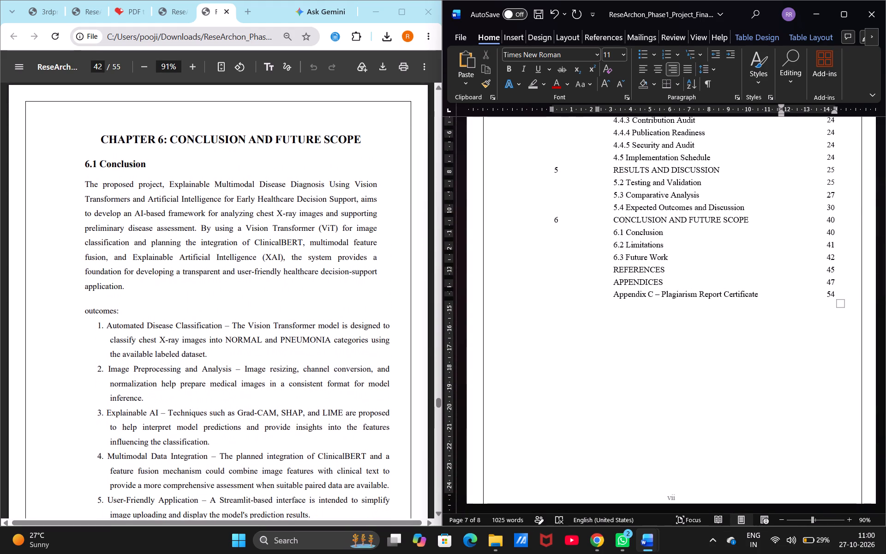
scroll(162, 457, down, 2)
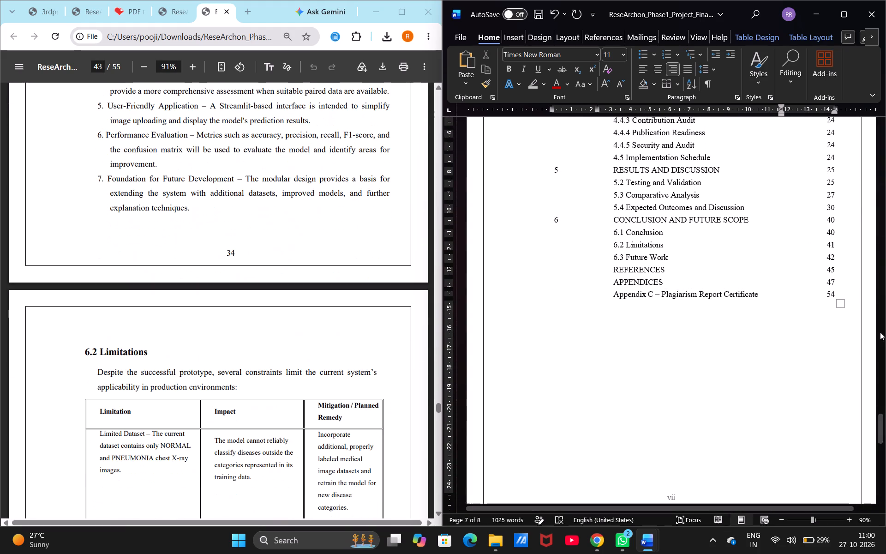
click(833, 219)
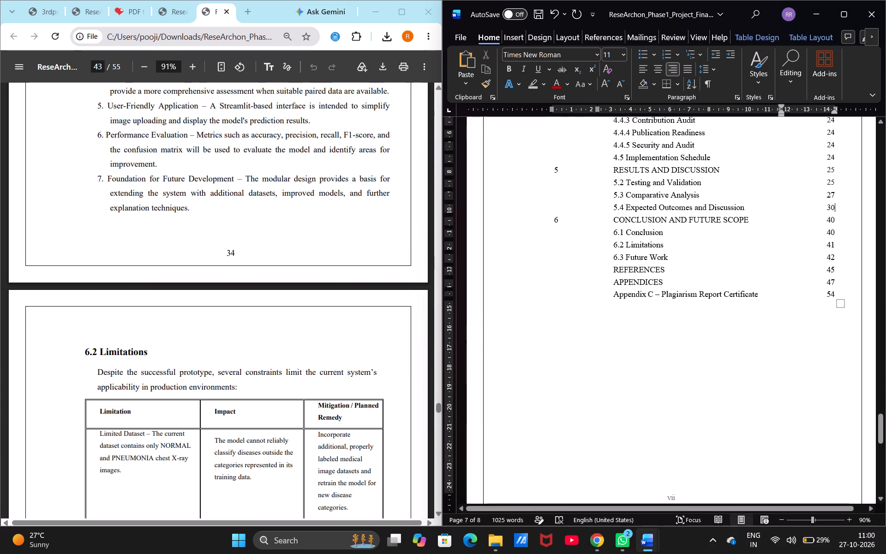
key(BackSpace)
key(BackSpace)
text(34)
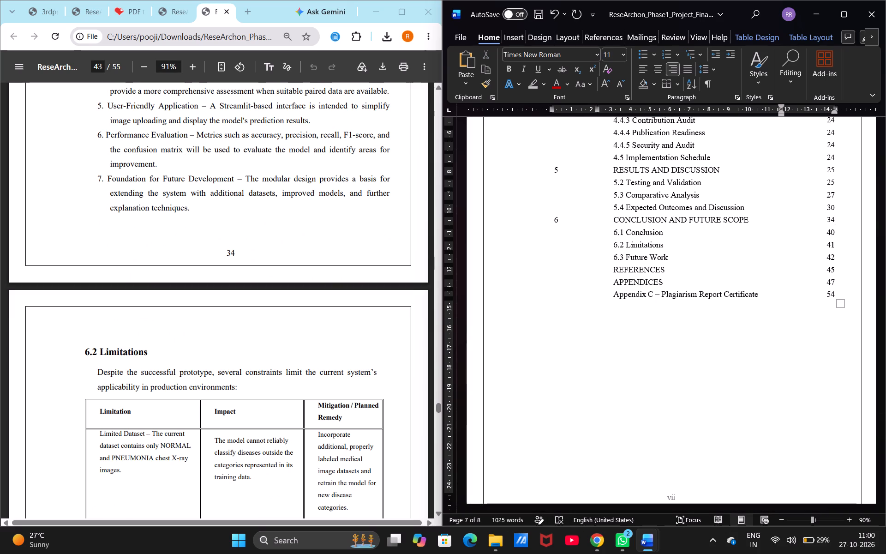
Set the page numbers in the Word contents table to 34 for 6.1 Conclusion and 35 for 6.2 Limitations.
key(Down)
key(BackSpace)
key(BackSpace)
text(34)
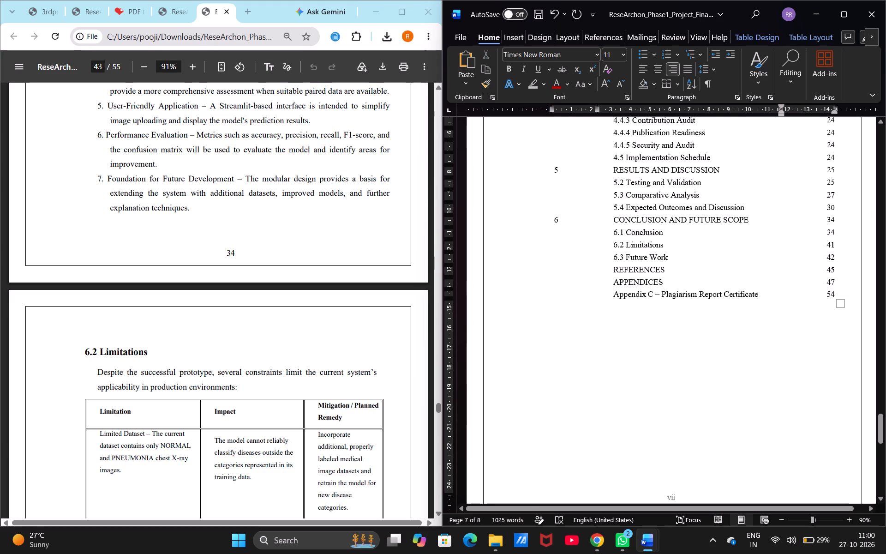
key(Down)
key(BackSpace)
key(BackSpace)
text(35)
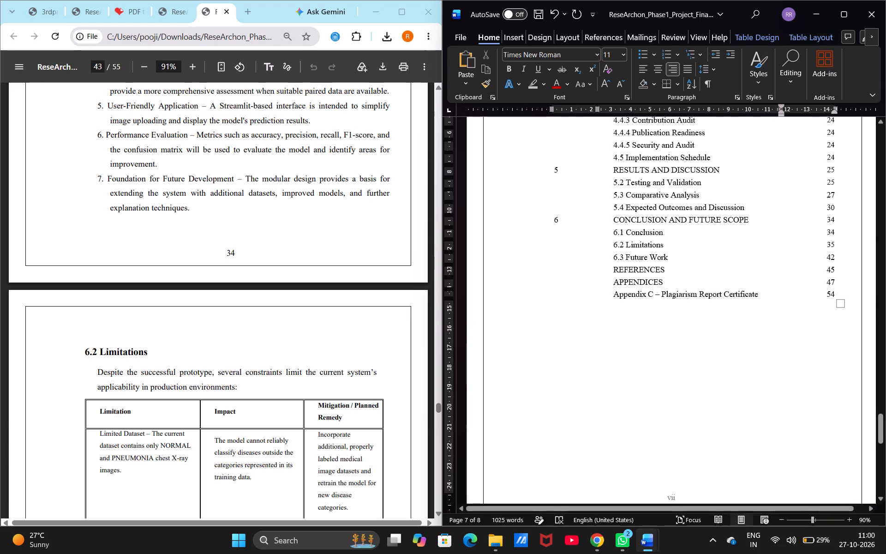
Locate 6.3 Future Work in the PDF and set its page number in the Word contents table to 36.
scroll(362, 365, down, 9)
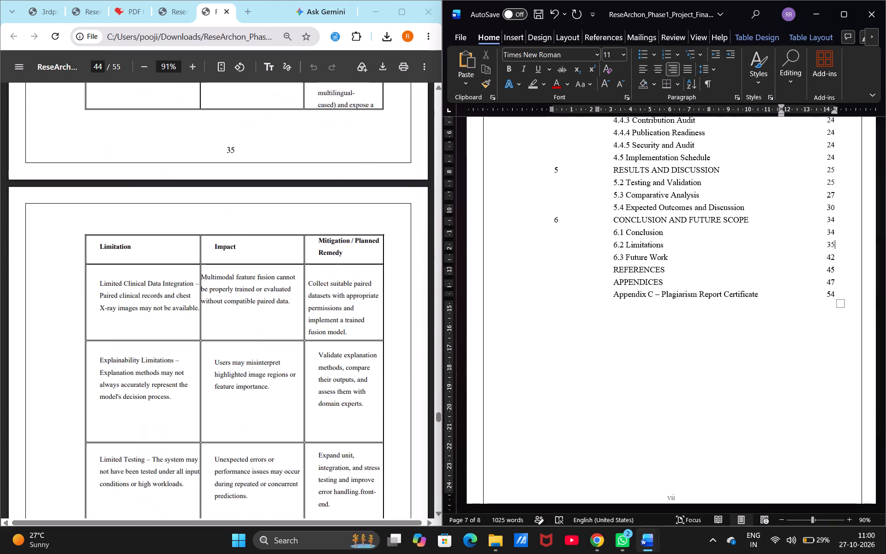
scroll(362, 365, down, 5)
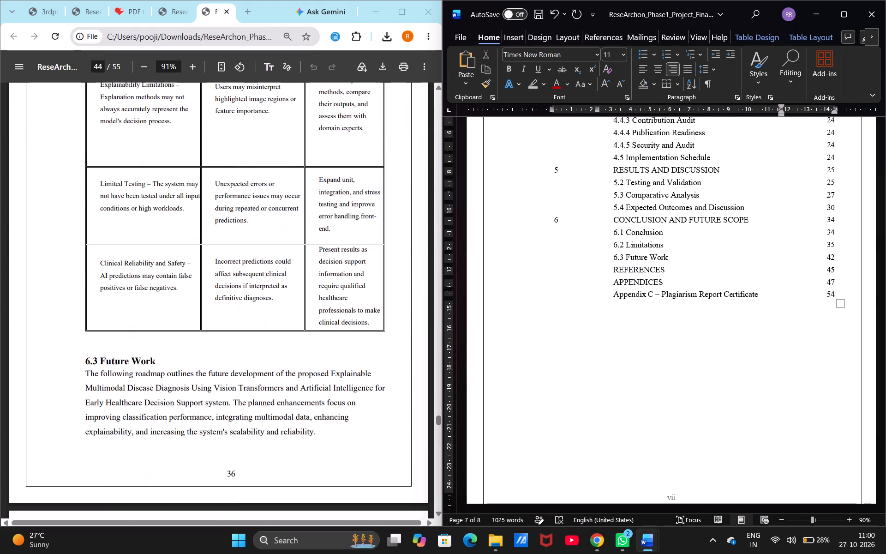
scroll(362, 365, down, 2)
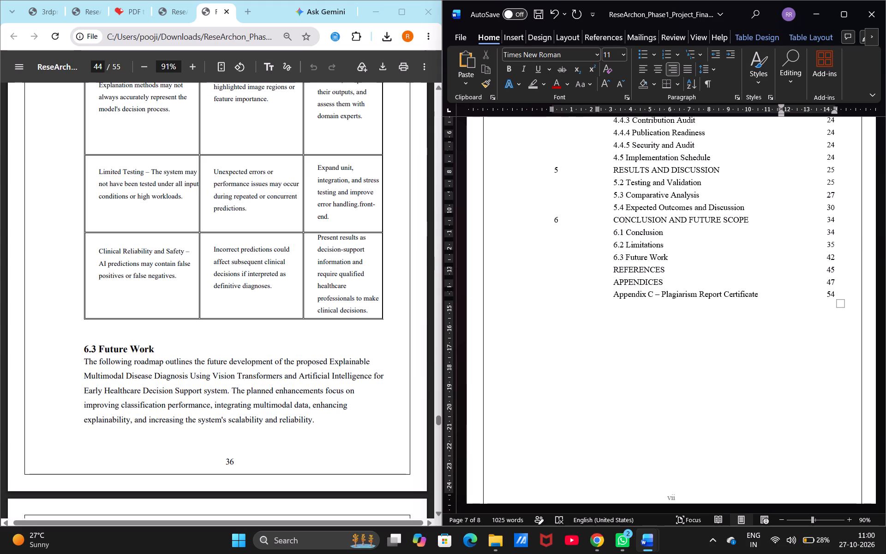
key(Down)
key(BackSpace)
key(BackSpace)
text(36)
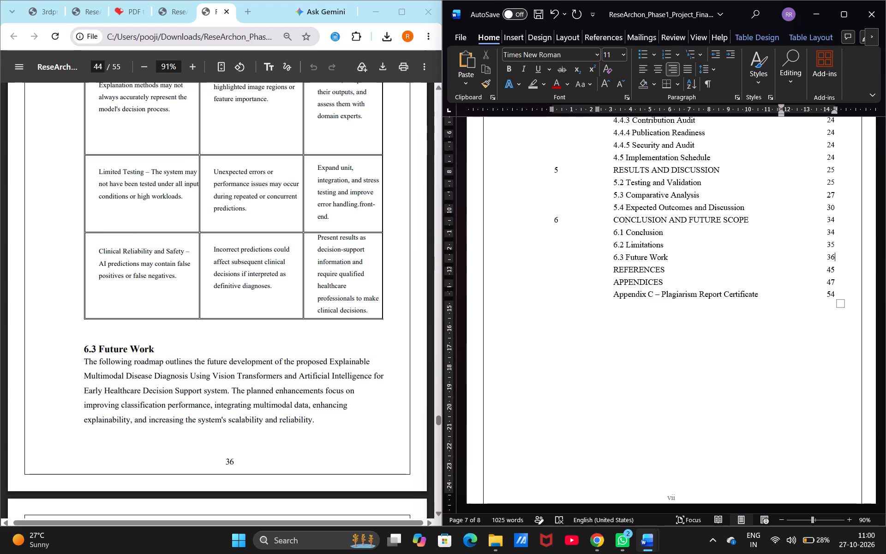
Locate the References section in the PDF and set the REFERENCES page number in the Word contents table to 39.
scroll(162, 368, down, 10)
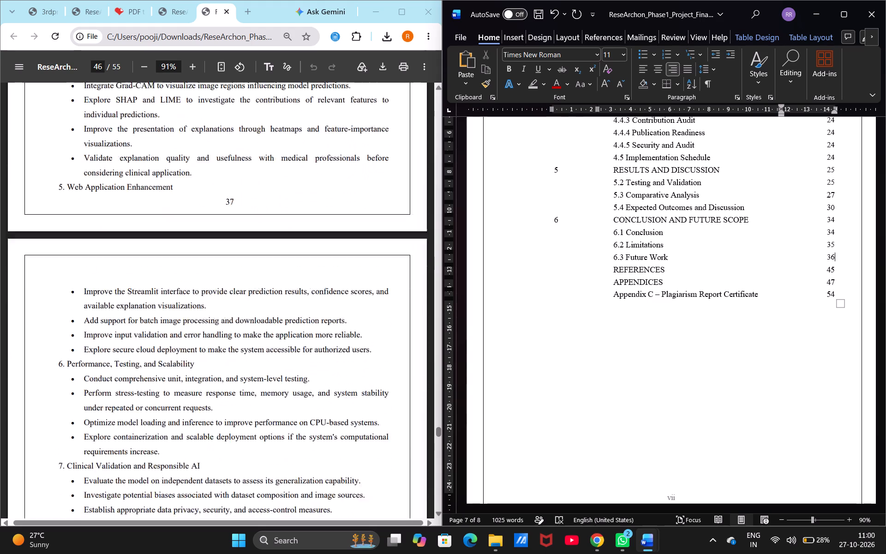
scroll(162, 368, down, 6)
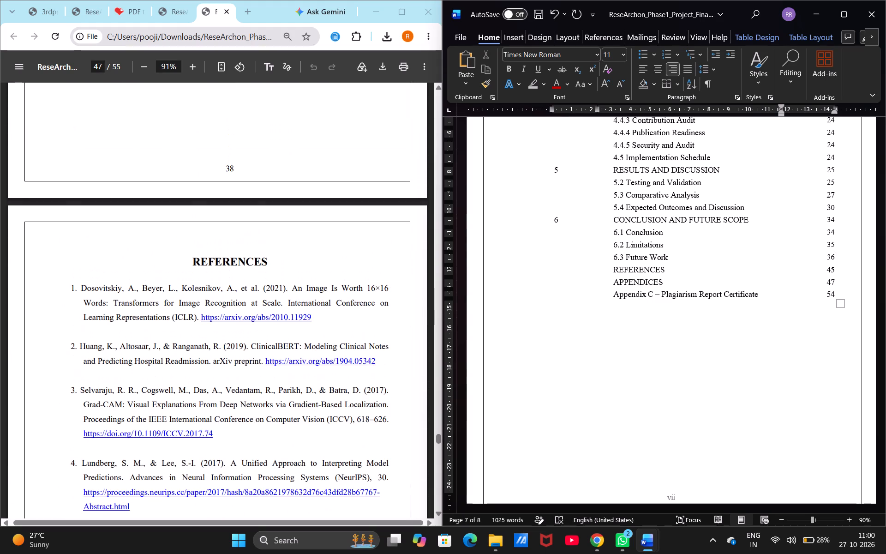
scroll(162, 368, down, 3)
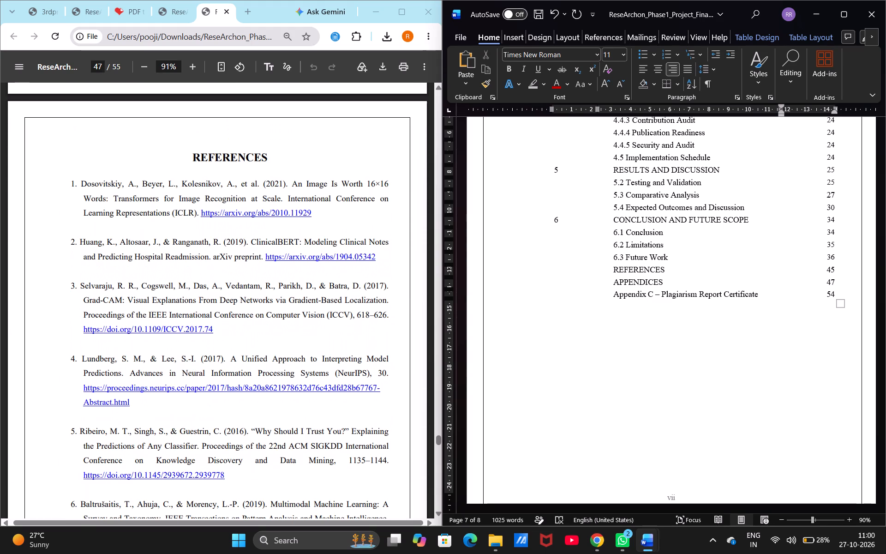
scroll(162, 368, down, 4)
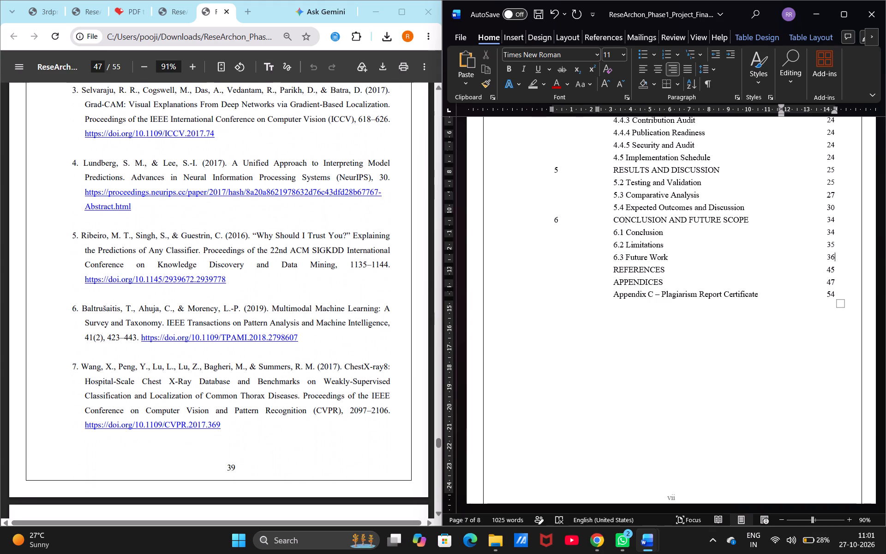
key(Down)
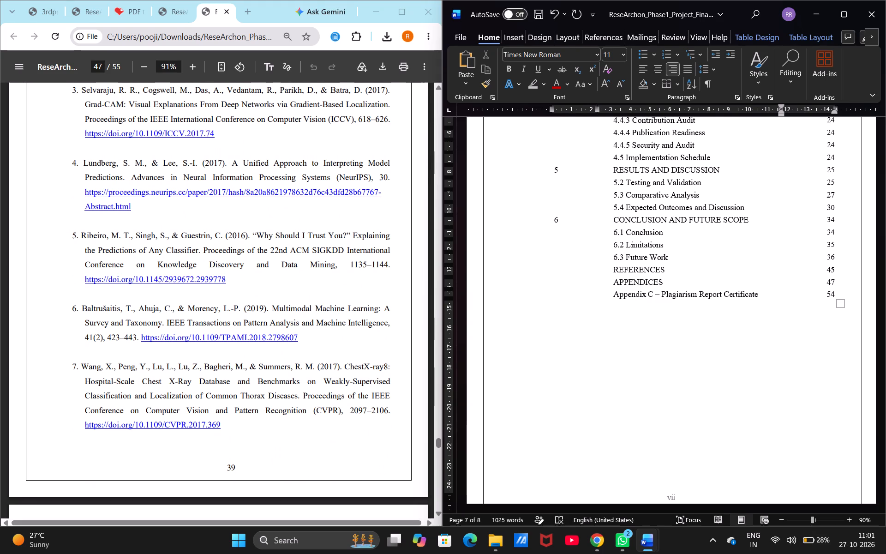
key(BackSpace)
key(BackSpace)
text(39)
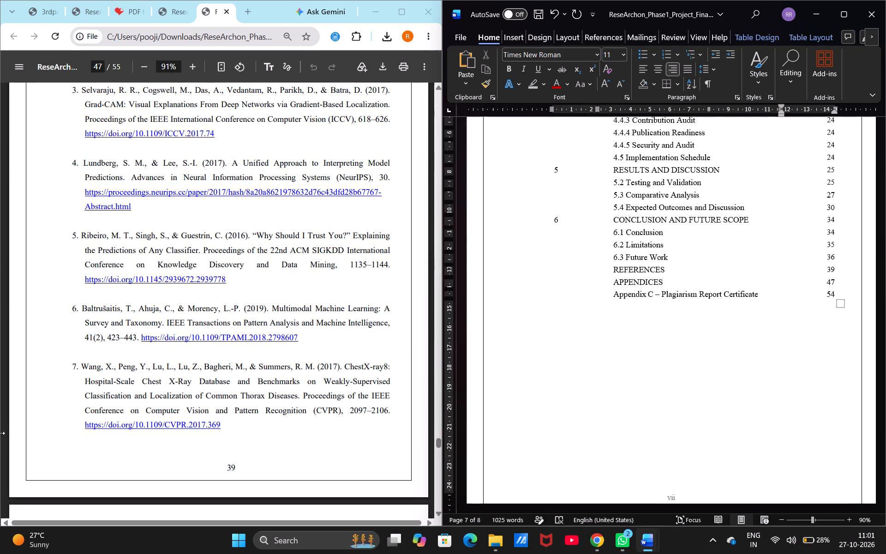
Locate the Appendices heading in the PDF and set the APPENDICES page number in the Word contents table to 41.
scroll(164, 398, down, 7)
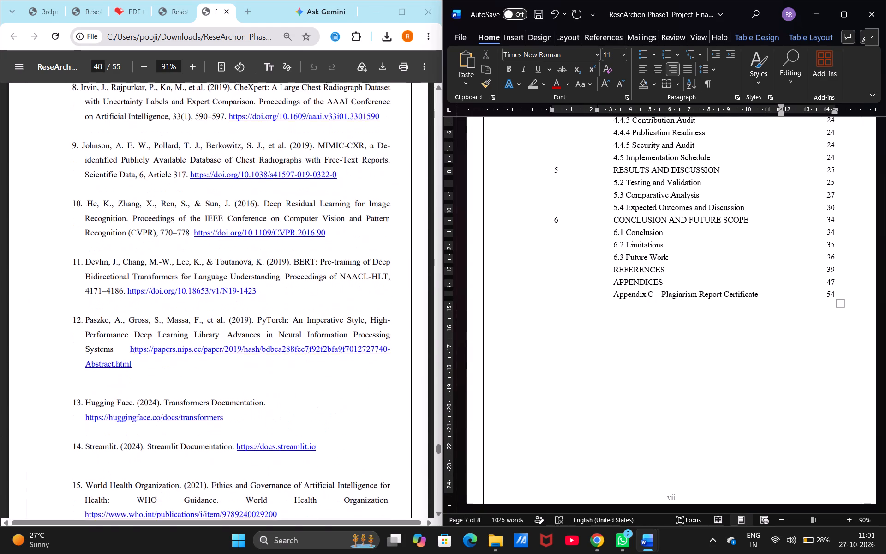
scroll(164, 398, down, 12)
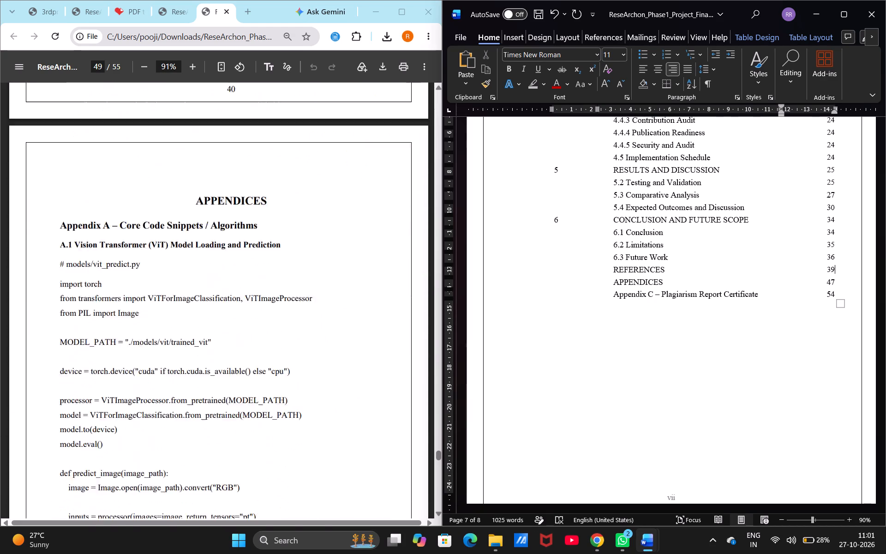
scroll(164, 398, down, 4)
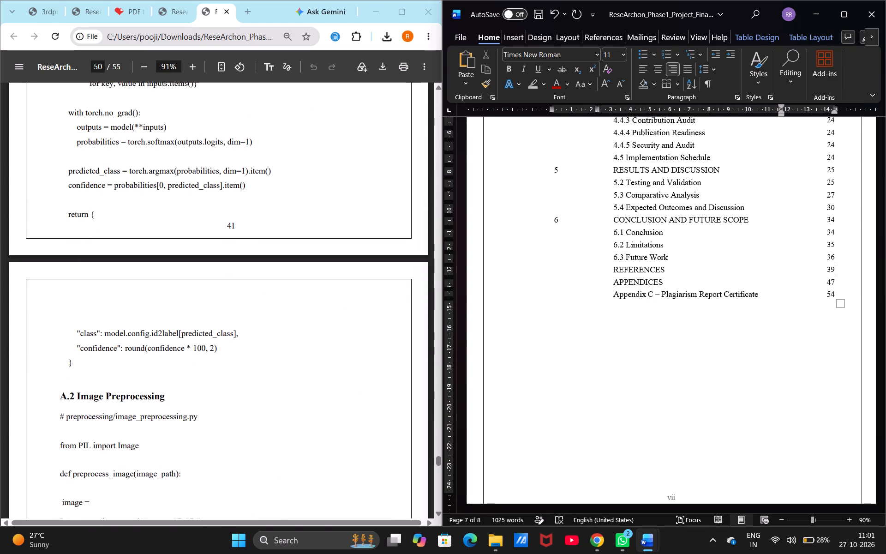
scroll(164, 398, down, 1)
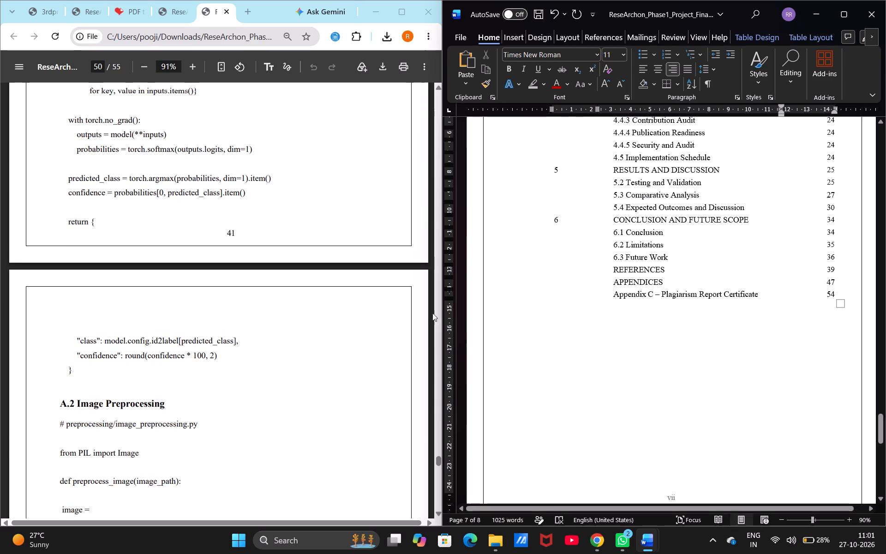
click(832, 282)
key(Right)
key(BackSpace)
key(1)
key(BackSpace)
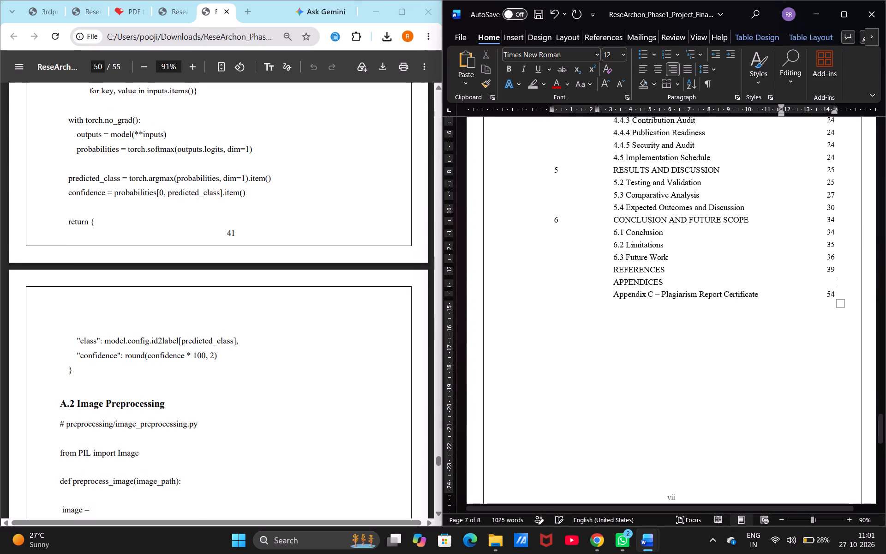
text(451)
key(BackSpace)
key(BackSpace)
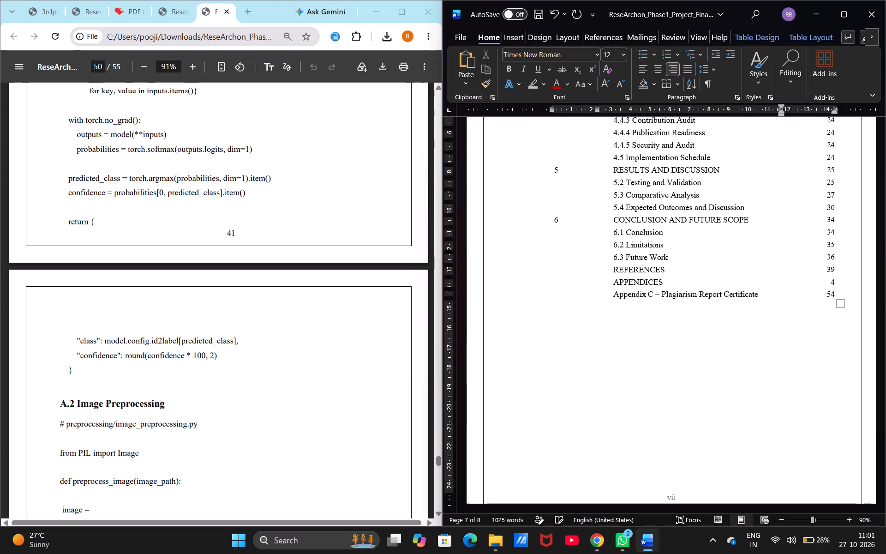
key(1)
Look through the Appendix A code pages in the PDF and recheck the page where the Appendices begin.
scroll(121, 425, down, 8)
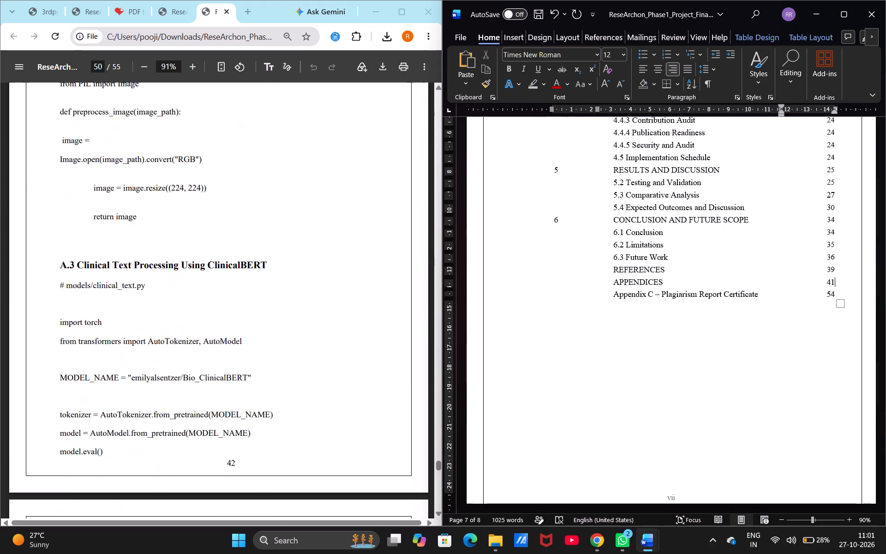
scroll(121, 425, down, 3)
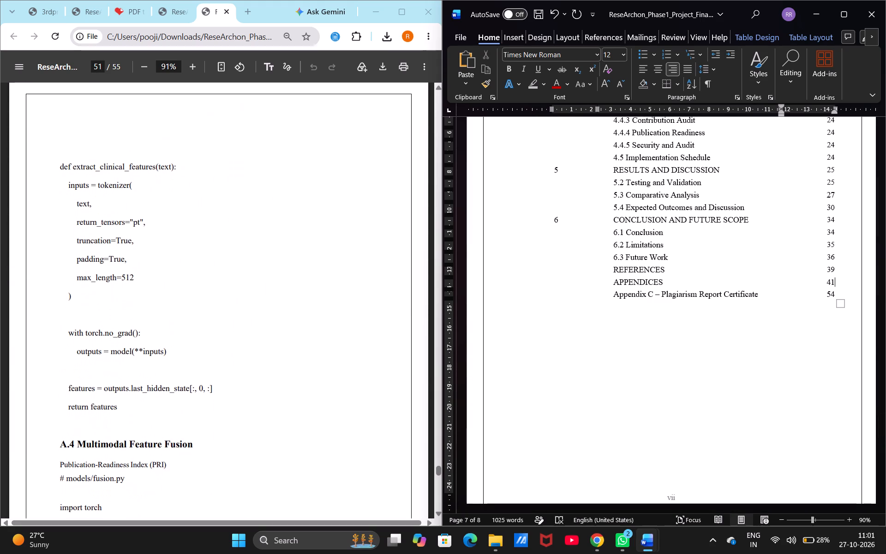
scroll(121, 425, down, 2)
scroll(121, 425, right, 2)
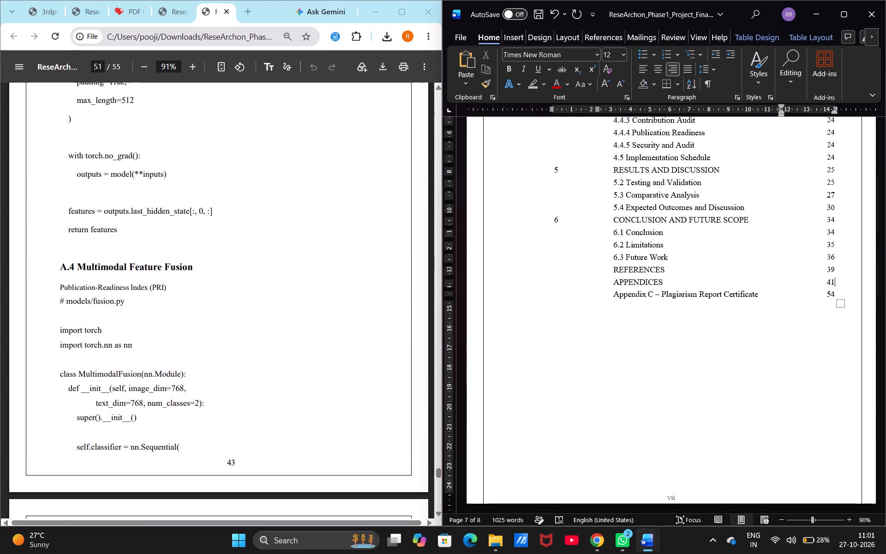
scroll(121, 425, right, 2)
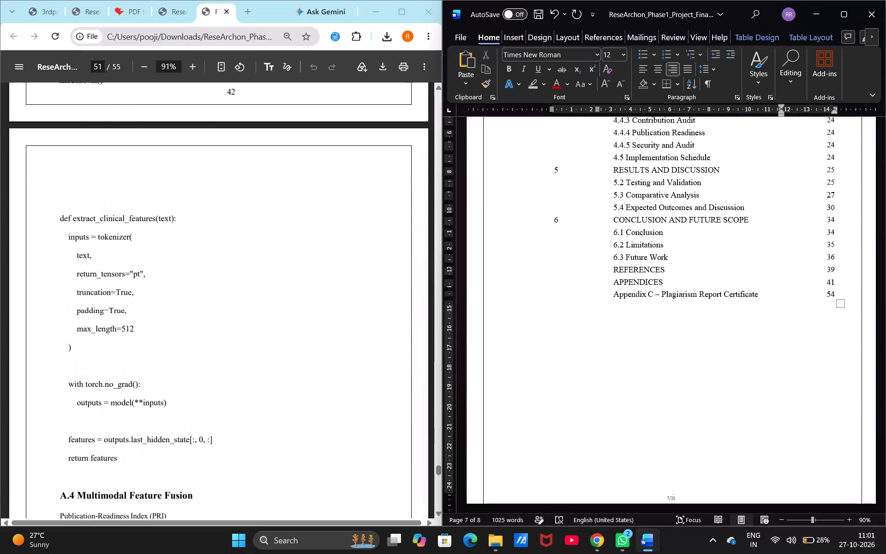
scroll(121, 425, up, 5)
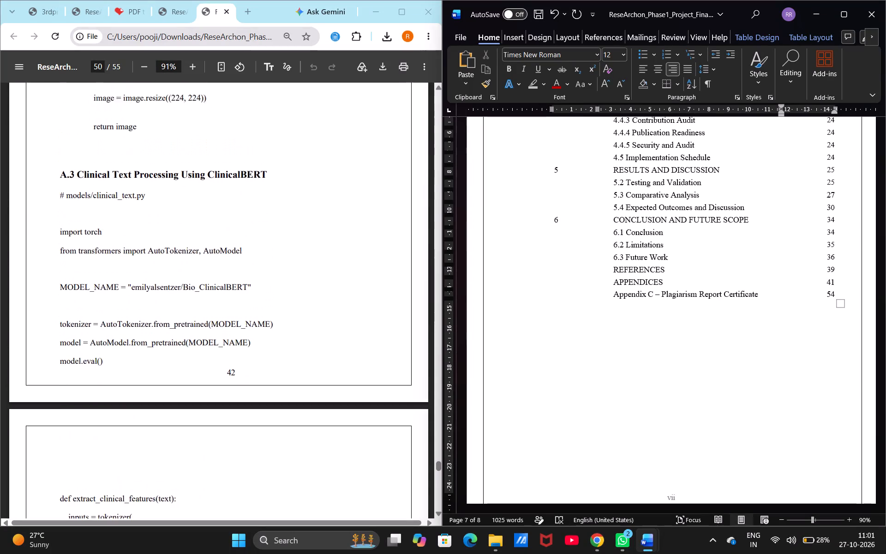
scroll(121, 425, up, 8)
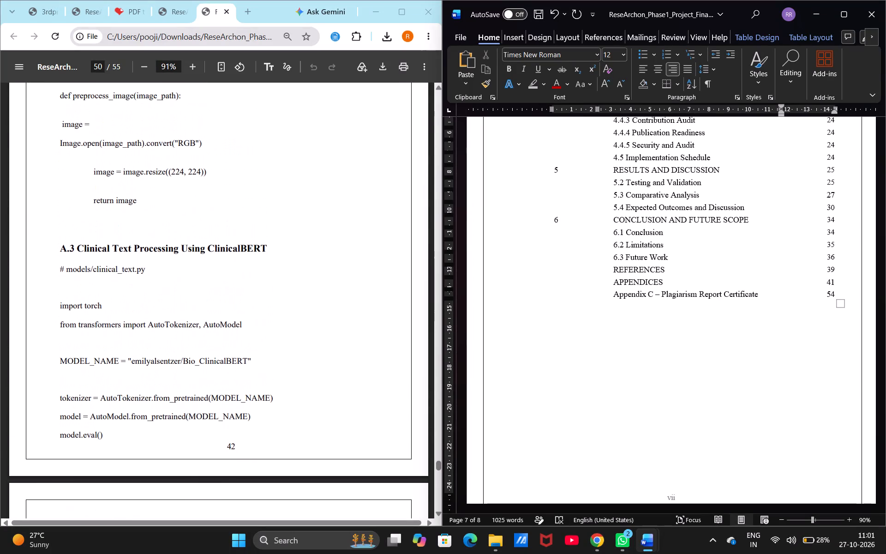
scroll(121, 425, up, 5)
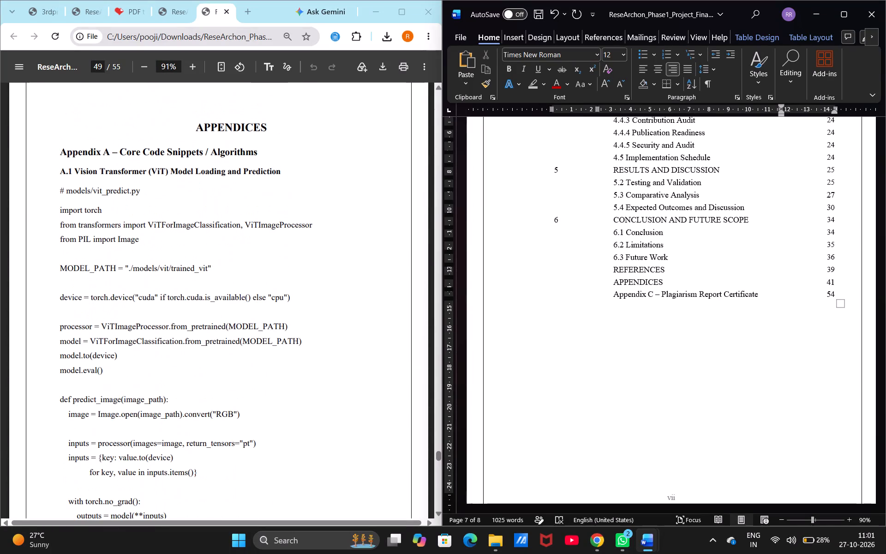
scroll(121, 425, up, 1)
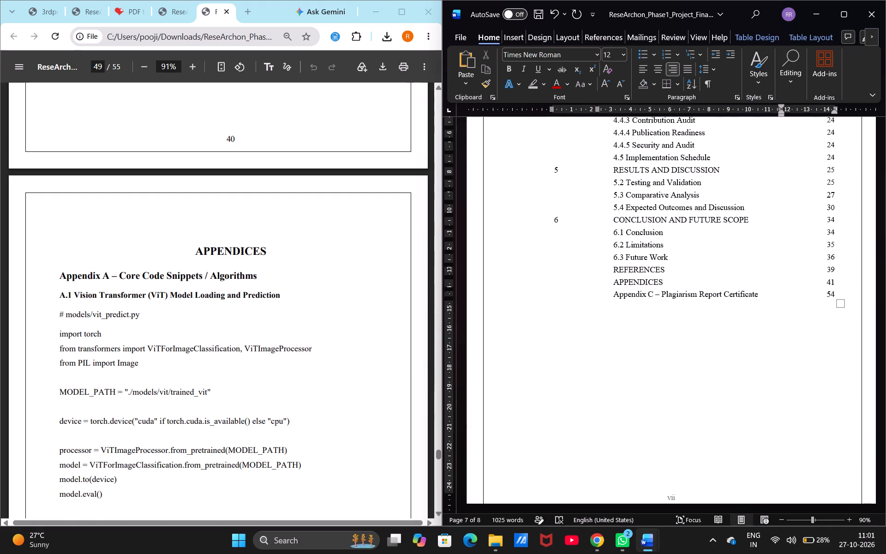
Go past Appendix A in the PDF and set the Appendix C – Plagiarism Report Certificate page number in the Word contents table to 45.
scroll(121, 425, down, 9)
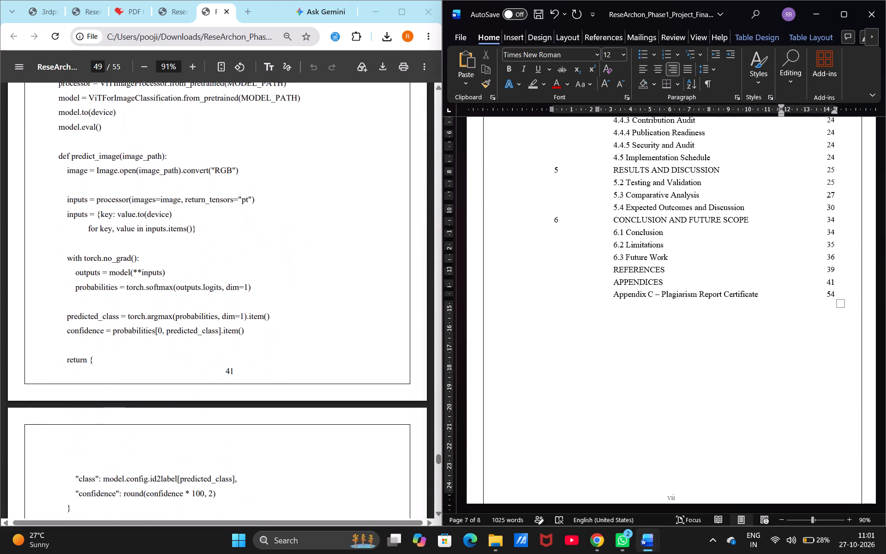
scroll(121, 425, down, 12)
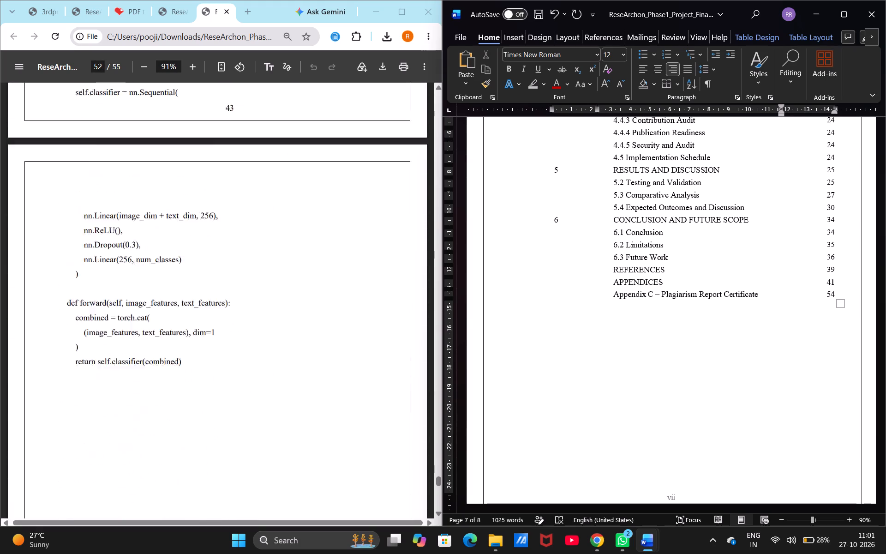
scroll(121, 425, down, 3)
scroll(121, 425, right, 1)
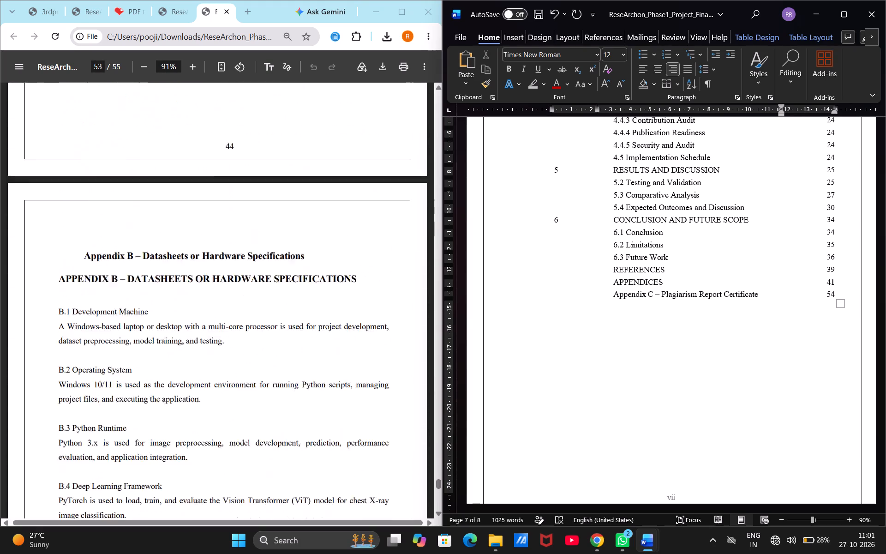
scroll(121, 425, right, 1)
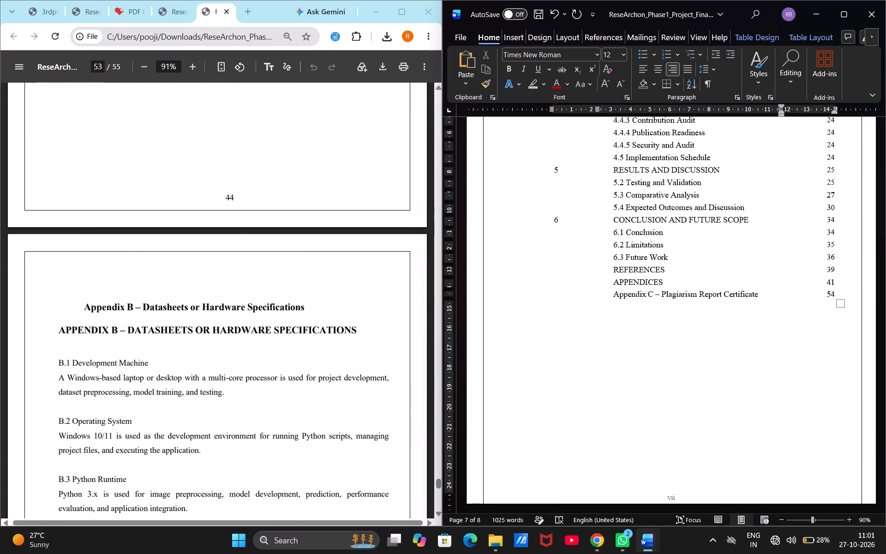
scroll(121, 425, right, 1)
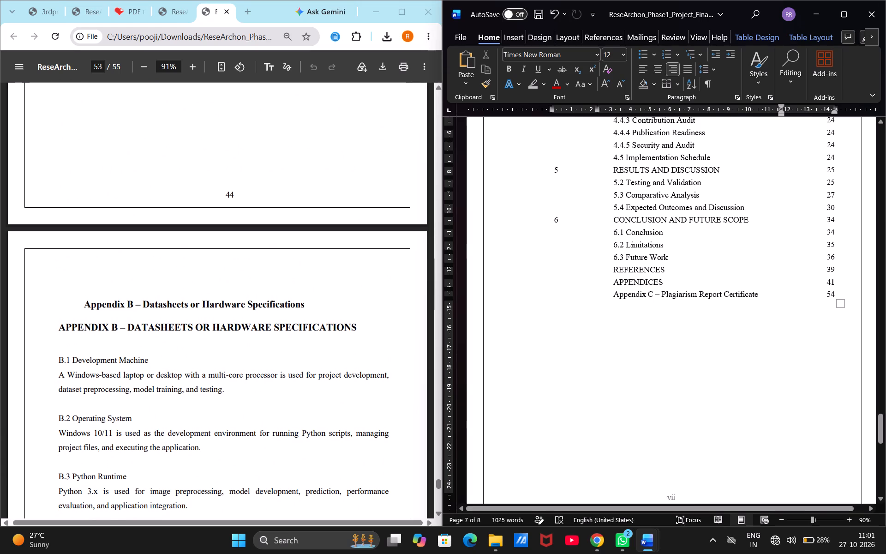
key(Down)
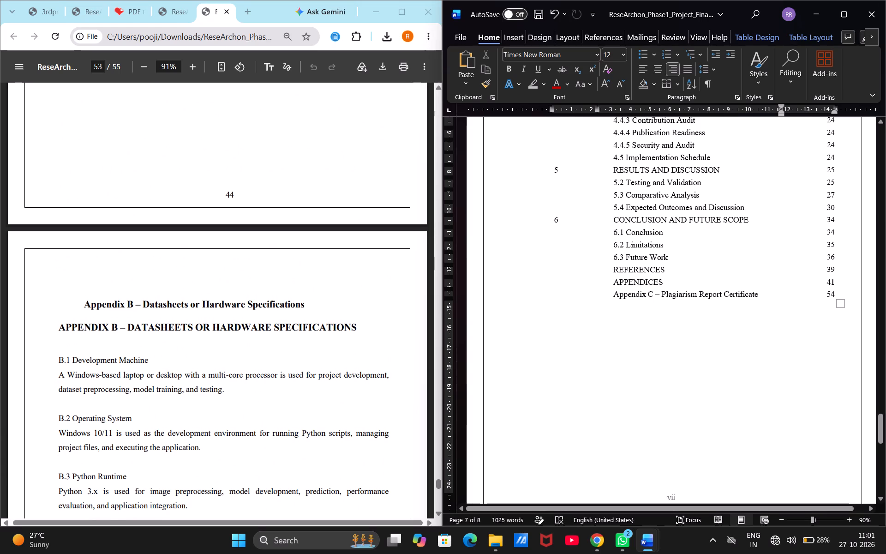
key(Delete)
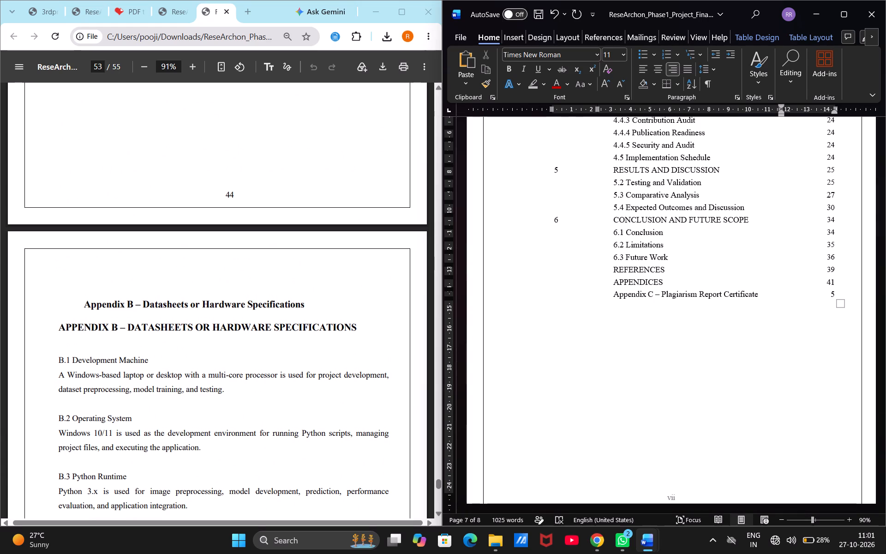
key(Left)
key(4)
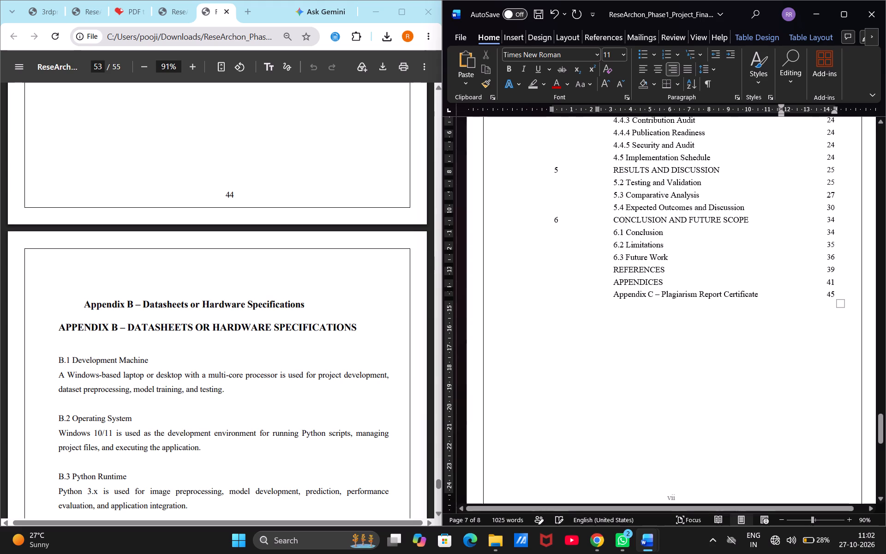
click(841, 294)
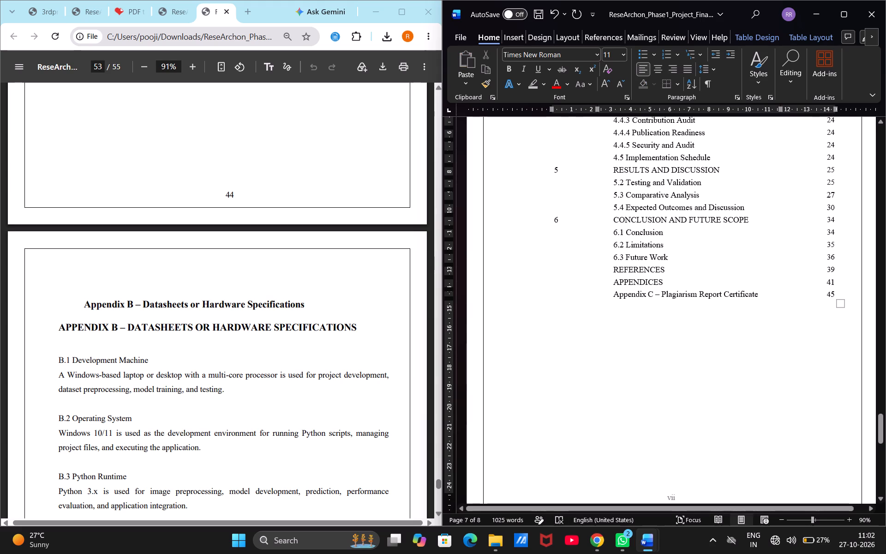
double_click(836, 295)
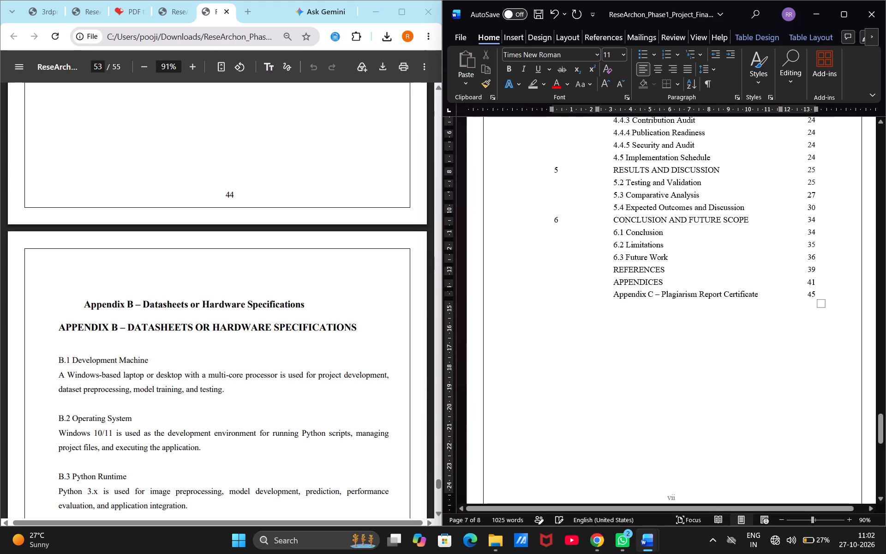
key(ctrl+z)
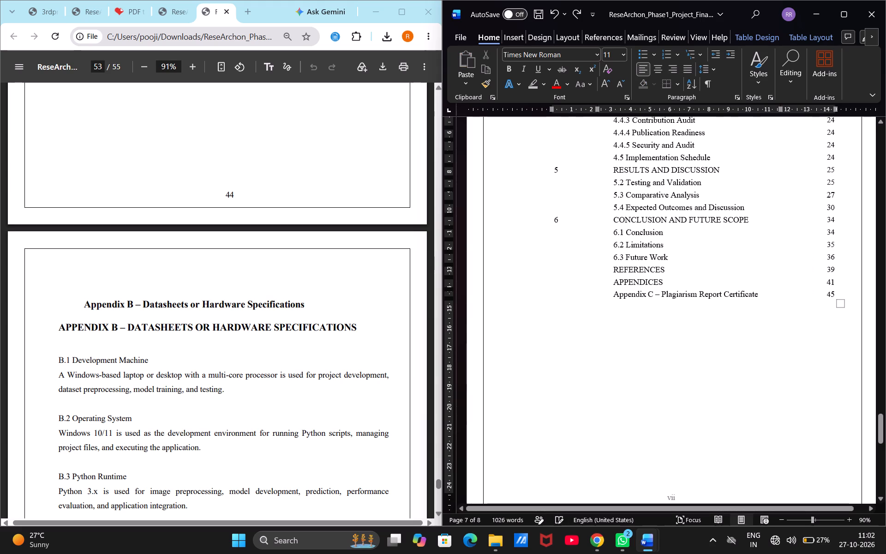
Re-enter 45 as the page number of the Appendix C – Plagiarism Report Certificate entry in the Word contents table.
click(832, 294)
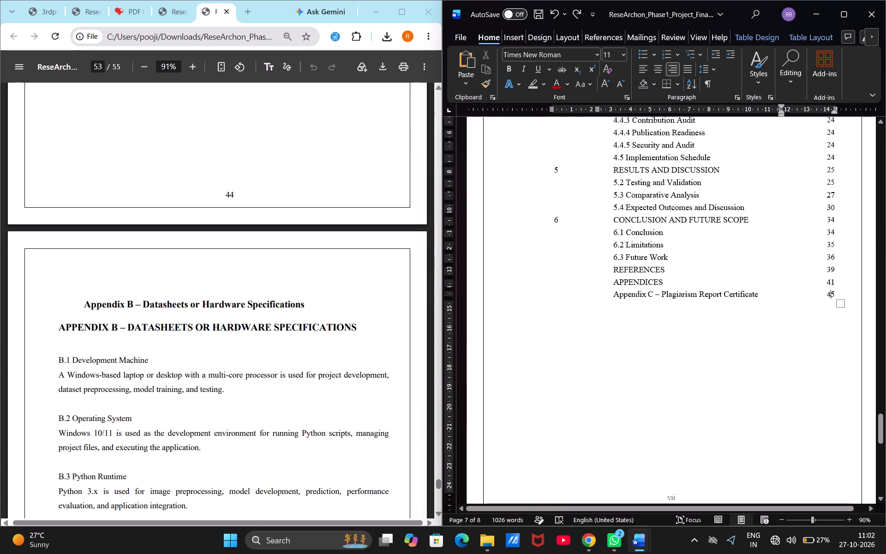
key(Right)
key(BackSpace)
key(BackSpace)
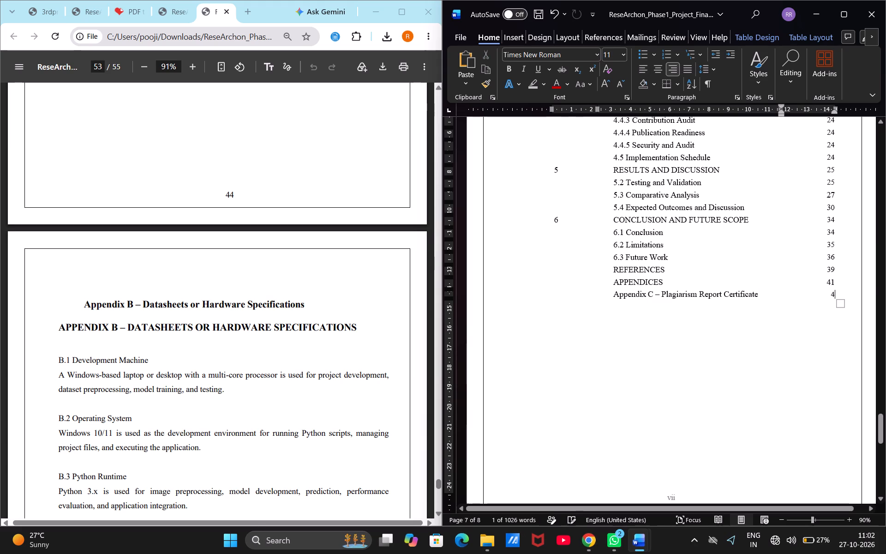
key(5)
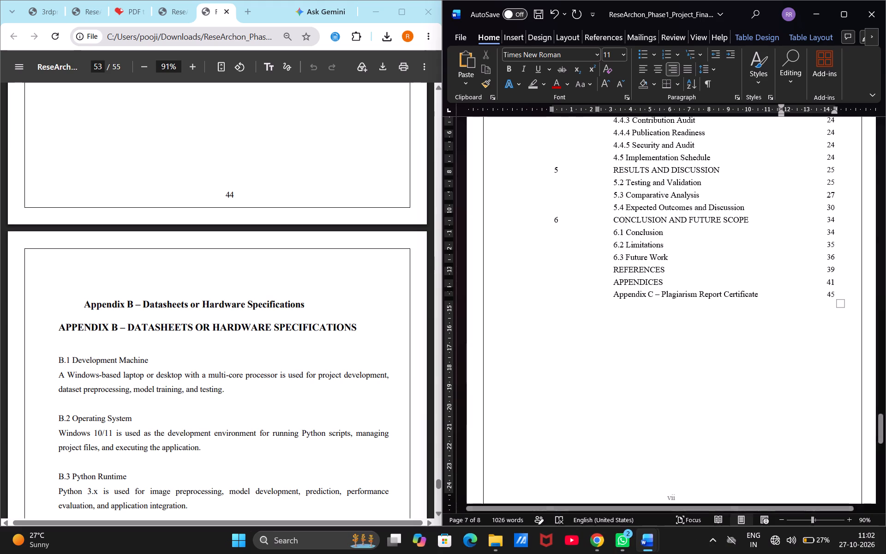
Check in the PDF which page Appendix C – Plagiarism Report Certificate falls on and where Appendix D starts.
scroll(286, 445, down, 6)
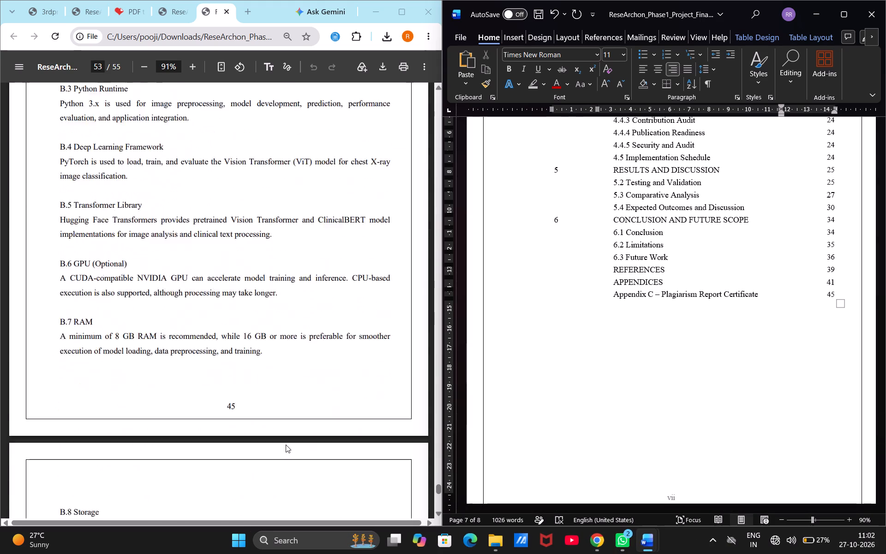
scroll(286, 445, down, 6)
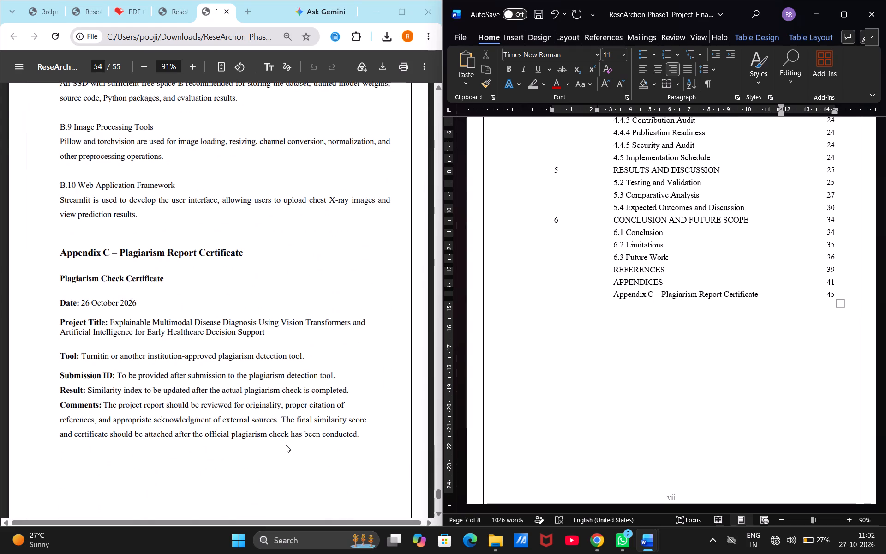
scroll(286, 445, down, 1)
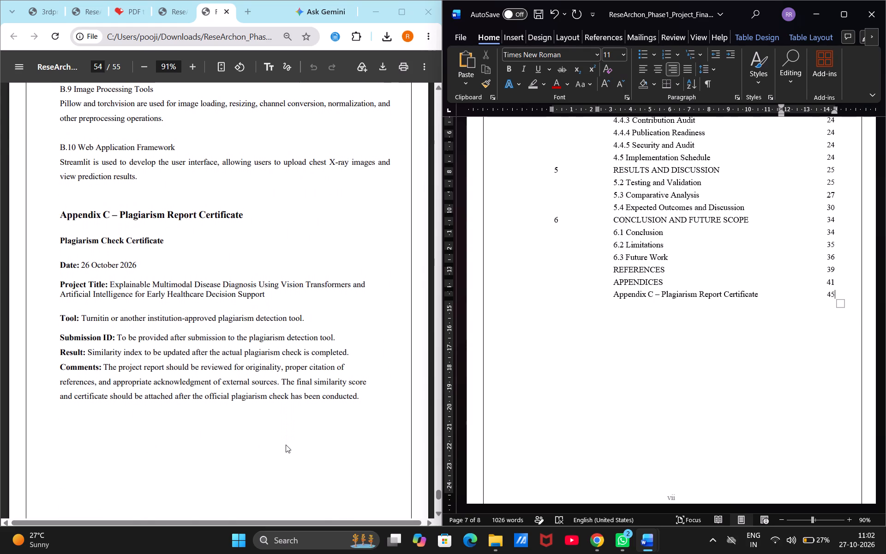
scroll(286, 445, down, 2)
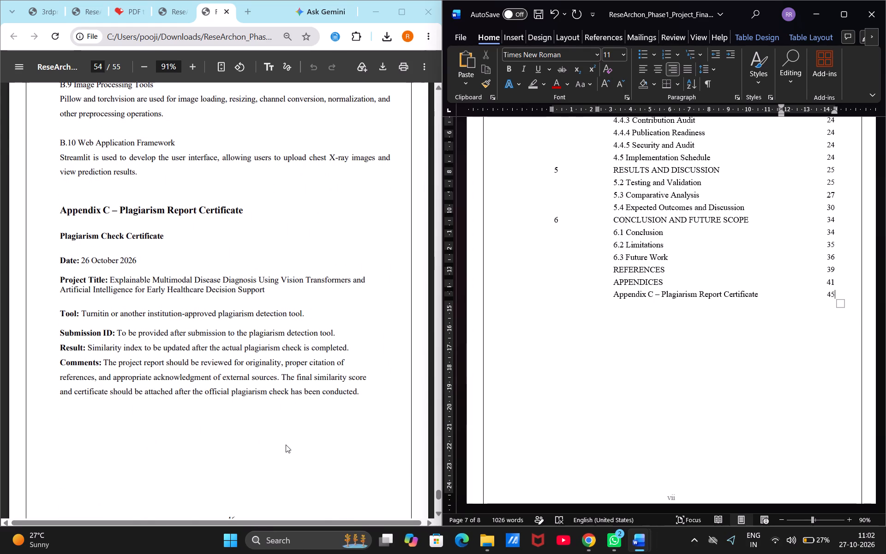
scroll(286, 445, down, 1)
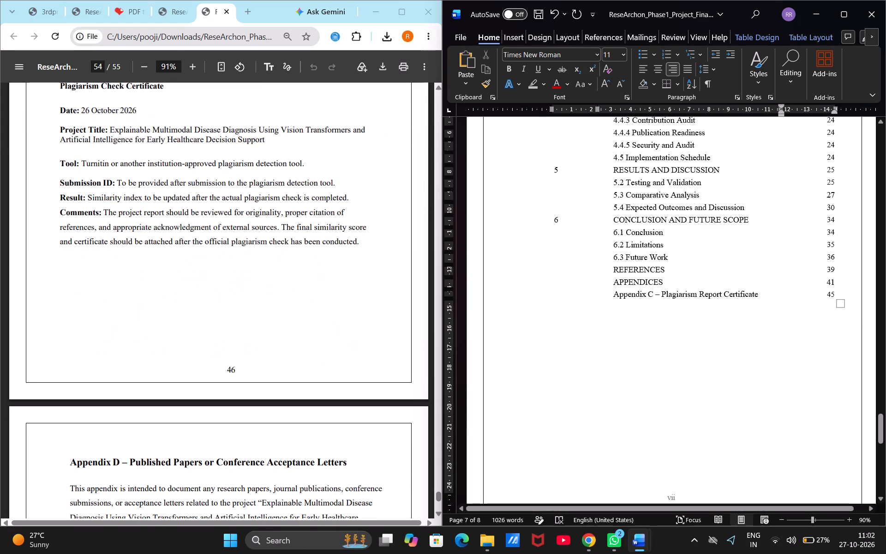
Review the lists of figures and tables in the Word report, then its front matter from the cover page.
scroll(647, 395, down, 1)
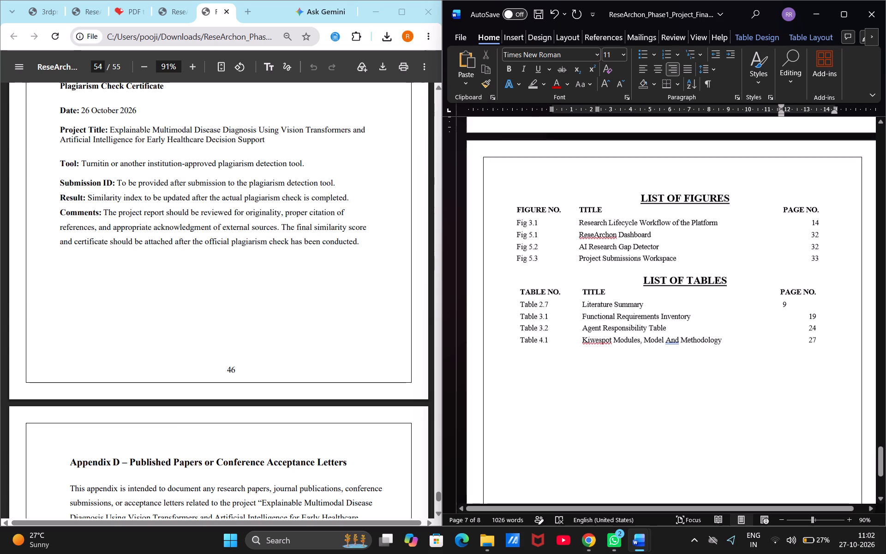
scroll(176, 421, down, 1)
scroll(593, 323, up, 7)
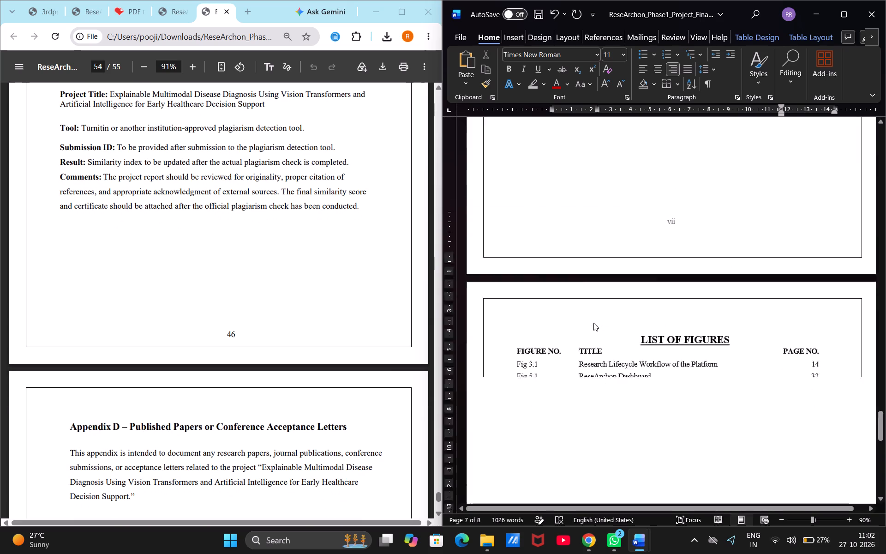
scroll(593, 323, up, 14)
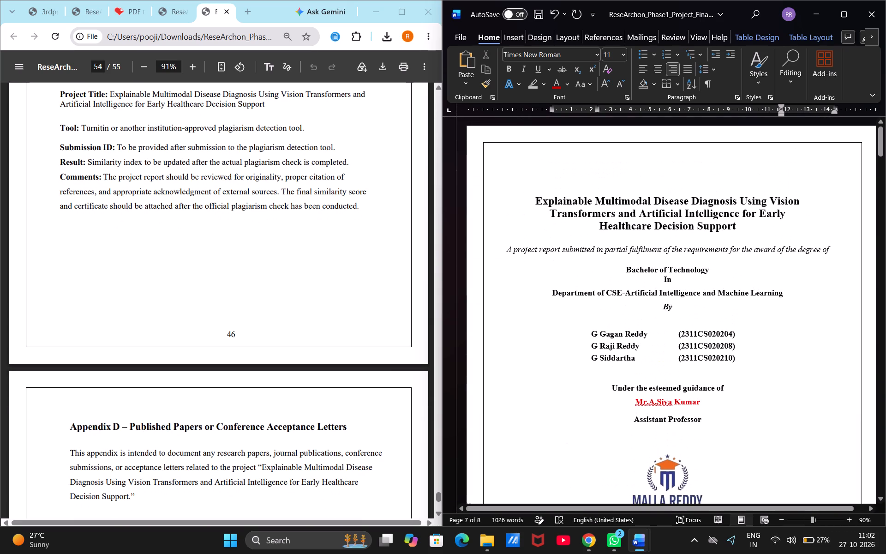
scroll(593, 323, down, 2)
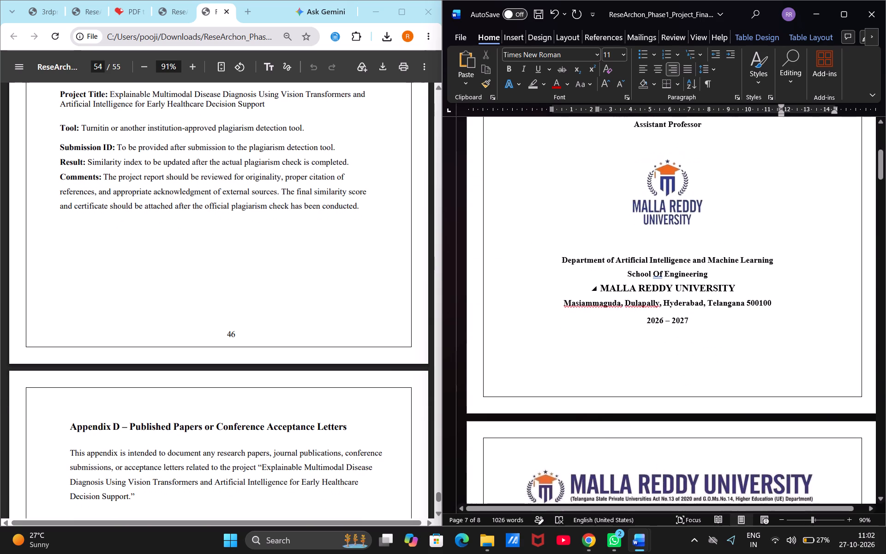
Review the Word report's certificate, declaration, acknowledgement, abstract and contents pages through to its last page.
scroll(626, 283, down, 2)
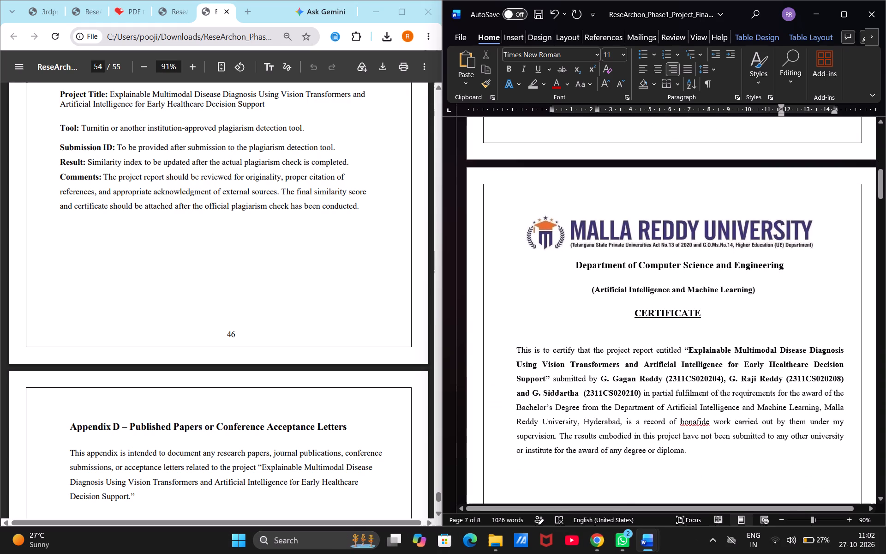
scroll(626, 283, down, 1)
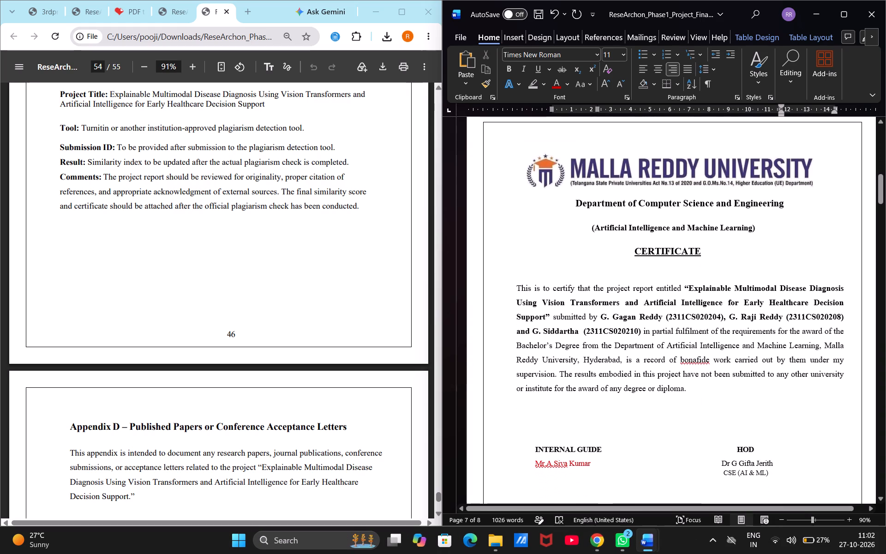
scroll(626, 283, down, 2)
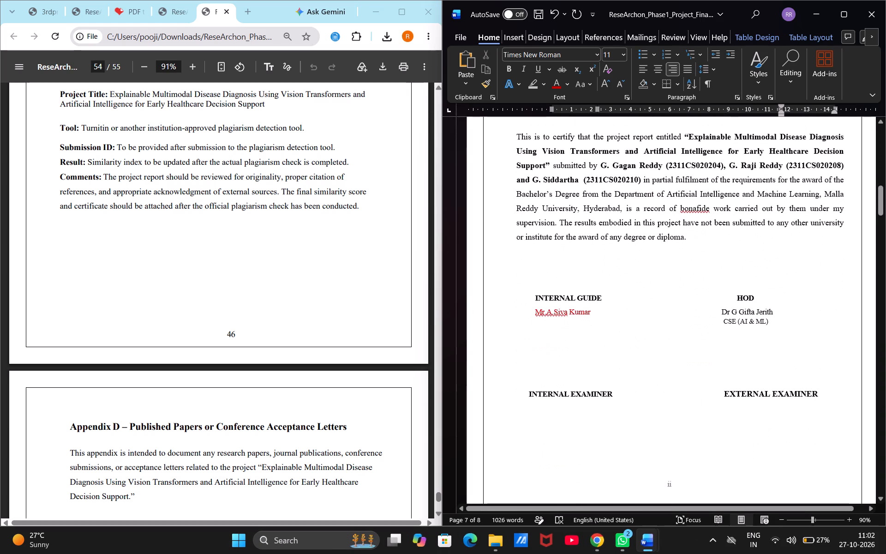
scroll(630, 279, down, 1)
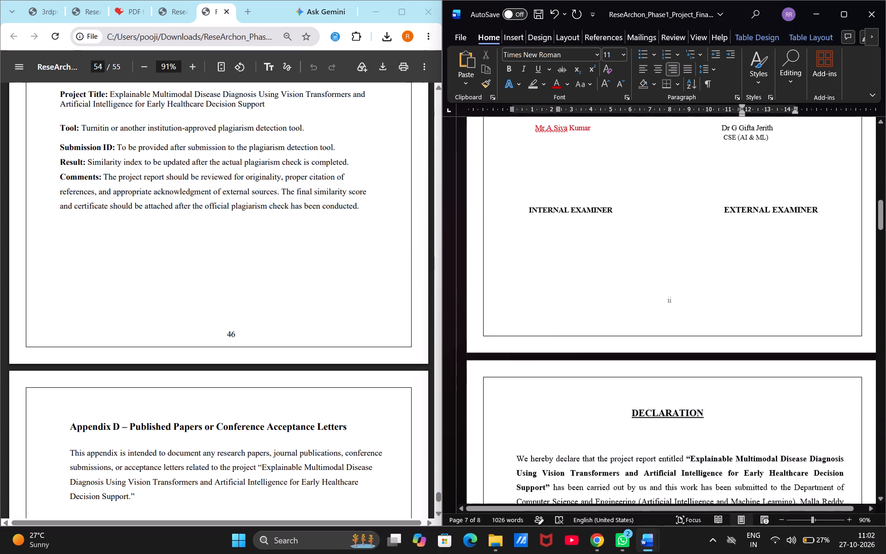
scroll(630, 279, down, 2)
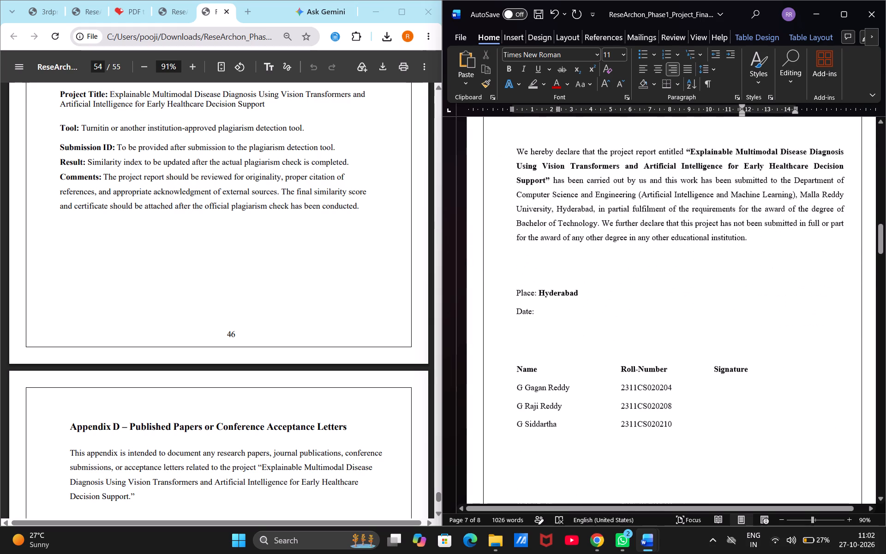
scroll(630, 279, down, 1)
scroll(630, 279, right, 2)
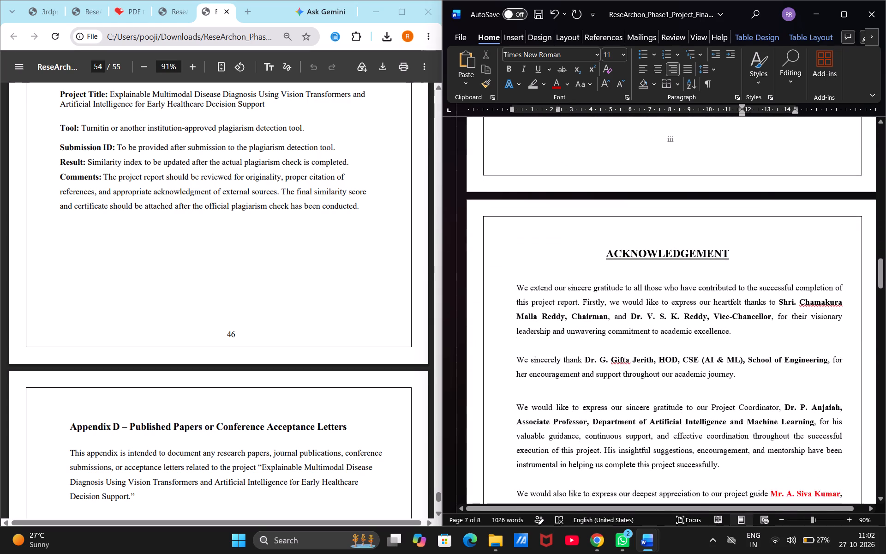
scroll(630, 279, right, 1)
scroll(630, 279, down, 1)
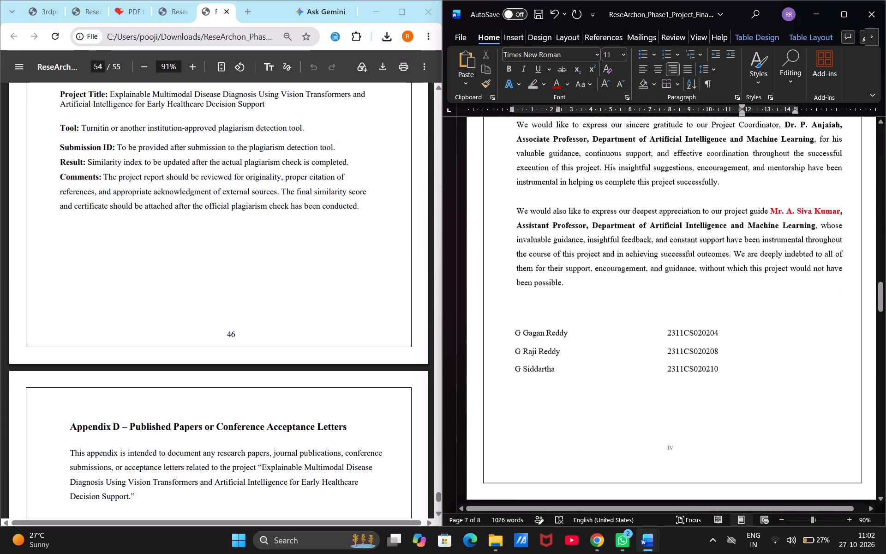
scroll(630, 279, down, 4)
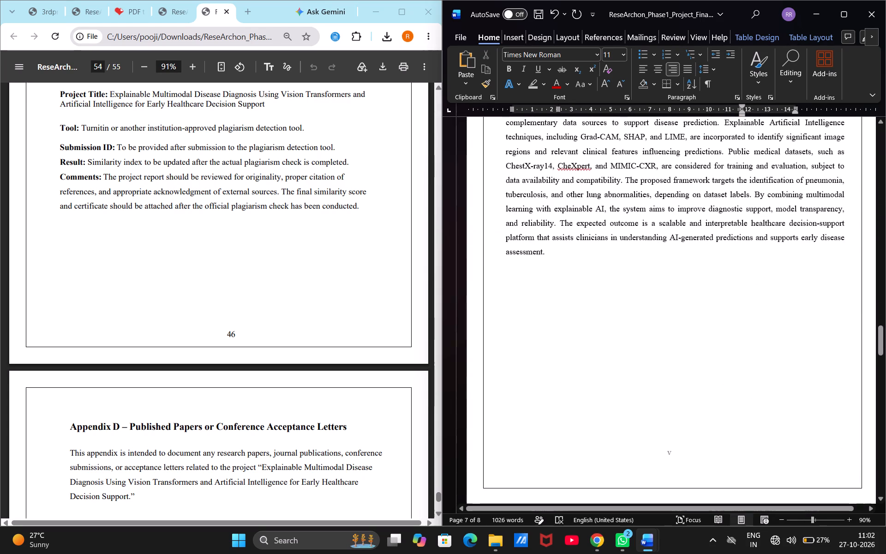
scroll(630, 279, up, 1)
scroll(630, 279, down, 4)
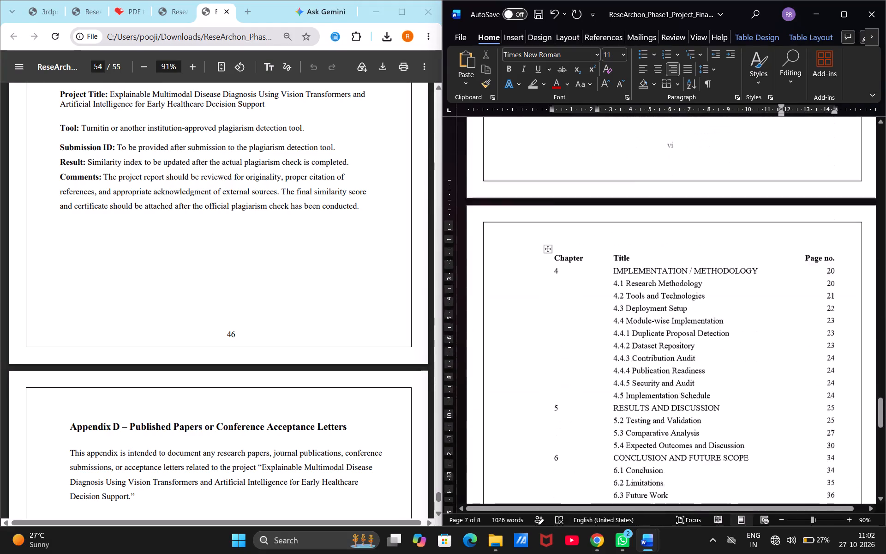
scroll(630, 279, down, 6)
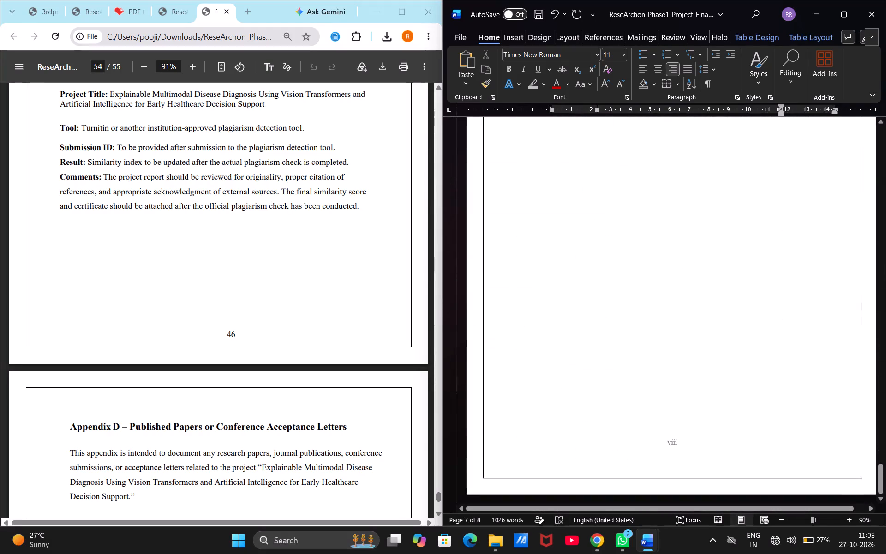
scroll(630, 279, down, 2)
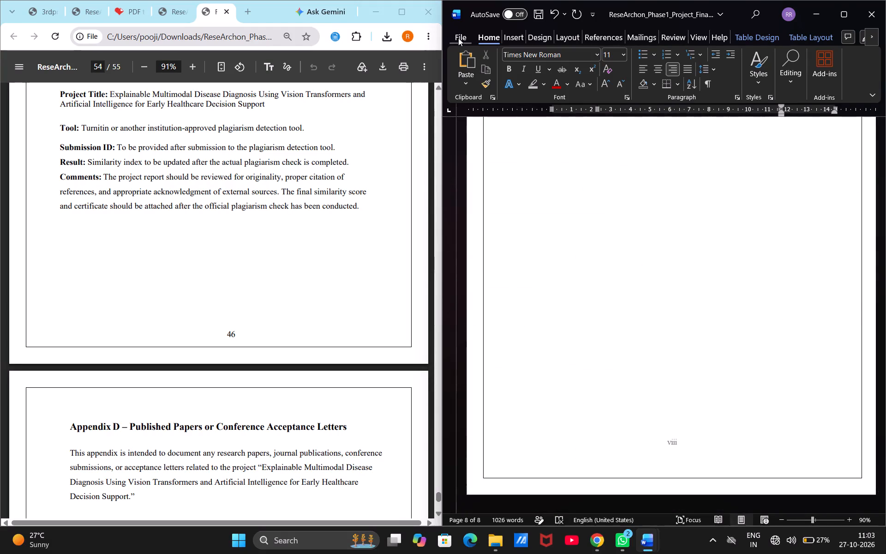
Save the Word report as a PDF in the Downloads folder under the name ReseArchon_Phase1_Project_Final_V6.1docx.
click(458, 38)
click(479, 210)
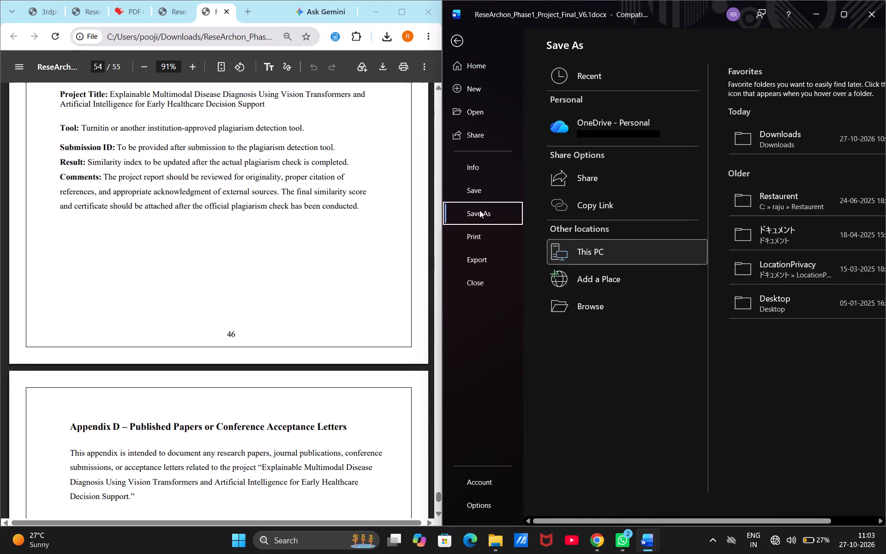
click(806, 152)
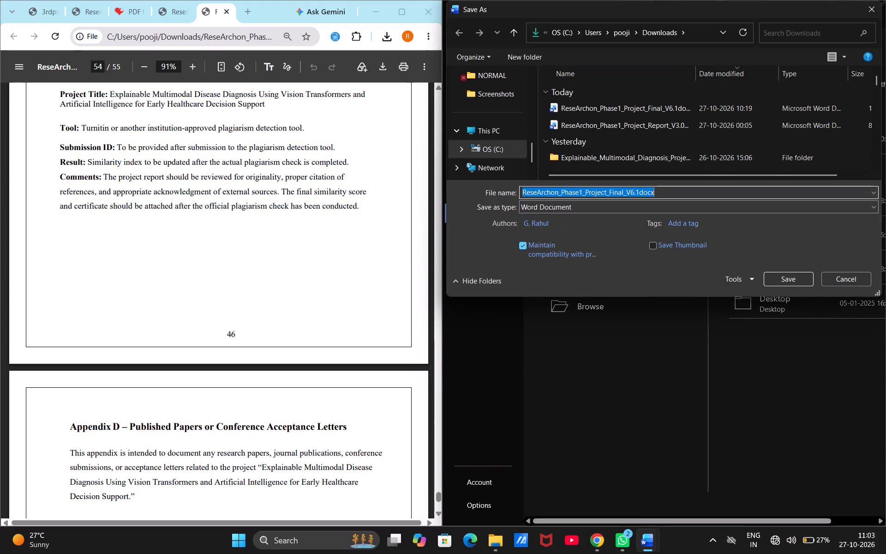
click(571, 205)
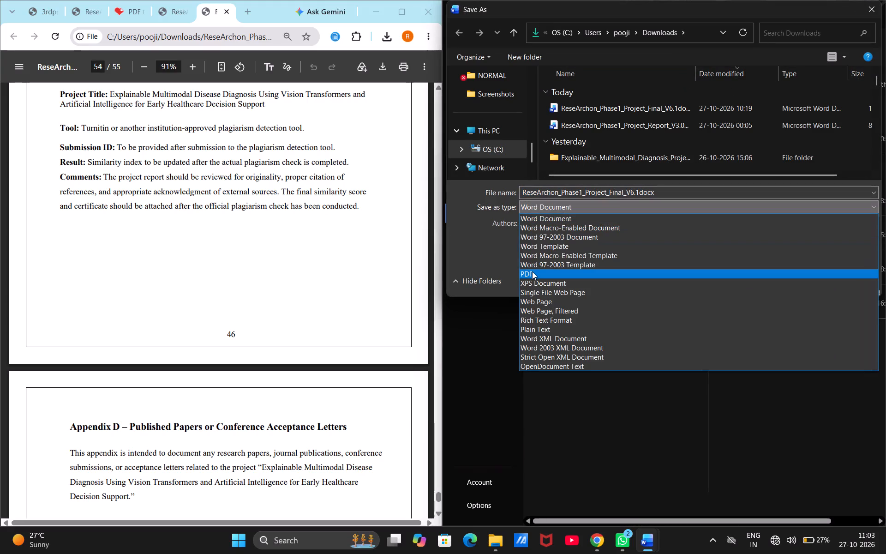
click(532, 271)
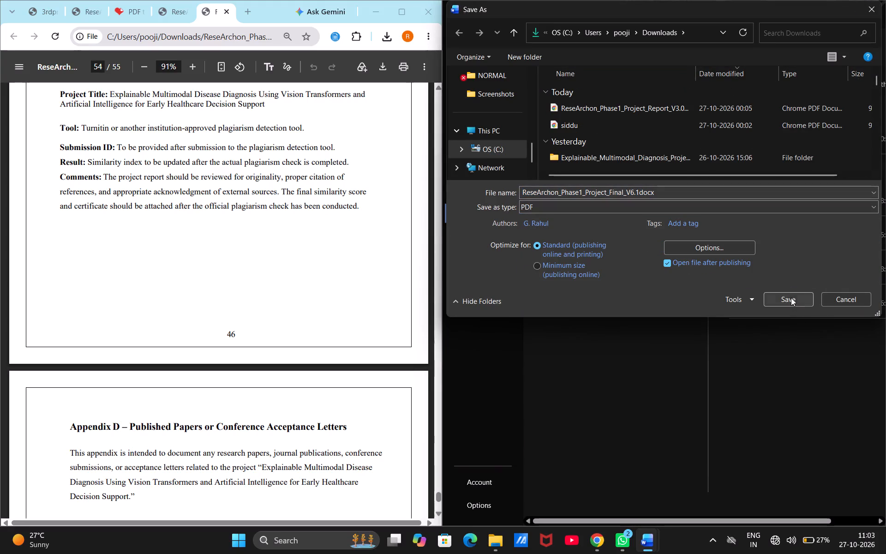